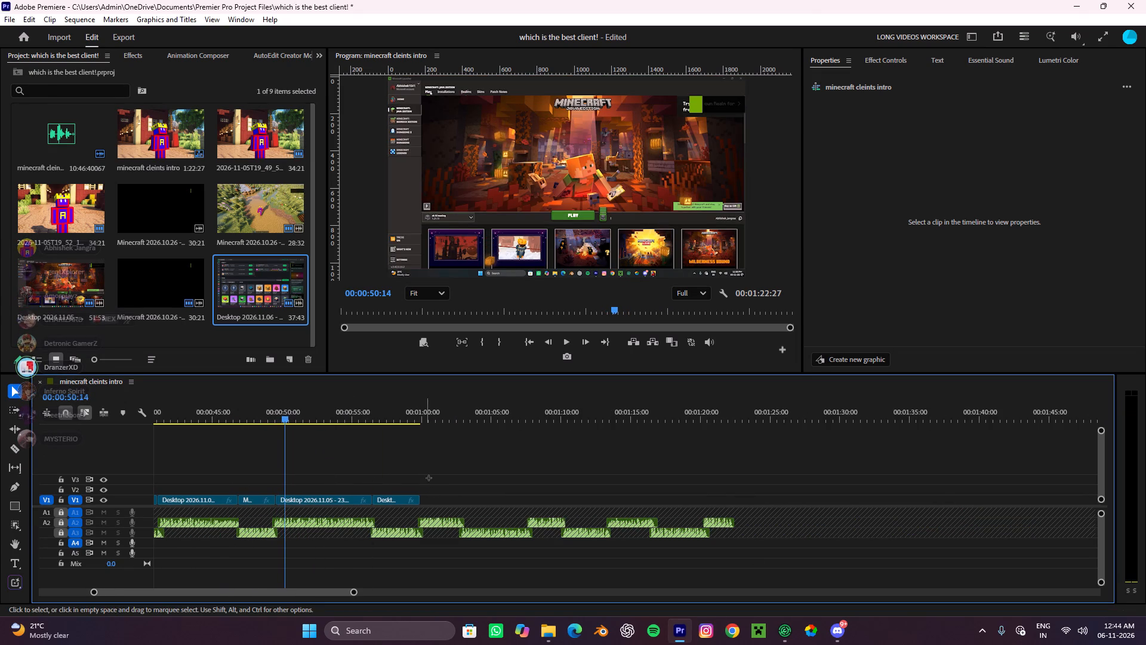
drag(429, 478, 430, 472)
key(space)
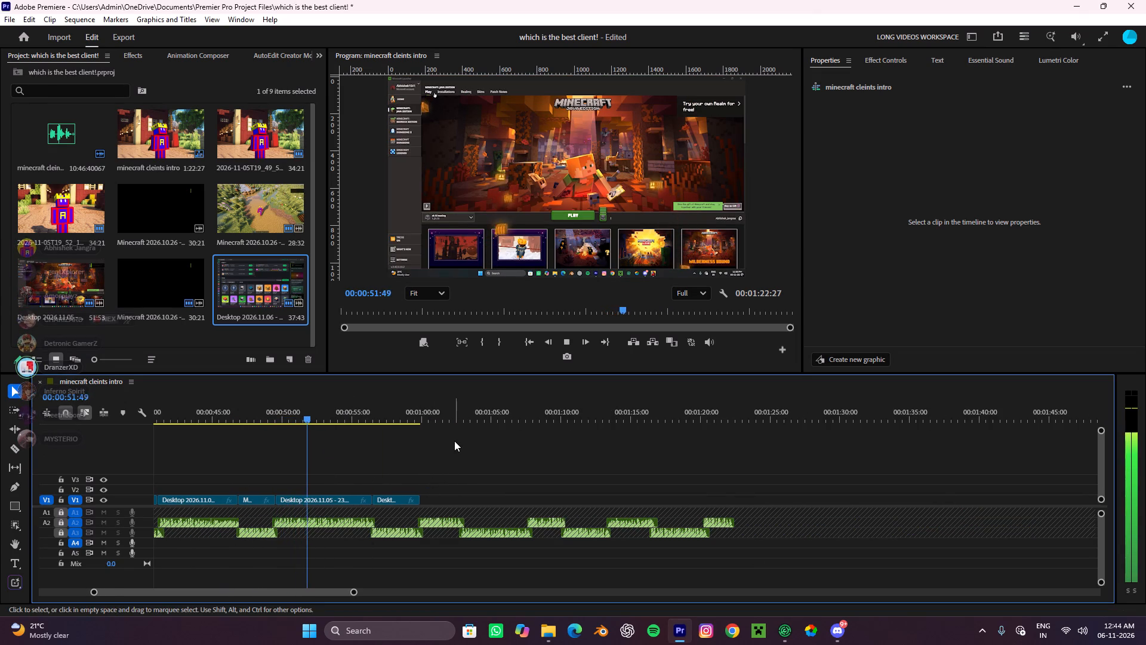
click(454, 496)
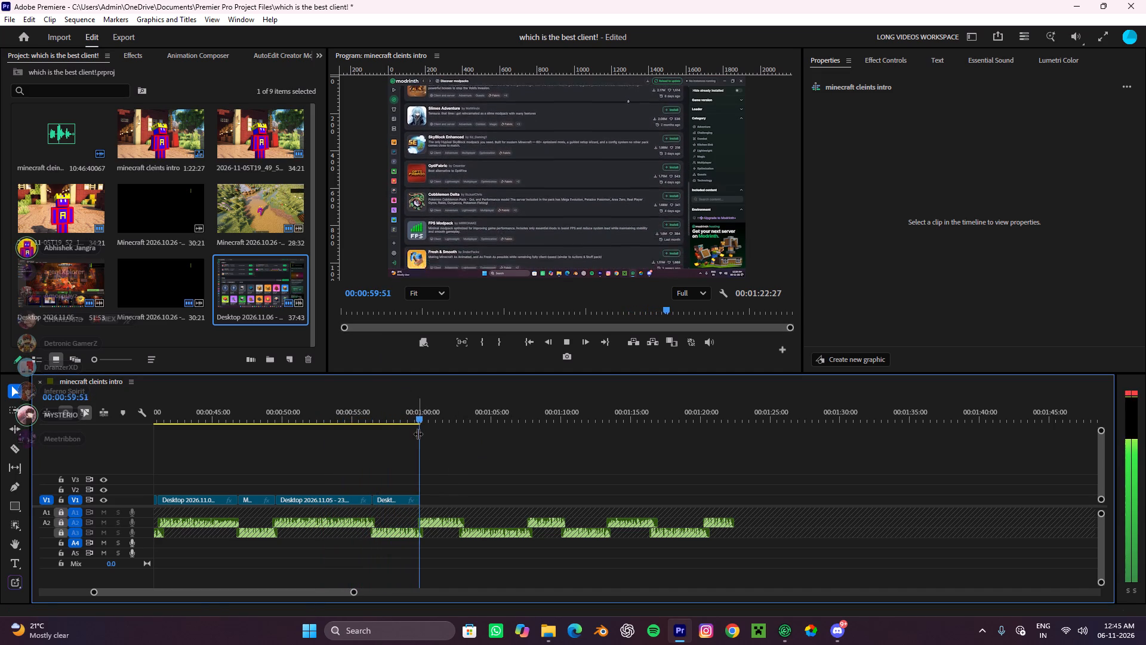
scroll(479, 495, down, 4)
alt+scroll(463, 511, down, 3)
alt+scroll(462, 511, up, 10)
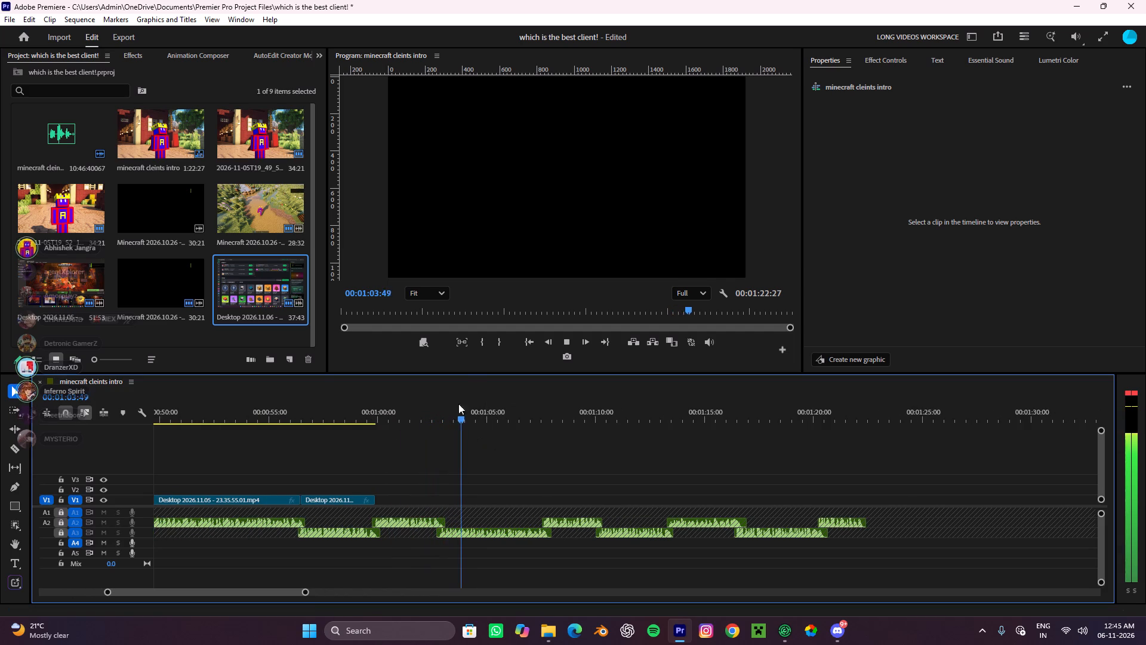
Skip ahead to about 00:01:16 and play a short part of the remaining voiceover.
drag(475, 419, 736, 537)
key(space)
alt+scroll(722, 514, down, 4)
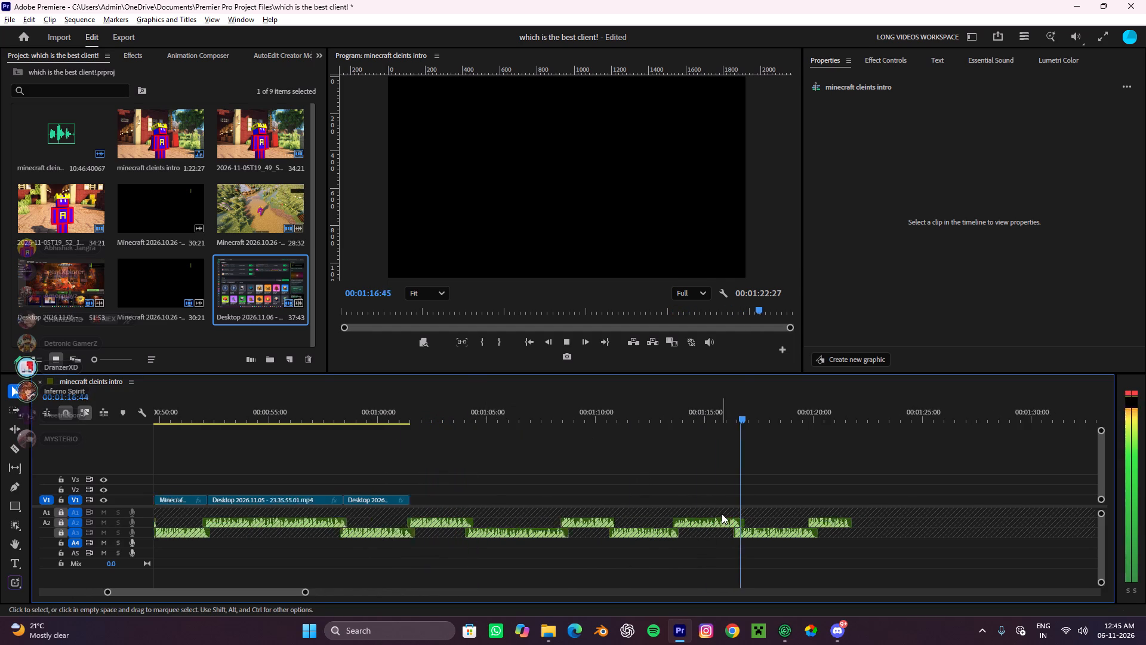
key(space)
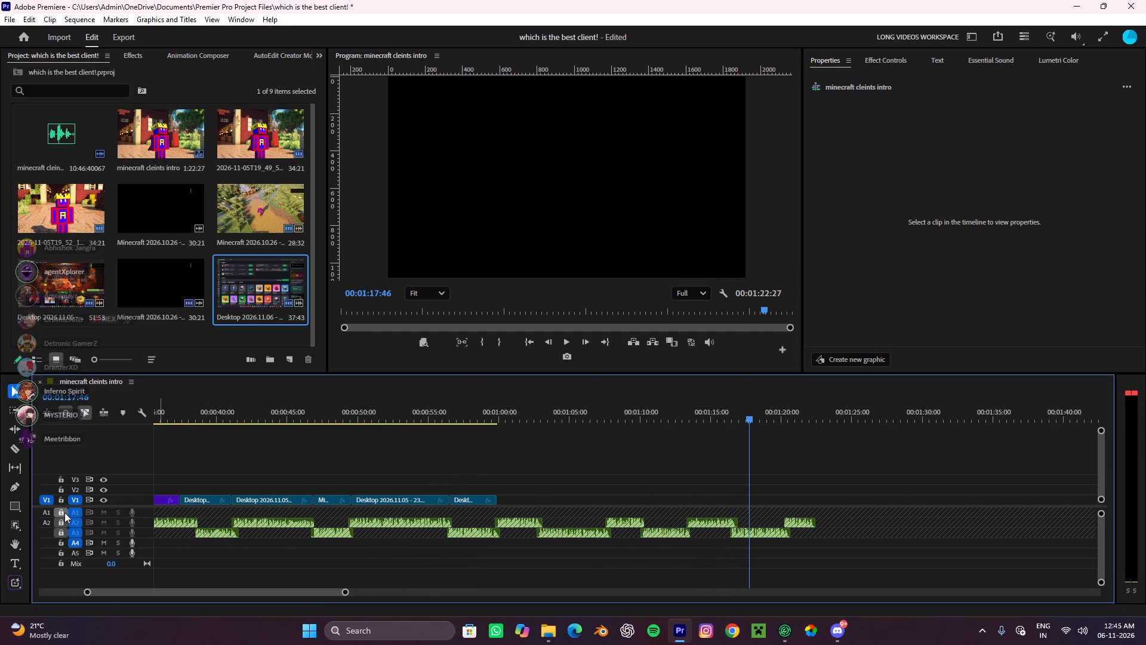
Unlock audio tracks A1, A2 and A3 and cut the four voiceover clips between about 00:01:03 and 00:01:17.
click(64, 512)
click(63, 520)
click(62, 535)
drag(719, 548, 685, 514)
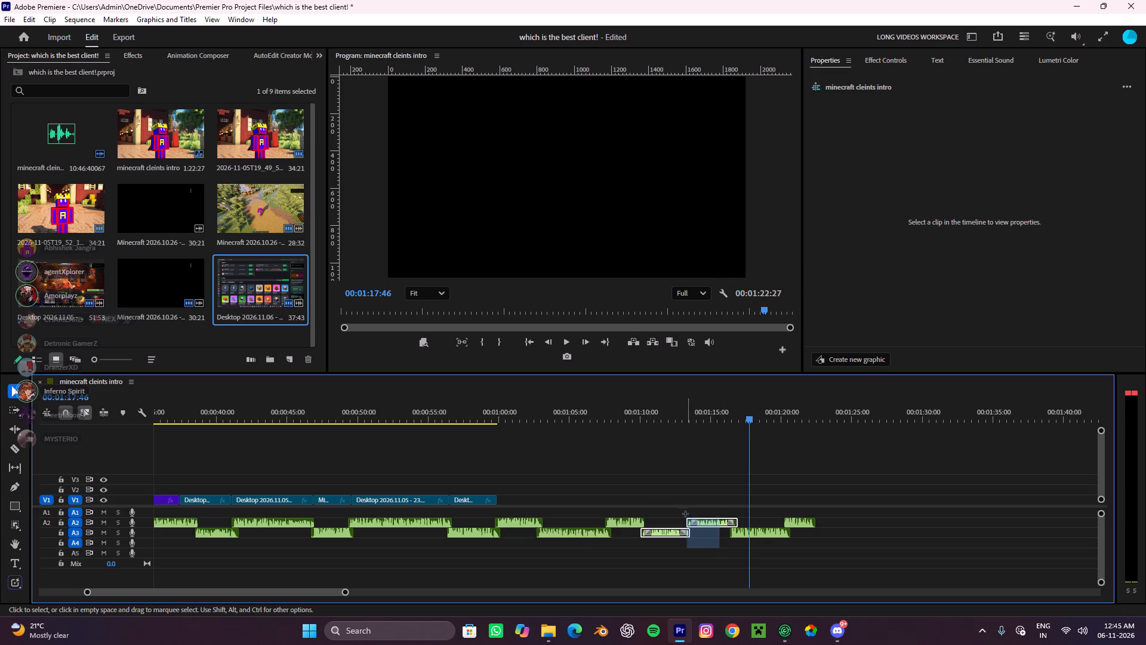
drag(685, 514, 593, 486)
key(ctrl+x)
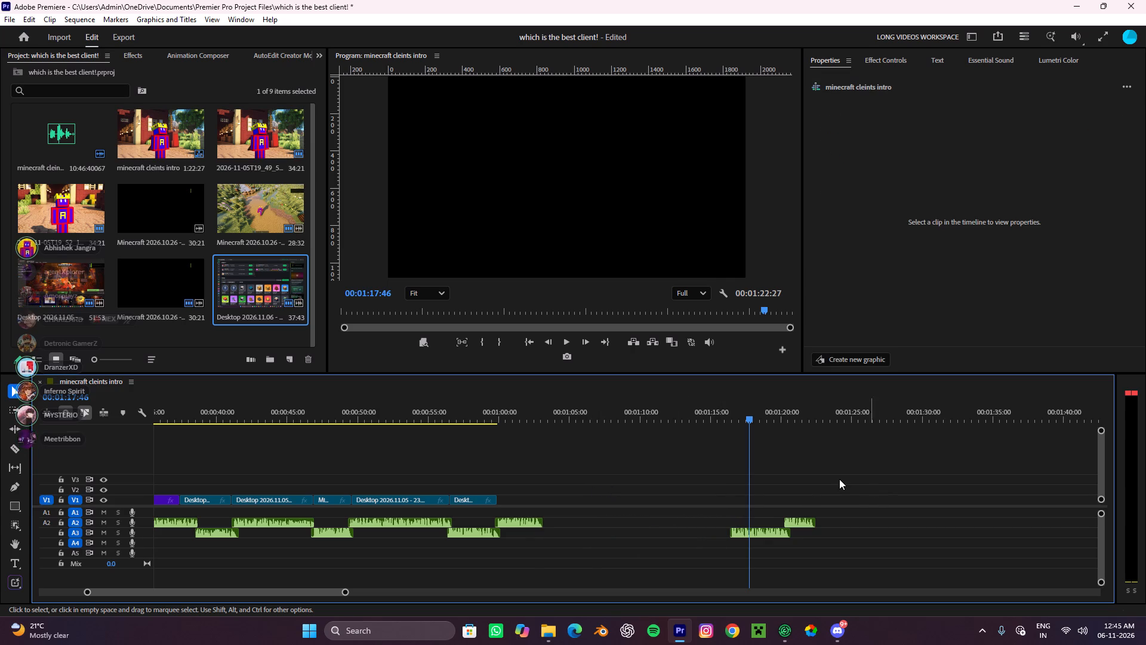
Play the last two voiceover clips from about 00:01:17 to 00:01:21 to check their content.
key(space)
alt+scroll(854, 494, up, 4)
click(854, 494)
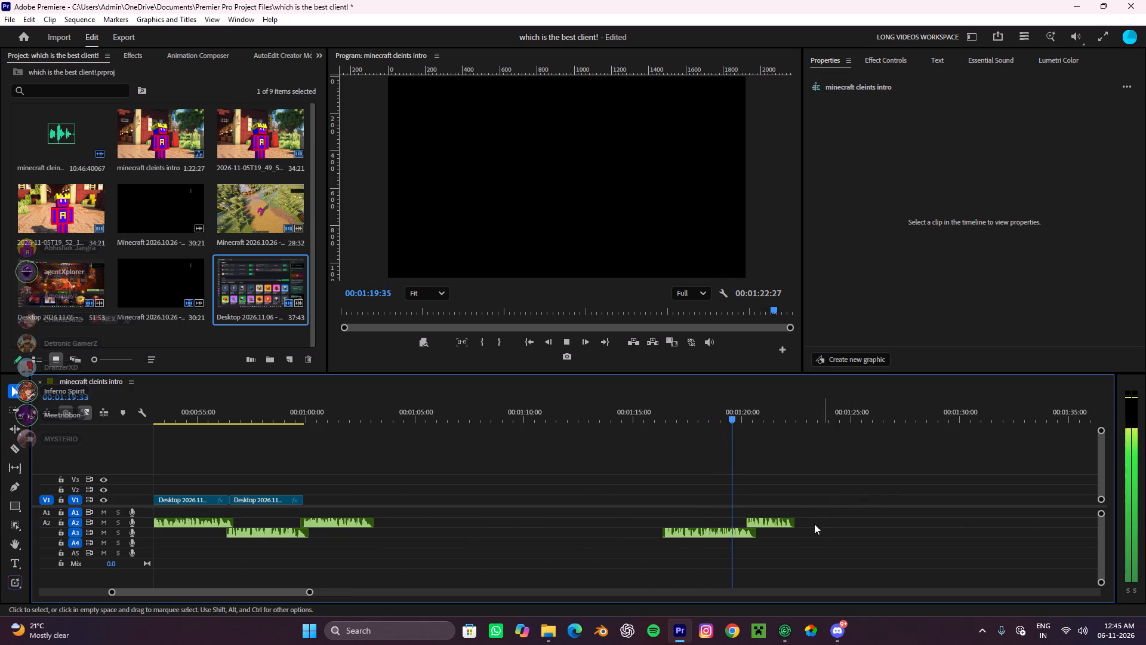
key(space)
key(space)
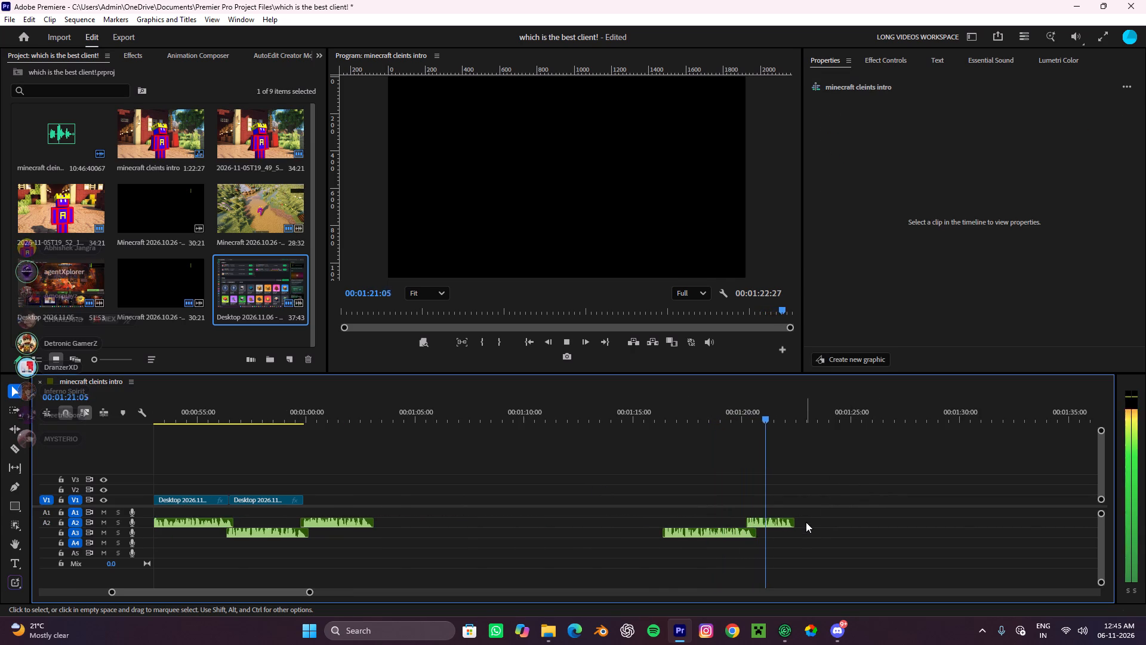
alt+scroll(810, 520, down, 4)
key(space)
Move the last two voiceover clips earlier to close the gap, joining them to the voiceover clip that ends near 00:01:03.
drag(902, 500, 721, 545)
drag(854, 517, 720, 552)
alt+scroll(714, 549, up, 9)
drag(756, 534, 267, 532)
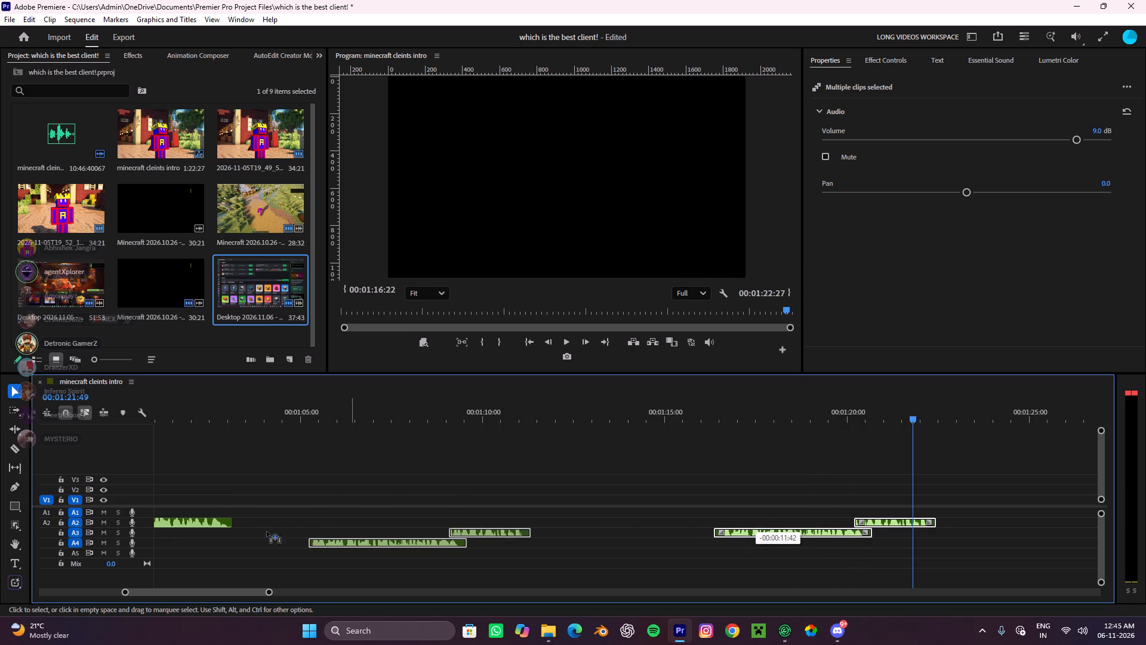
drag(267, 532, 259, 531)
Place the playhead at about 00:01:02 and lock audio tracks A1, A2 and A3.
scroll(247, 503, up, 9)
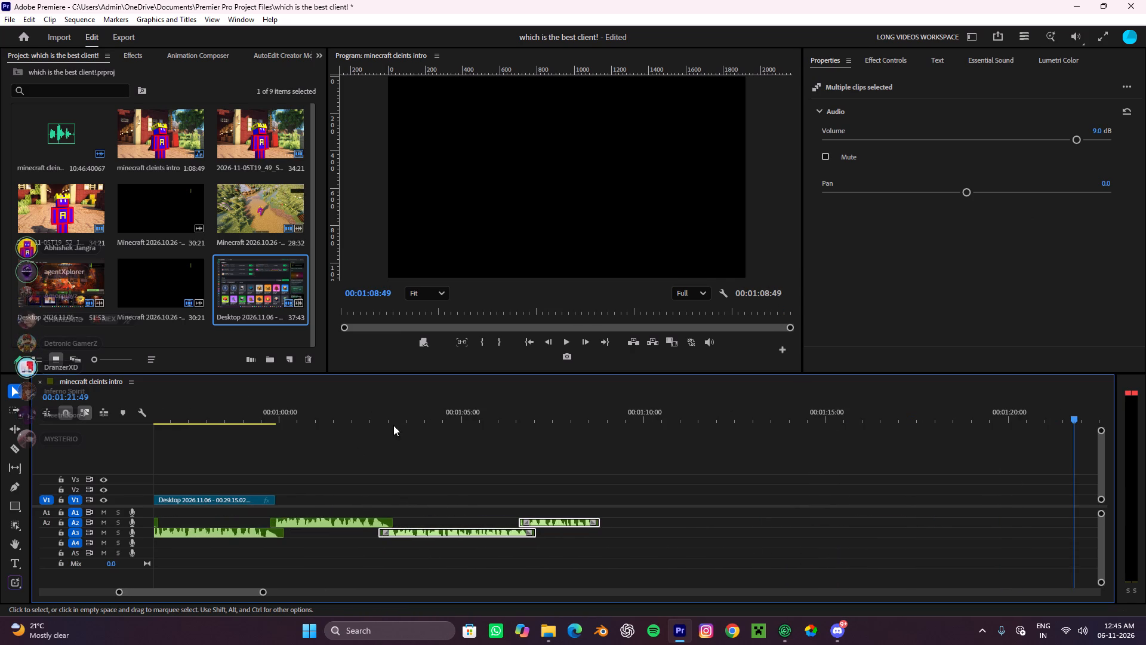
click(363, 411)
alt+scroll(374, 461, down, 4)
alt+scroll(378, 467, up, 6)
scroll(395, 489, down, 1)
scroll(395, 489, up, 3)
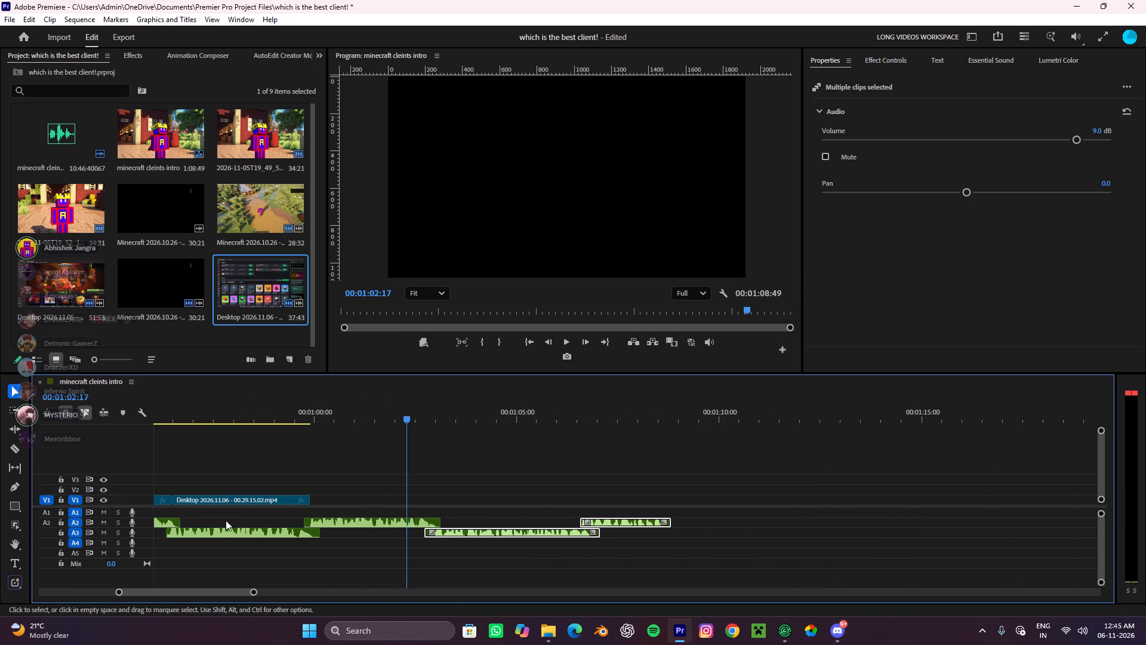
click(57, 513)
click(67, 520)
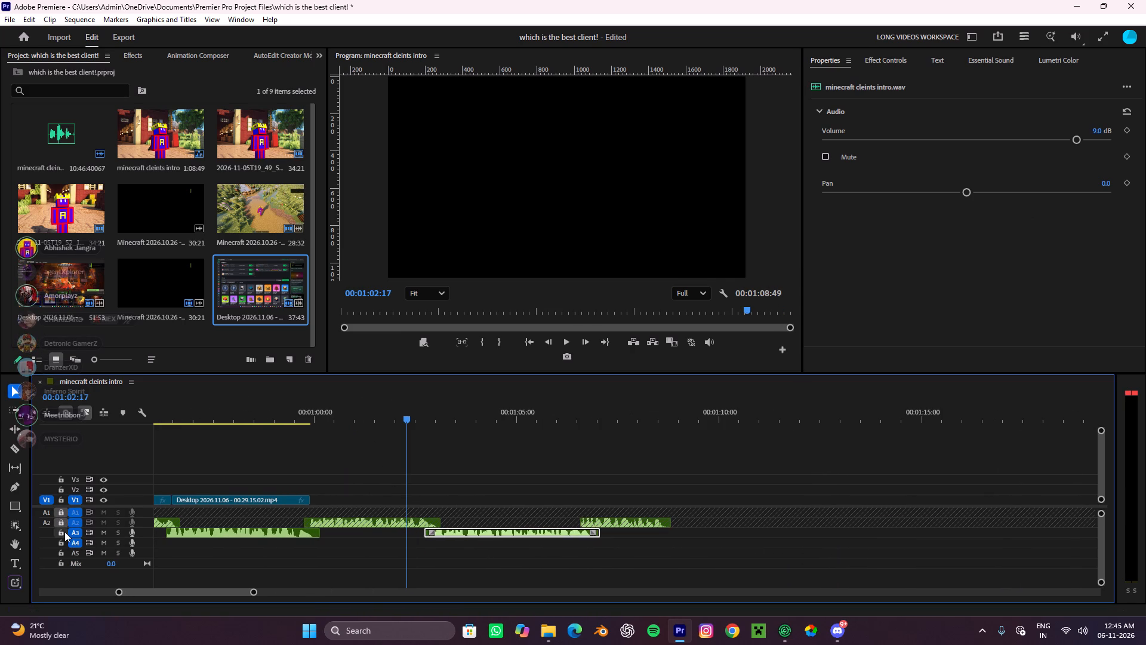
click(61, 530)
alt+scroll(391, 501, down, 9)
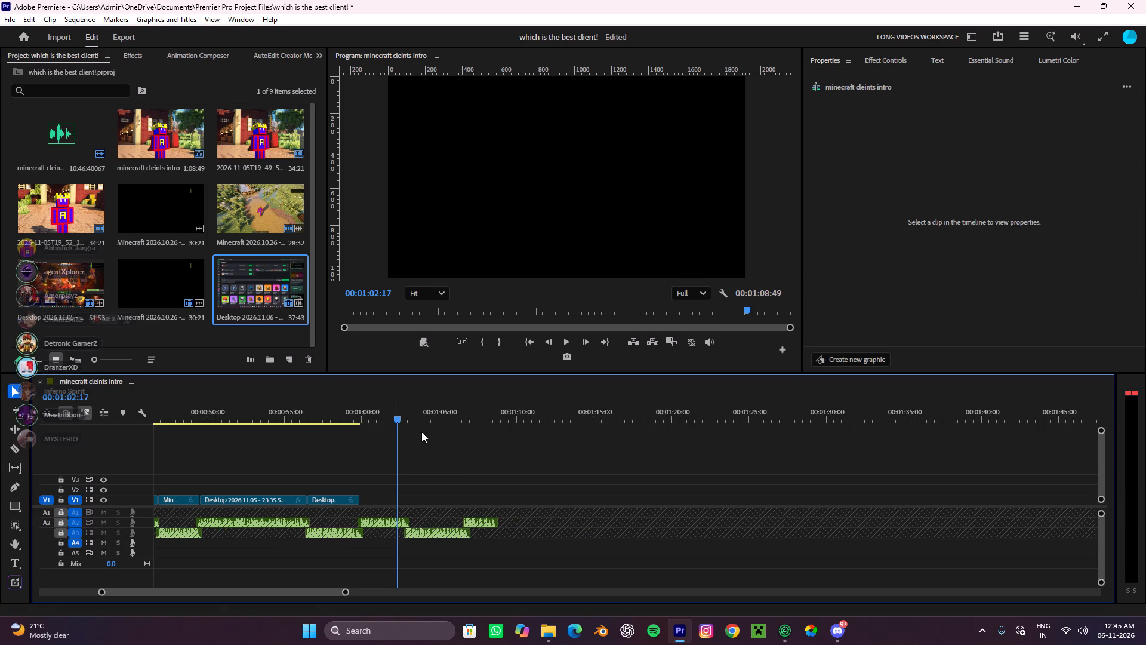
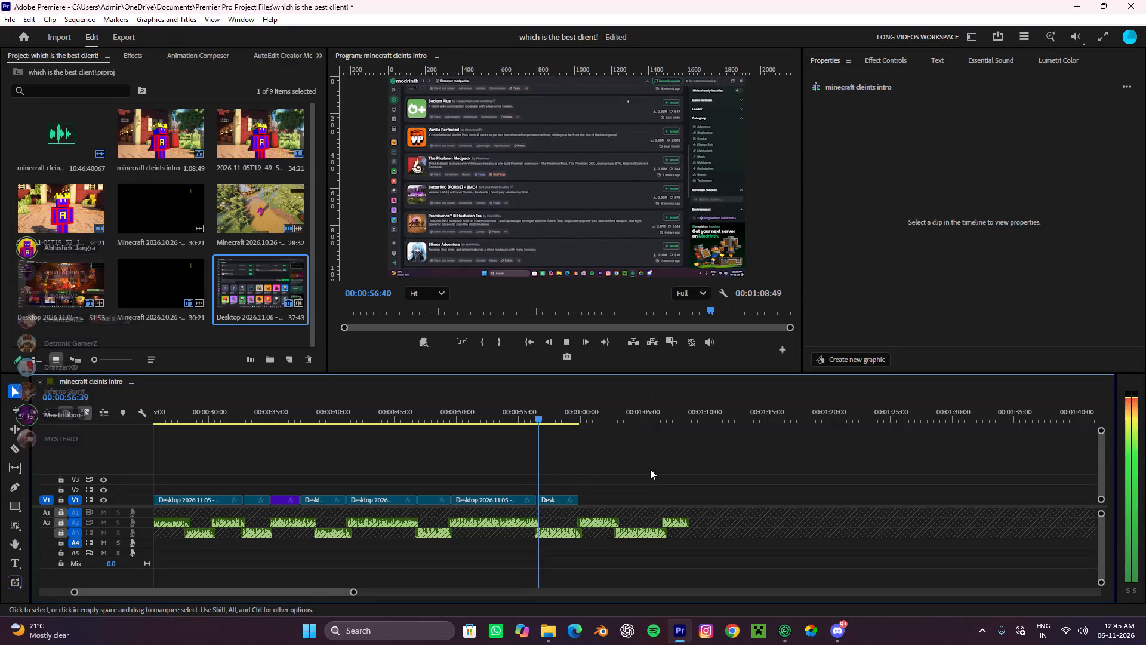
Play the sequence from about 00:00:56 to 00:01:02 to check the voiceover joins near the end.
alt+scroll(642, 493, down, 4)
scroll(645, 484, up, 4)
click(645, 484)
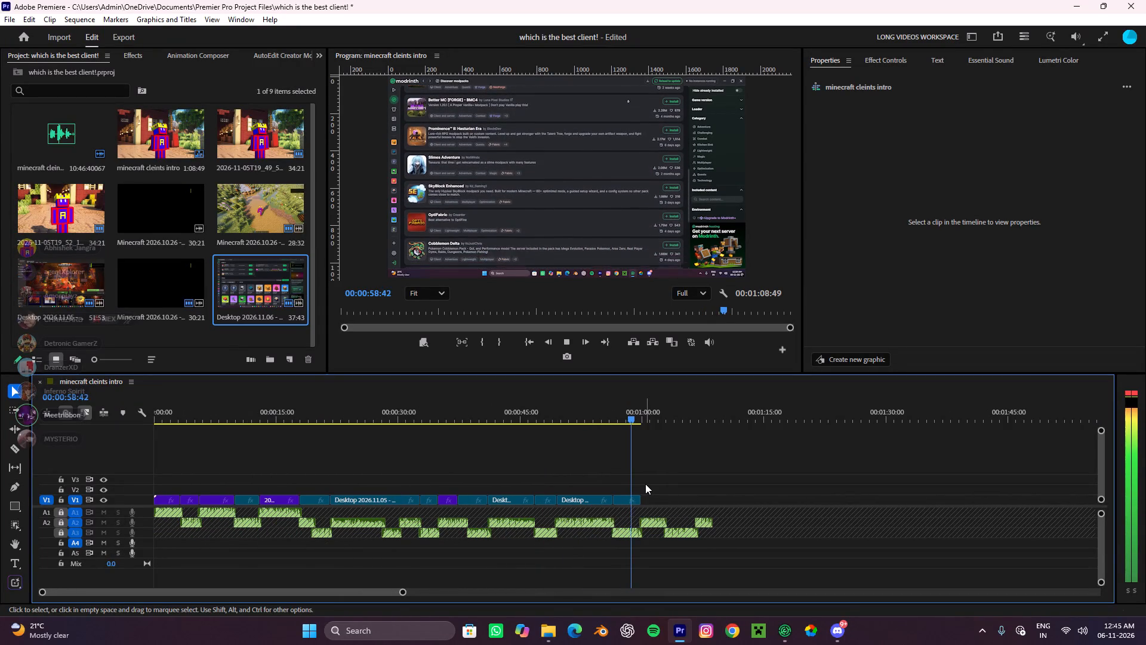
click(775, 475)
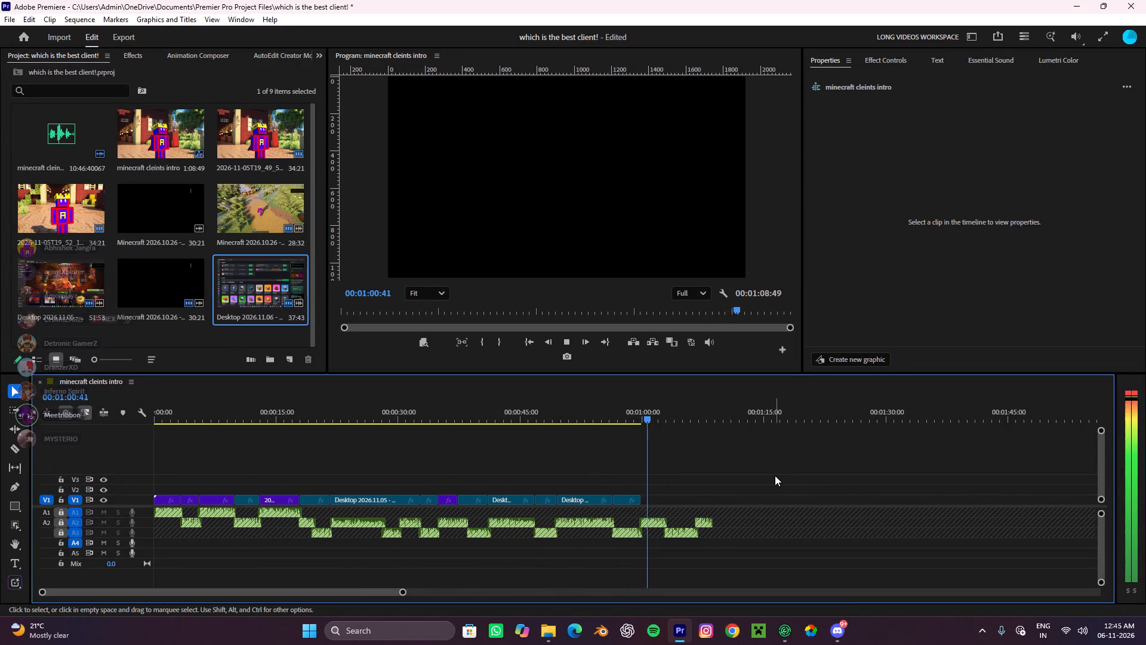
click(775, 475)
alt+scroll(487, 509, up, 9)
key(space)
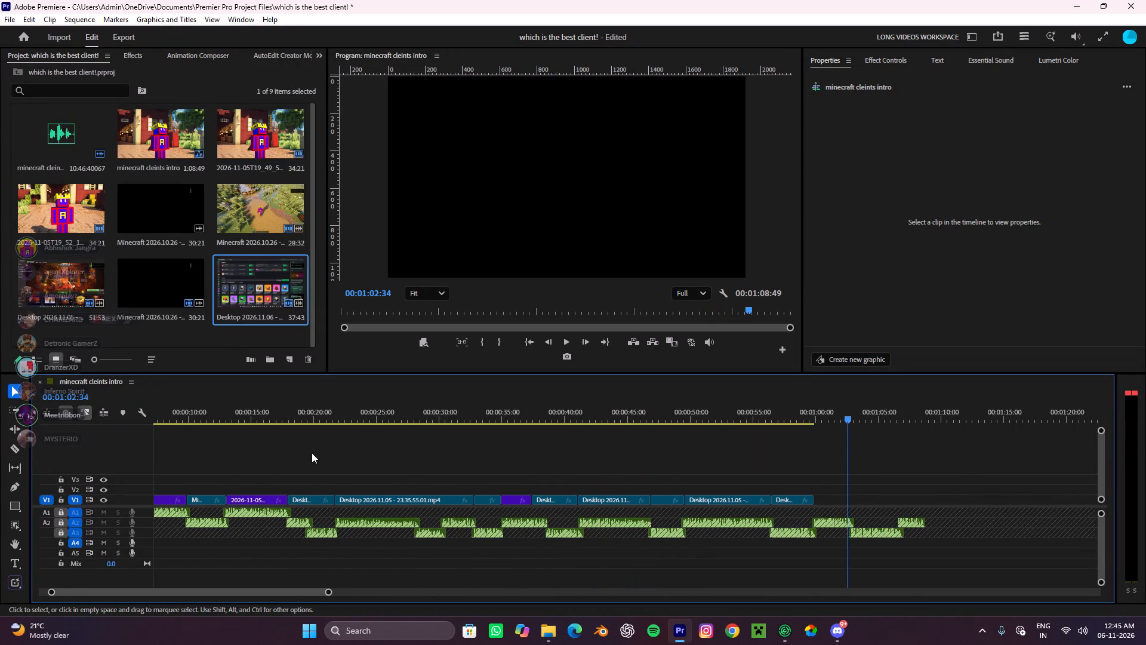
Unlock audio tracks A1, A2 and A3 and move the last three voiceover clips about 9 frames earlier.
click(57, 511)
click(56, 520)
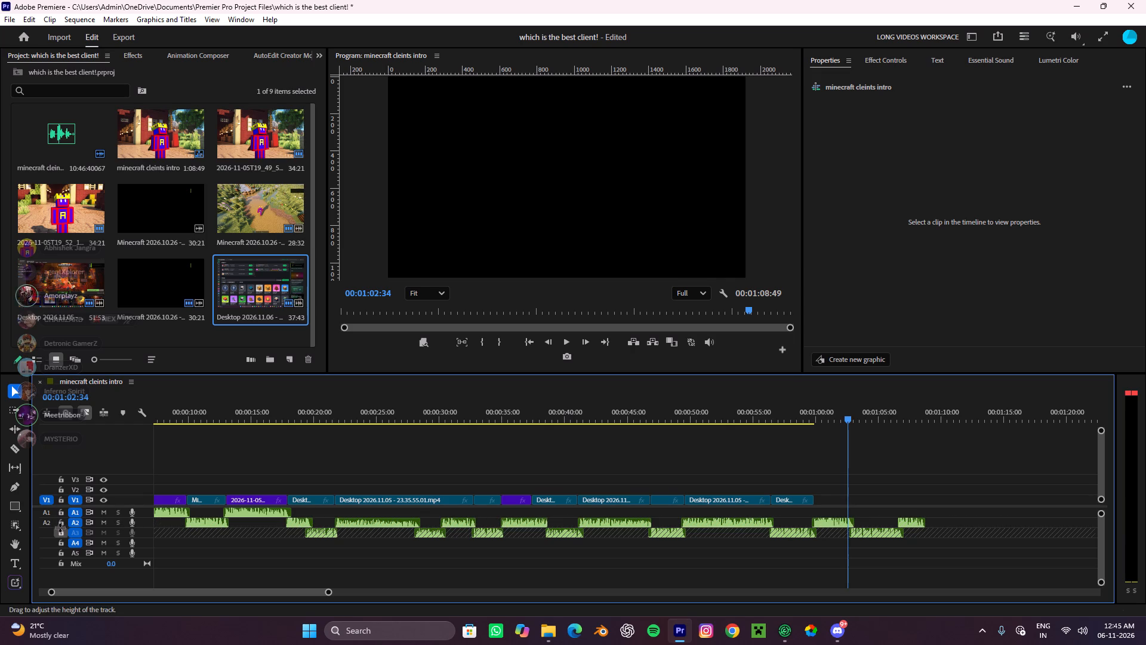
click(58, 535)
alt+scroll(945, 502, up, 4)
drag(953, 551, 865, 532)
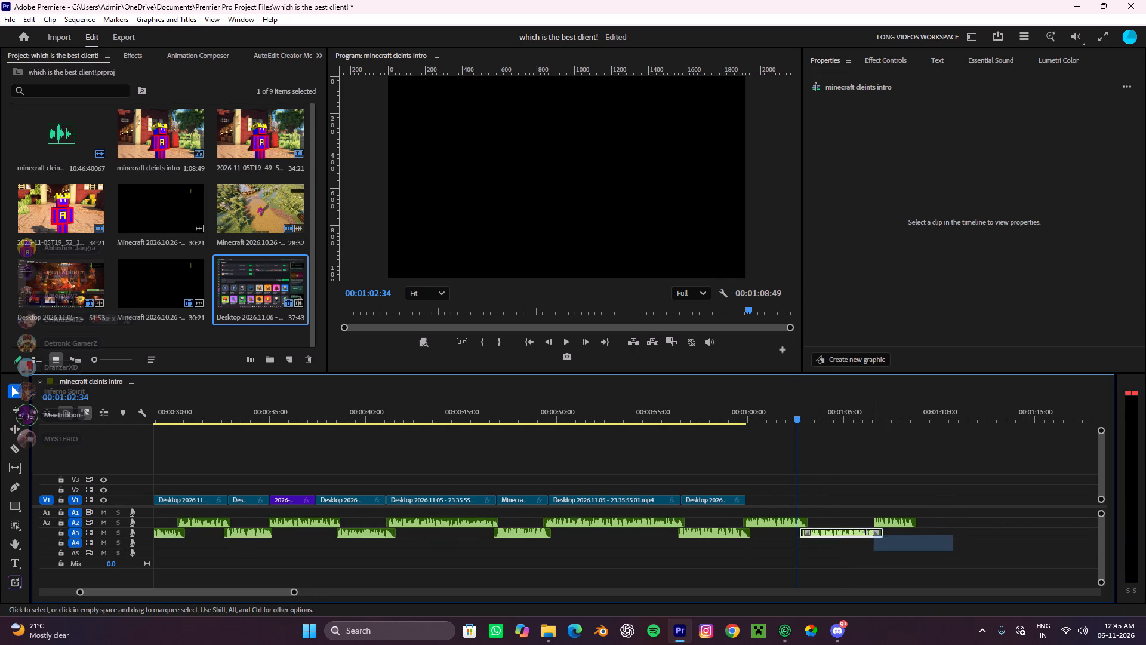
drag(865, 532, 793, 513)
alt+scroll(781, 521, up, 9)
drag(719, 521, 695, 521)
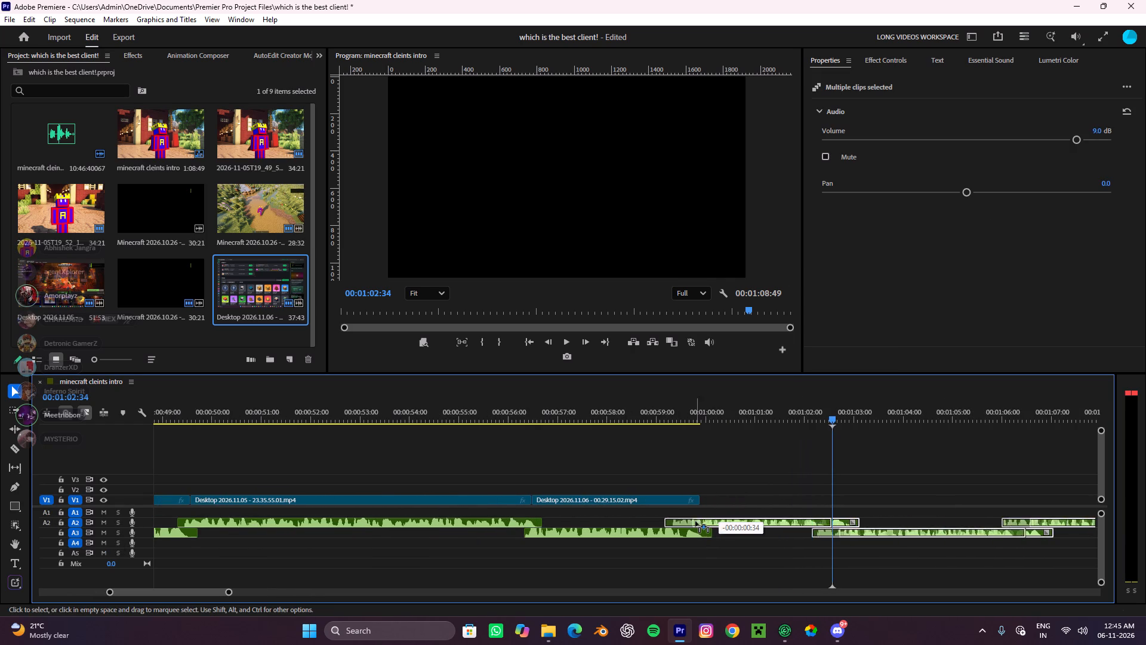
drag(695, 521, 711, 526)
Place the playhead at about 00:00:59 and lock audio tracks A1, A2 and A3.
click(671, 417)
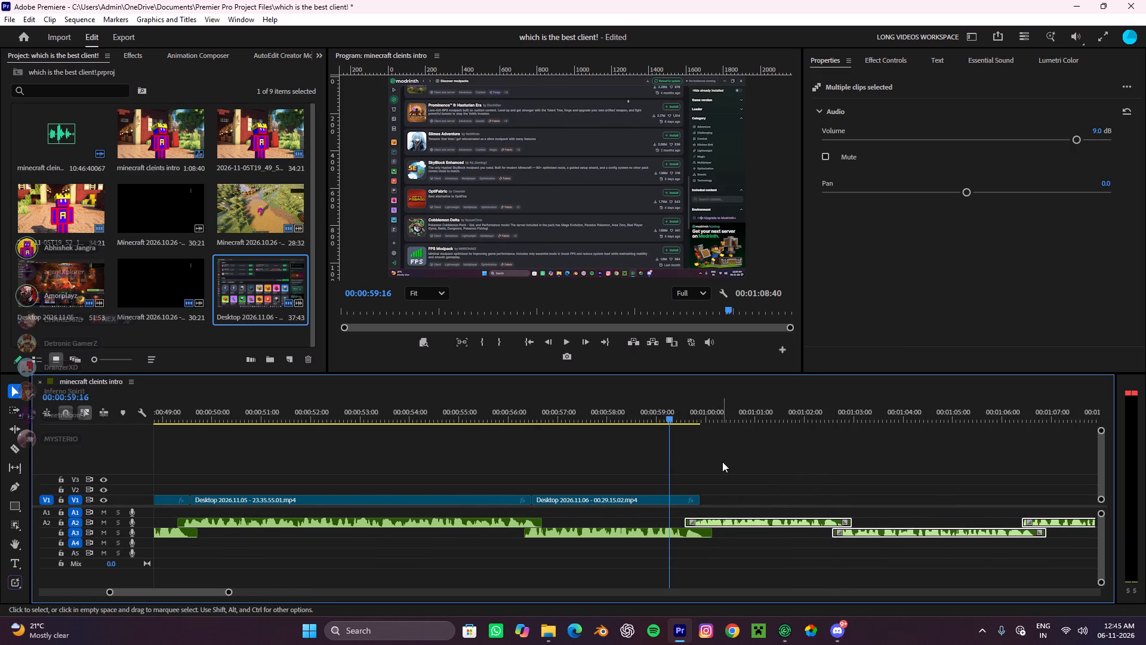
scroll(722, 466, down, 4)
click(888, 499)
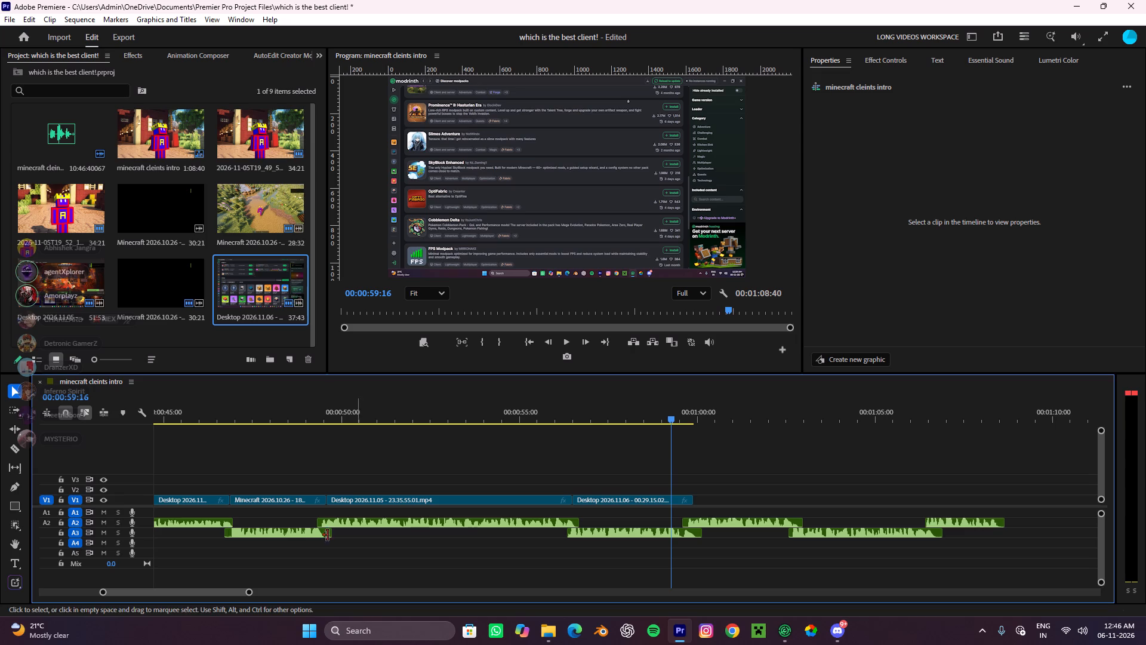
click(60, 514)
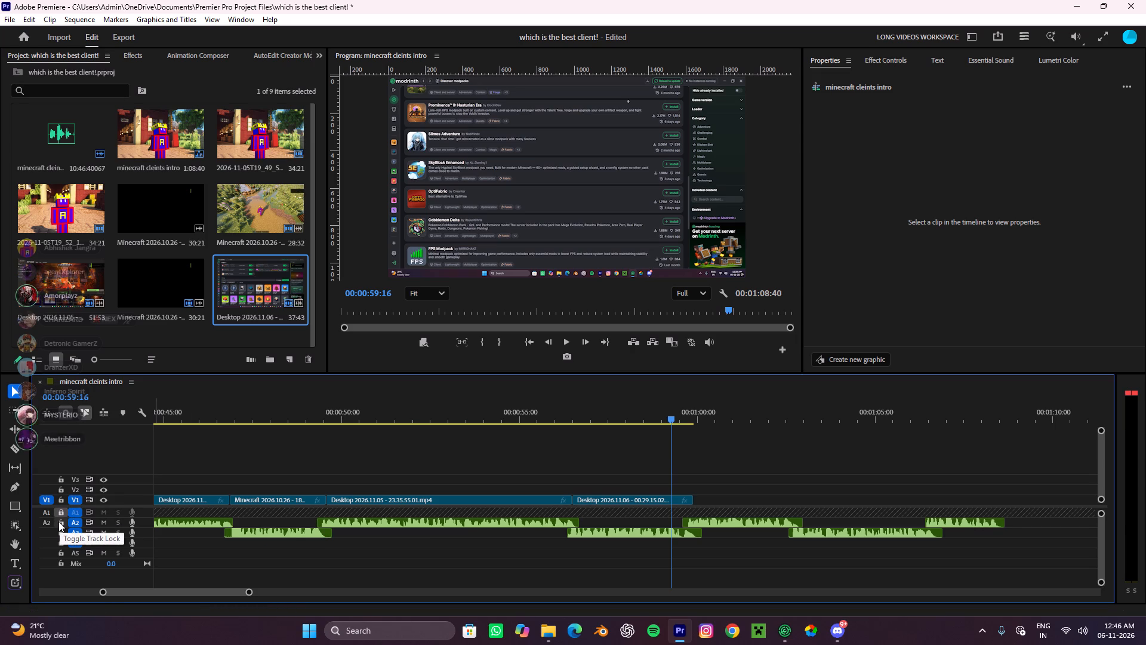
click(58, 521)
click(58, 530)
Play the moved voiceover clips from about 00:00:59 to 00:01:04 to check the tightened timing.
key(space)
alt+scroll(803, 499, down, 9)
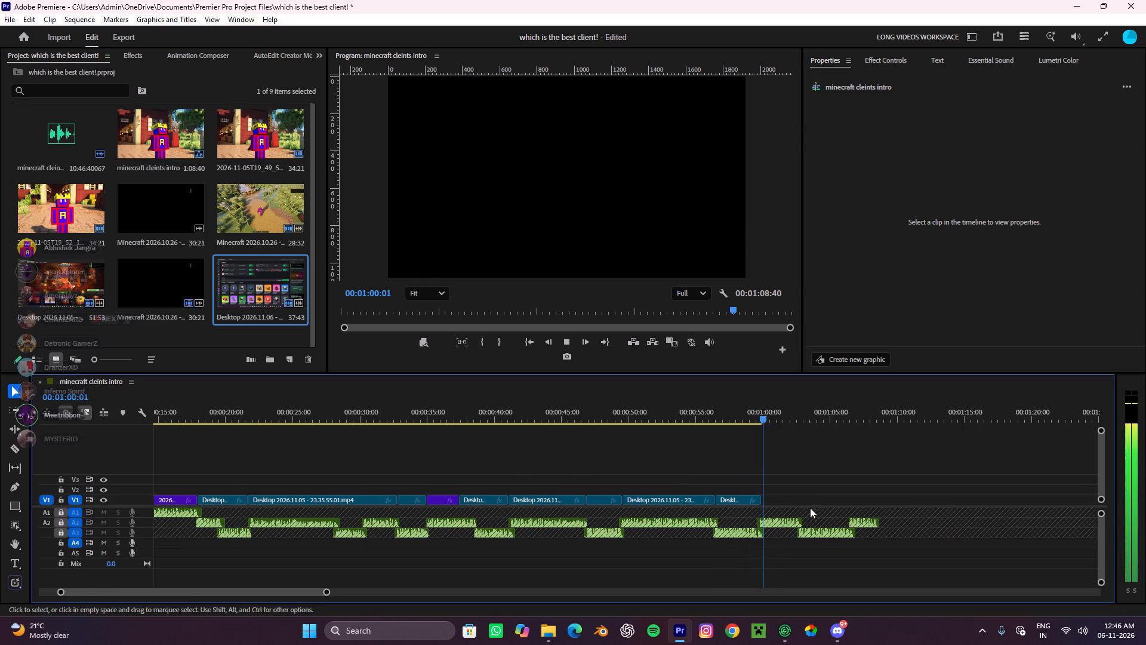
click(811, 508)
click(911, 496)
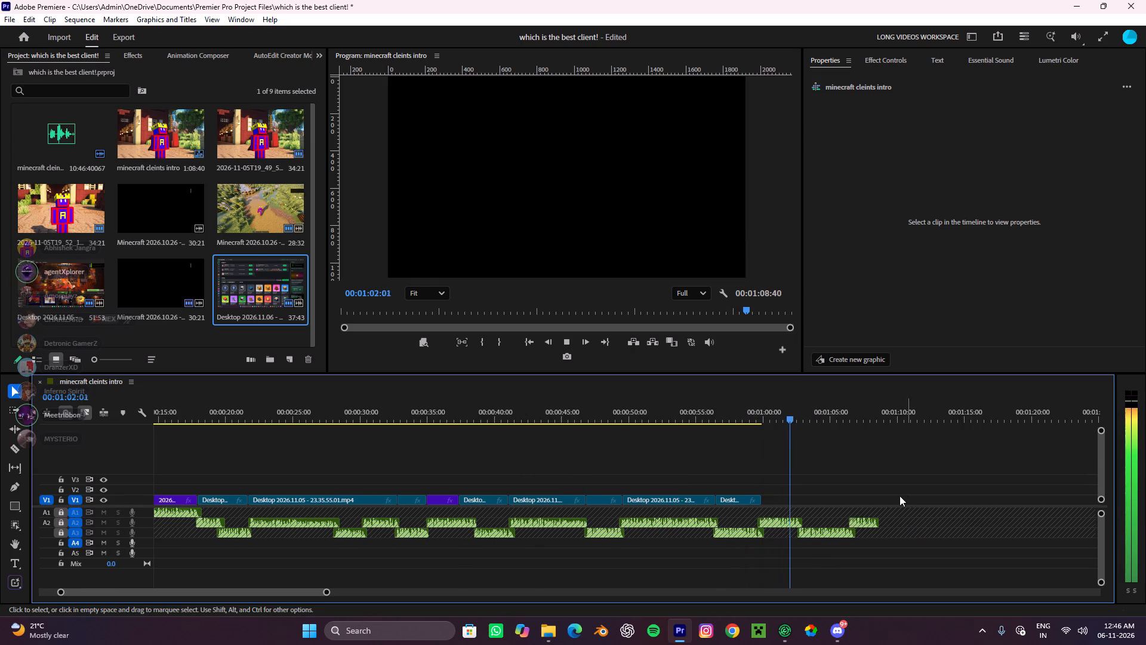
alt+scroll(868, 513, down, 4)
alt+scroll(866, 514, up, 4)
scroll(767, 521, up, 4)
click(767, 521)
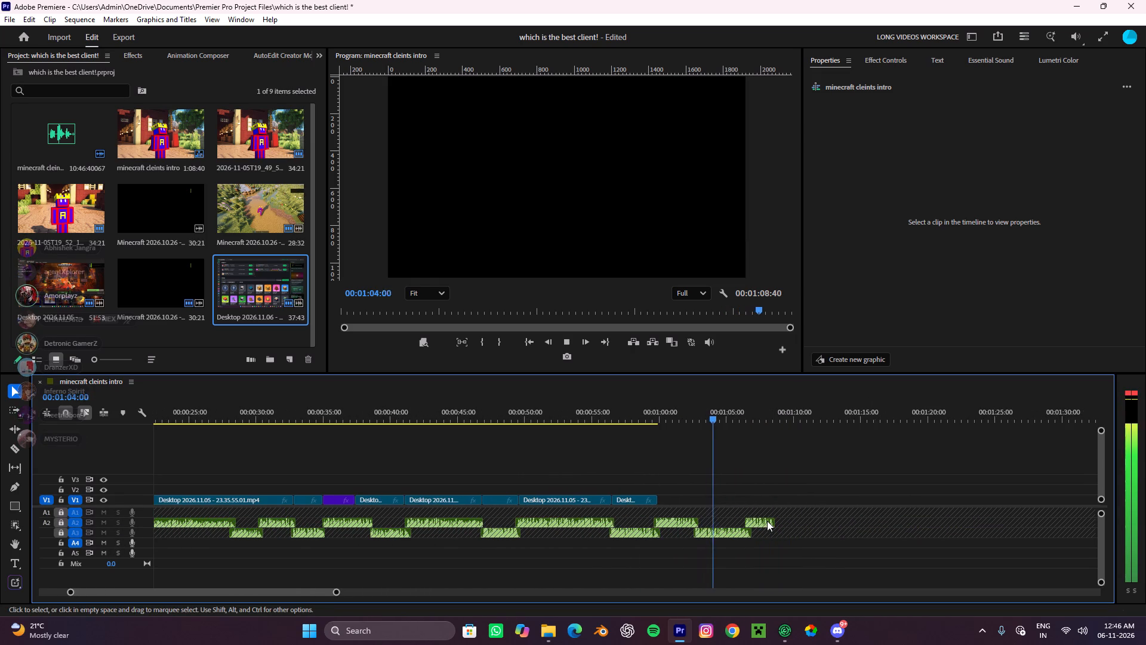
key(space)
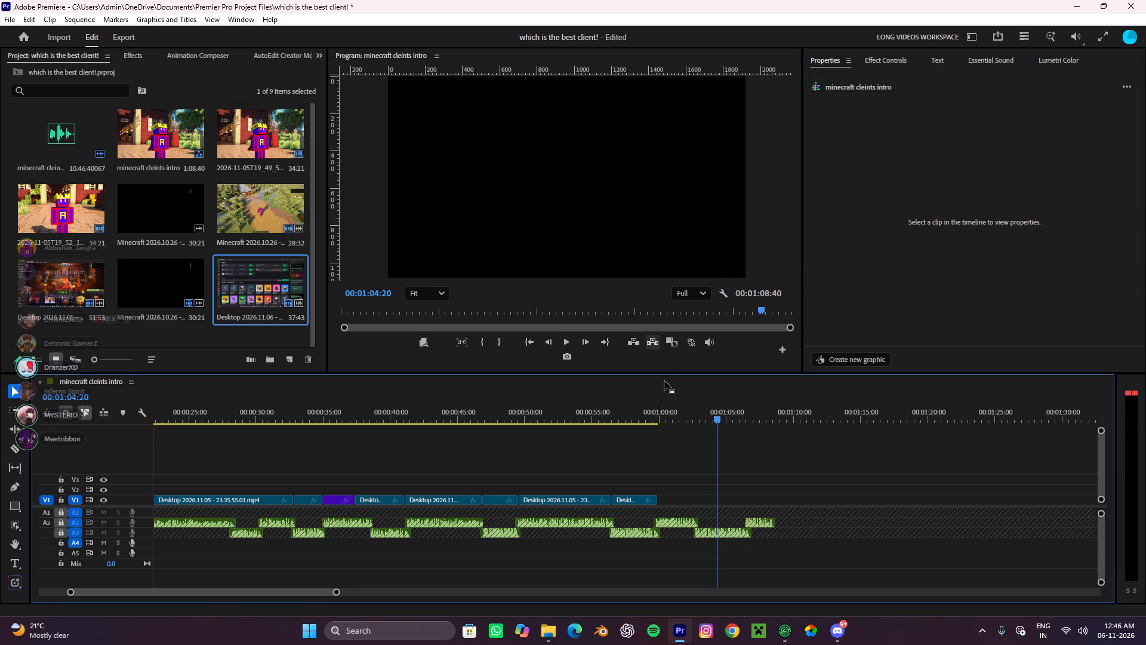
Place the character clip 2026-11-05T19_49_56.mp4 from about 00:00:06 at the end of V1, directly after the last screen recording.
alt+scroll(516, 471, down, 5)
scroll(398, 489, up, 9)
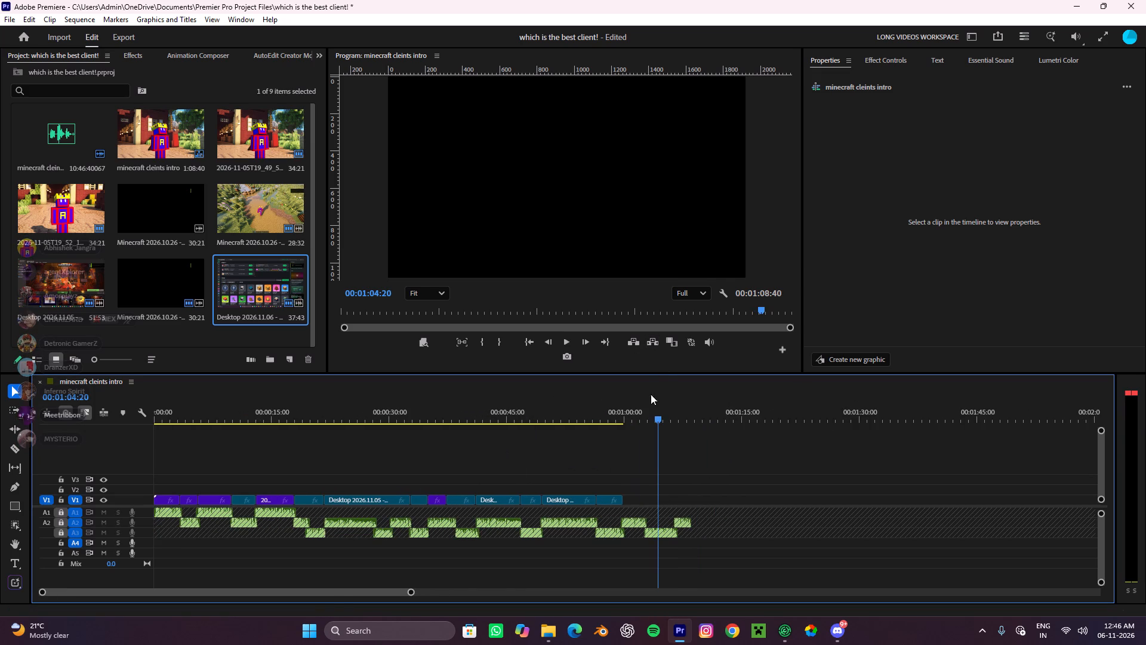
drag(651, 394, 321, 441)
drag(651, 399, 203, 463)
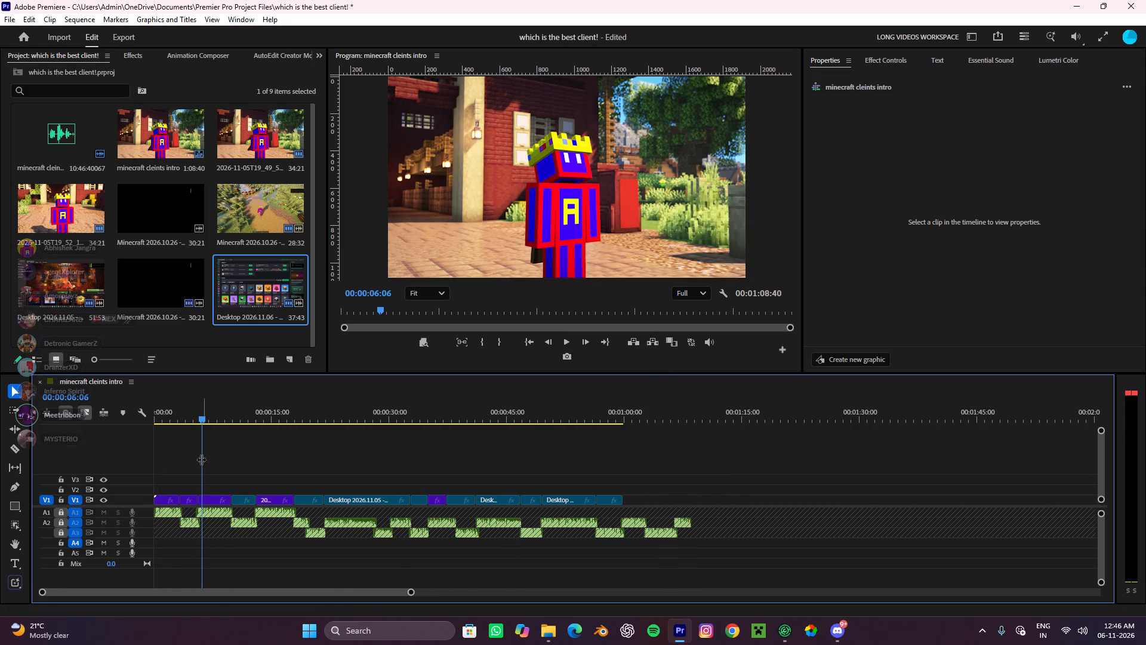
scroll(192, 463, up, 7)
click(249, 496)
drag(243, 497, 763, 494)
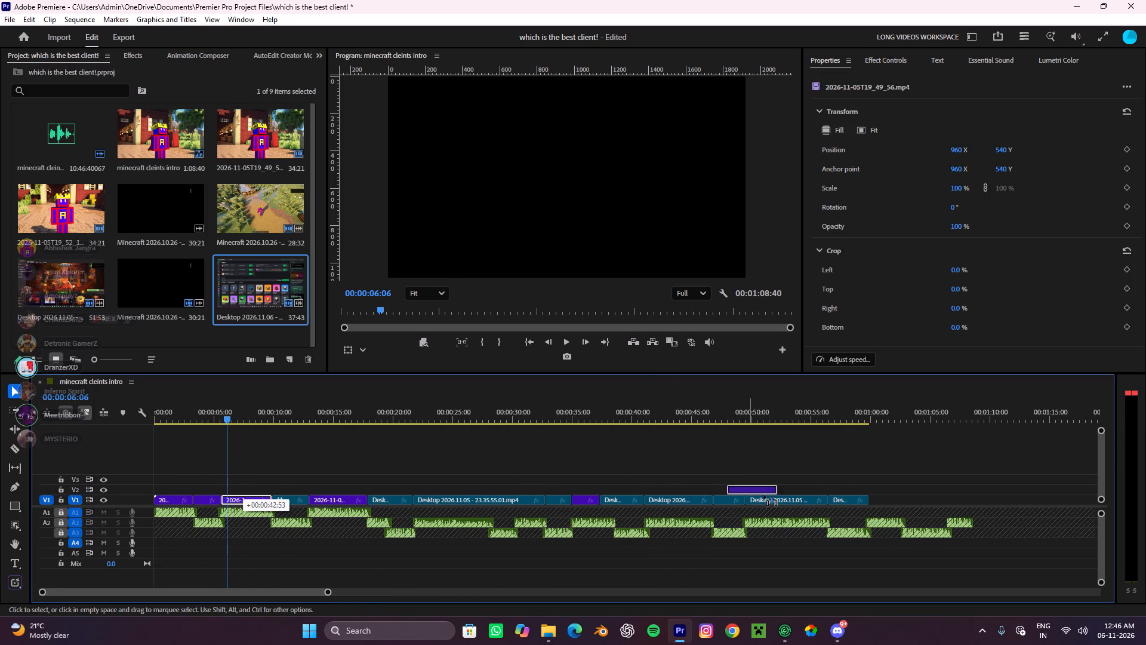
drag(763, 494, 885, 506)
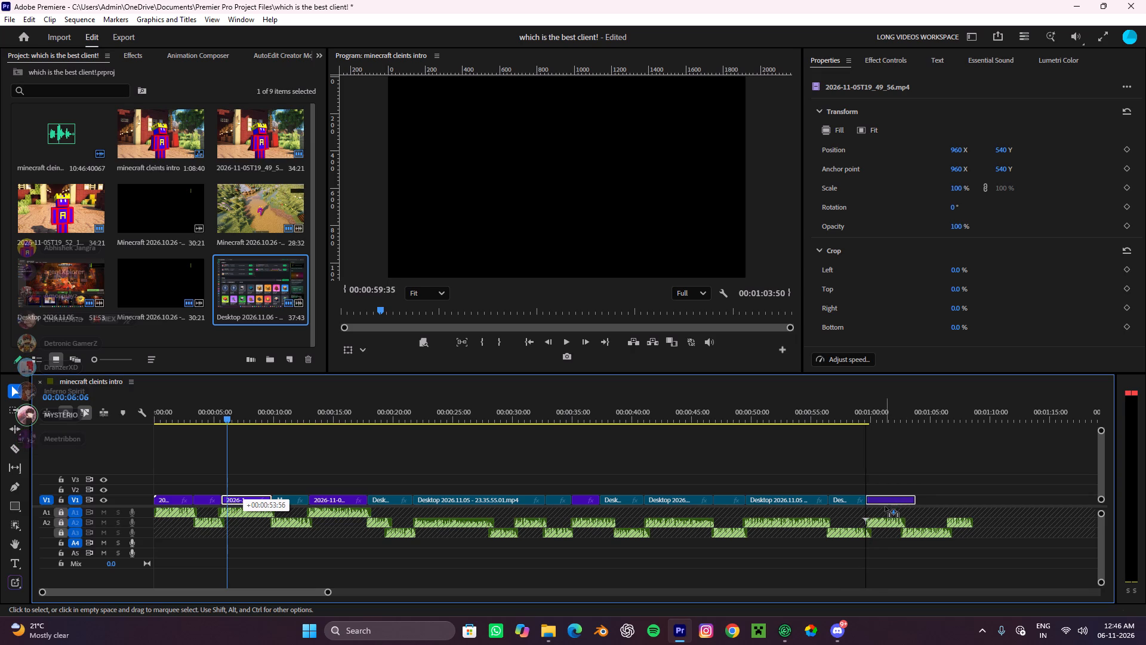
drag(885, 506, 891, 504)
Trim the last screen recording's end on V1 to the start of the voiceover clip near 00:00:59 and close the gap with the character clip.
click(857, 408)
alt+scroll(852, 478, up, 6)
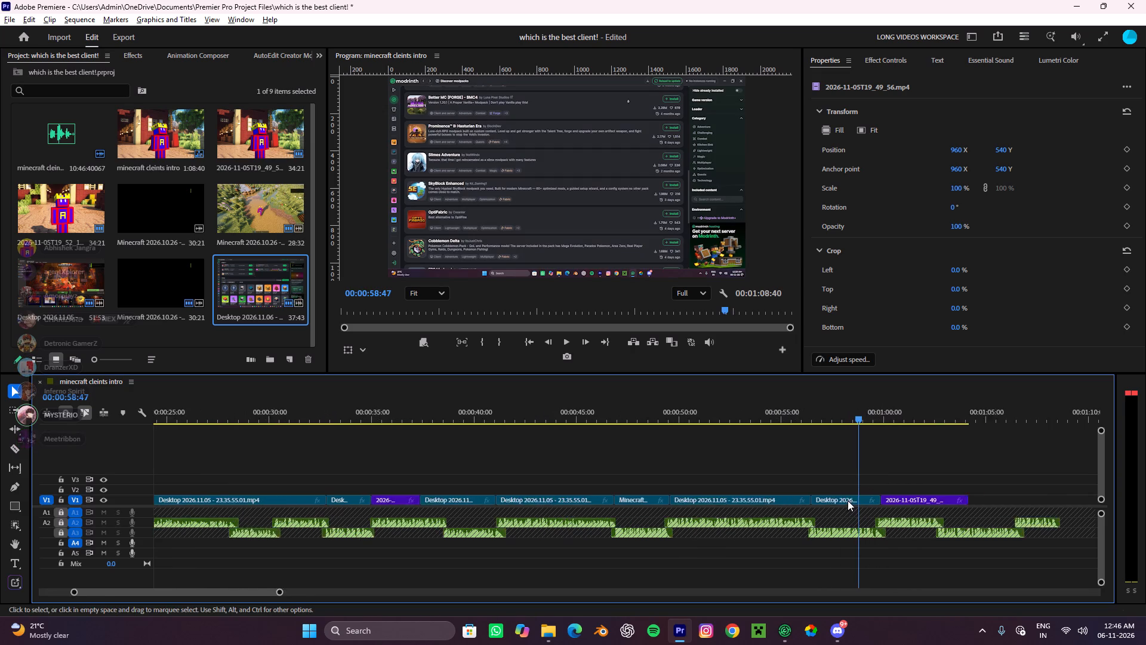
alt+scroll(848, 500, up, 8)
key(c)
click(908, 503)
key(v)
drag(920, 473, 915, 509)
key(ctrl+x)
click(941, 499)
drag(945, 497, 934, 503)
click(933, 472)
Play the character clip at the end of V1 and cut off its remainder after about 00:01:02:39.
key(space)
scroll(926, 472, down, 12)
alt+scroll(919, 476, up, 4)
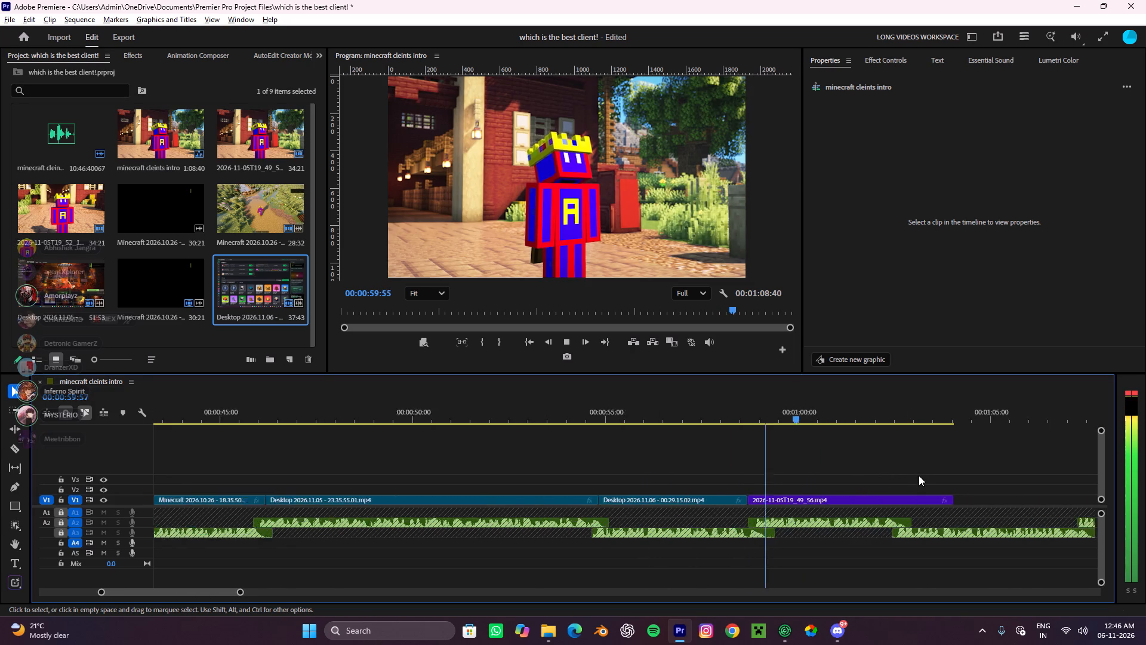
scroll(919, 475, down, 4)
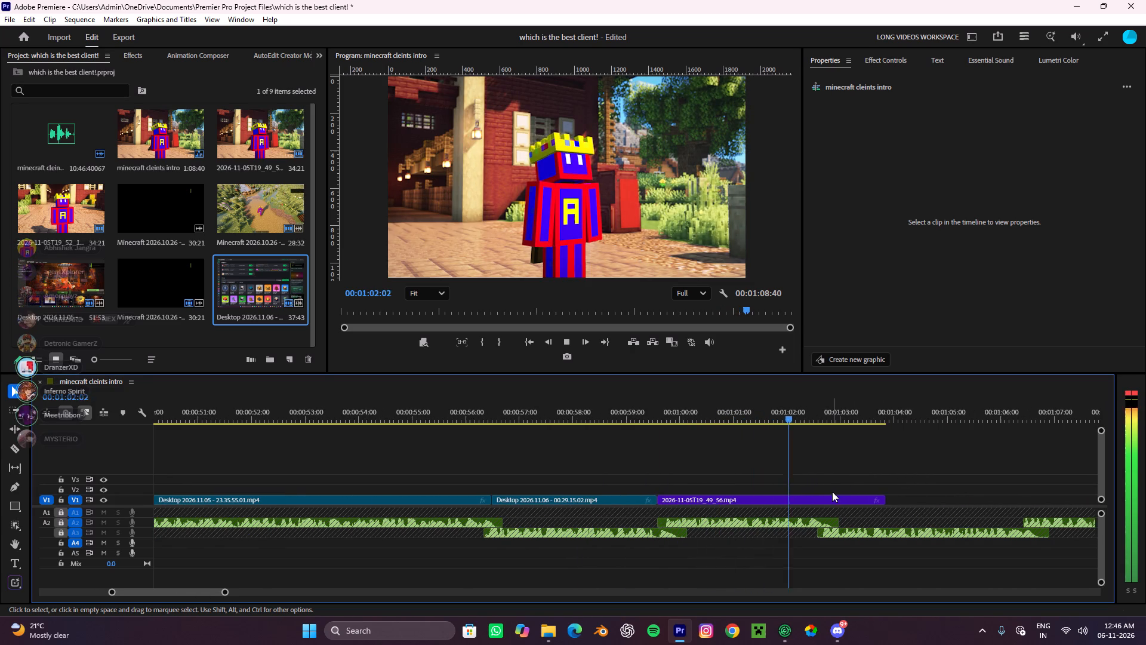
key(space)
key(c)
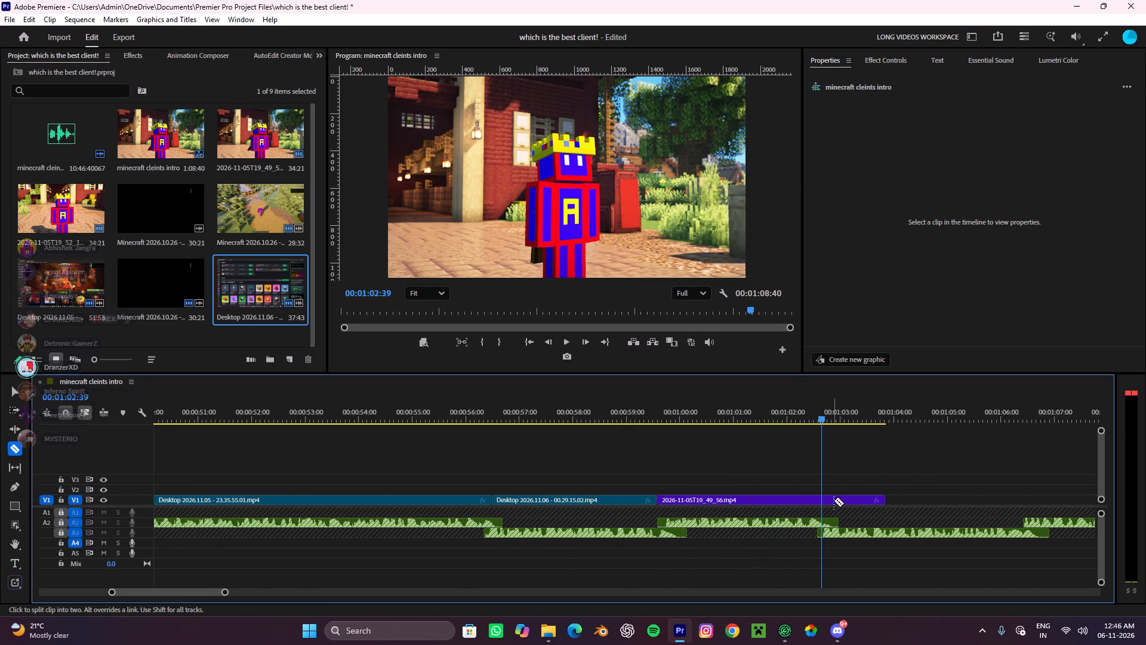
click(828, 505)
key(v)
click(843, 502)
key(ctrl+x)
Play on to about 00:01:03:38 to hear the following voiceover, and return the playhead to the character clip's end near 00:01:02:43.
alt+scroll(871, 479, down, 7)
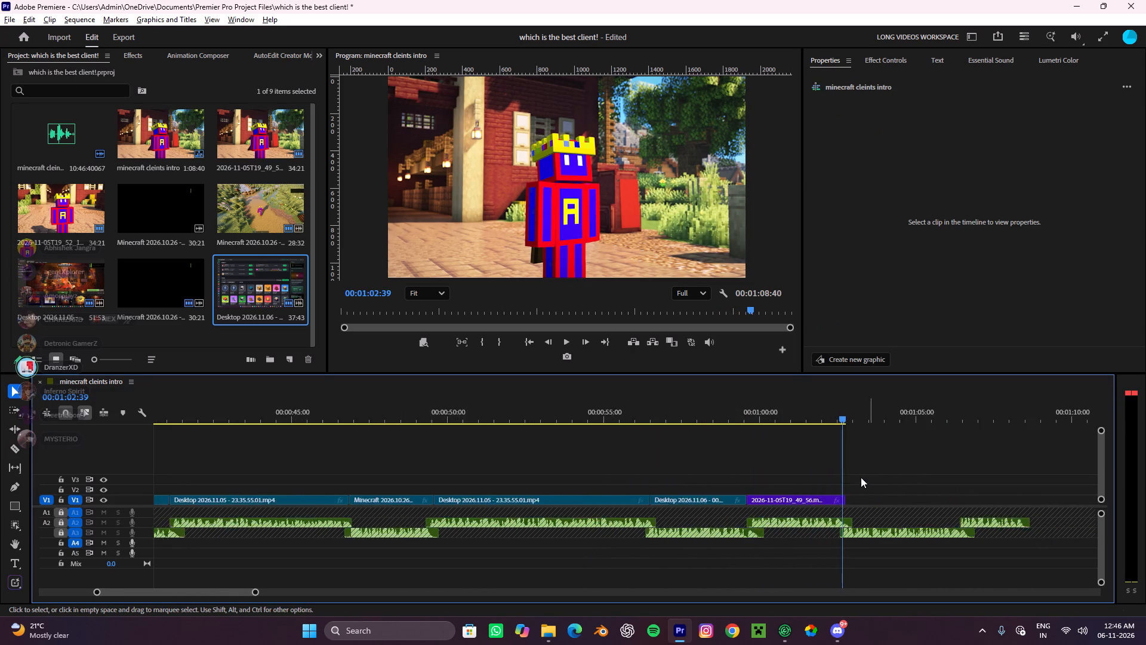
alt+scroll(861, 477, down, 2)
key(space)
scroll(858, 477, down, 5)
alt+scroll(854, 478, down, 4)
key(space)
alt+scroll(798, 490, up, 8)
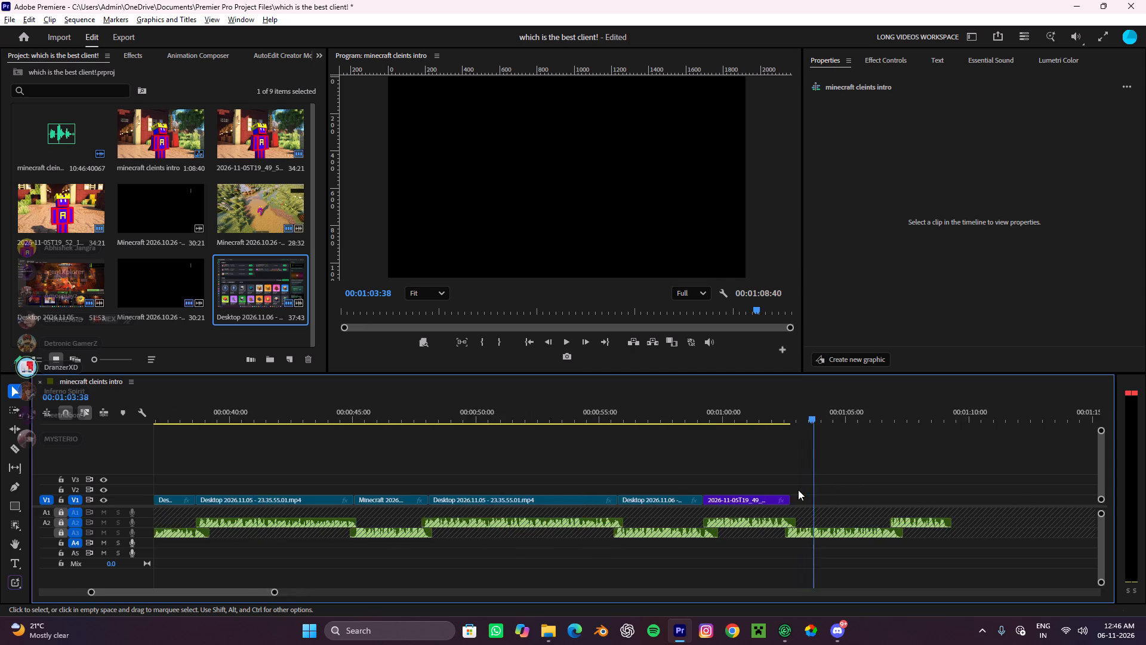
drag(812, 419, 785, 453)
click(851, 463)
scroll(845, 463, down, 4)
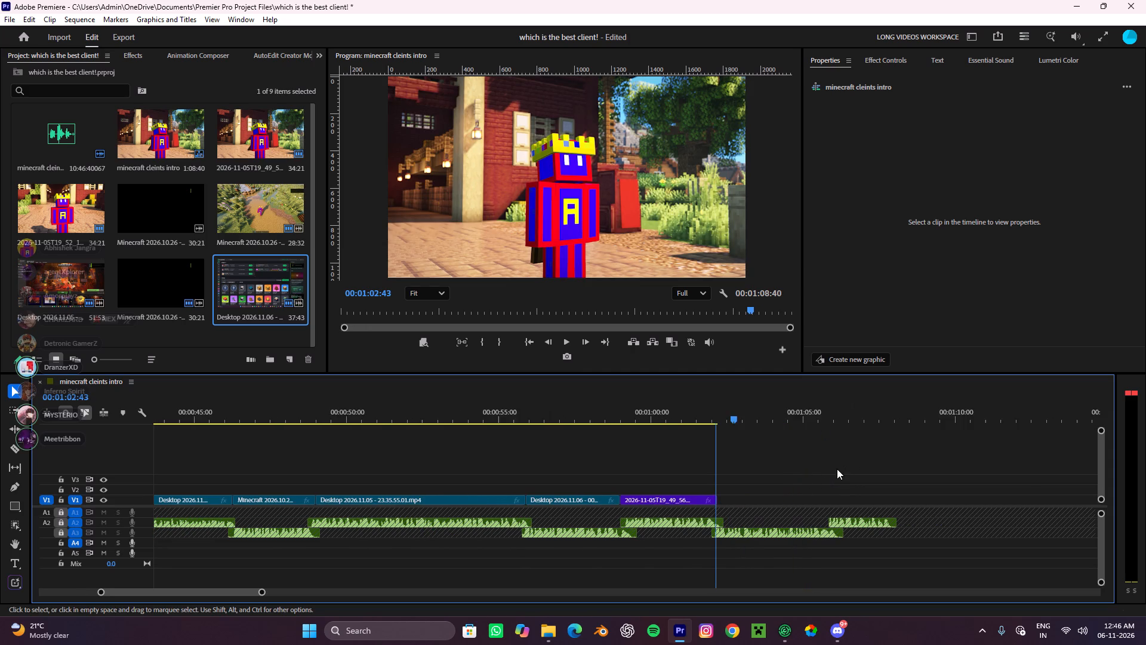
alt+scroll(811, 469, up, 3)
alt+scroll(811, 469, down, 4)
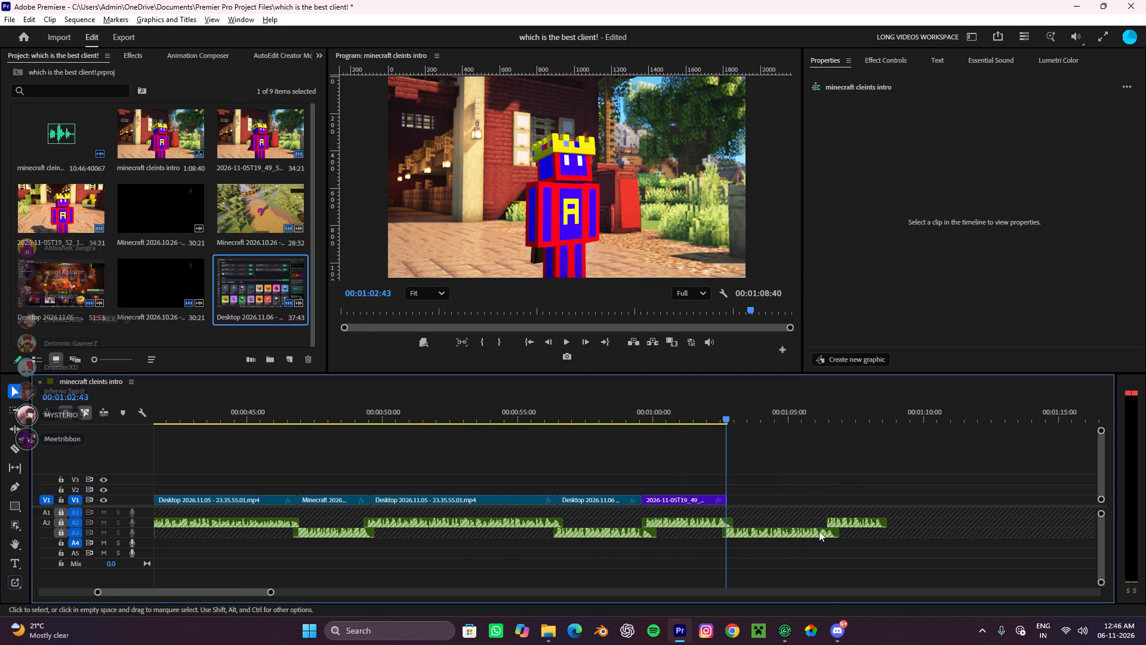
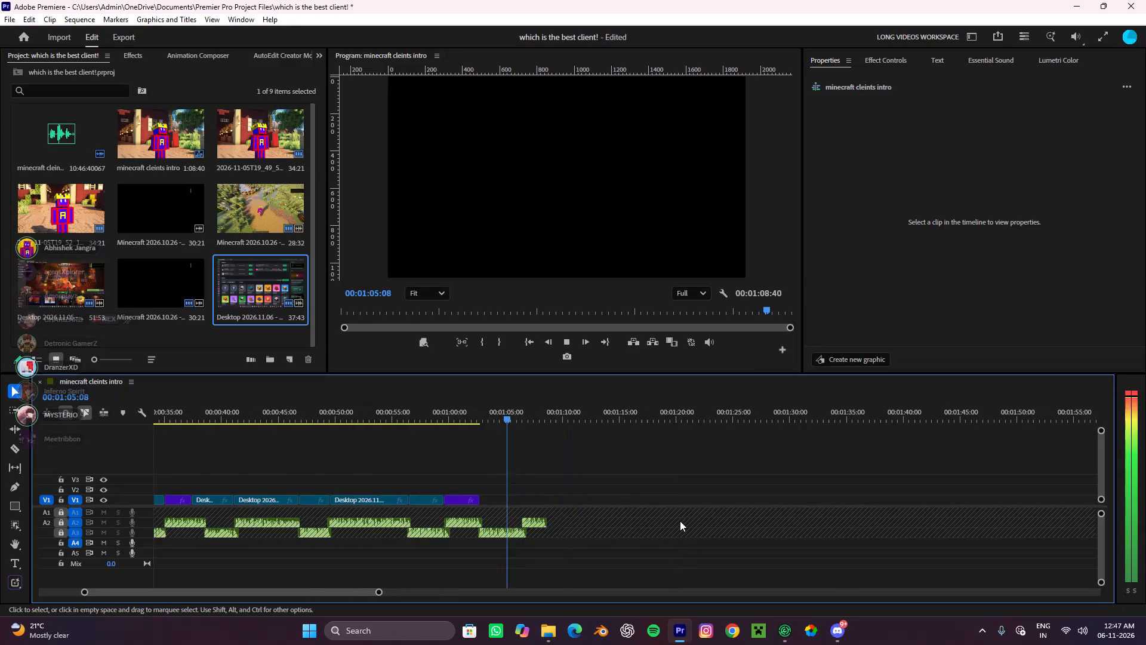
Stop playback near 00:01:05:48, switch to File Explorer and open the Minecraft recordings folder under Videos > NVIDIA.
scroll(680, 521, down, 1)
scroll(680, 521, up, 2)
key(space)
click(549, 640)
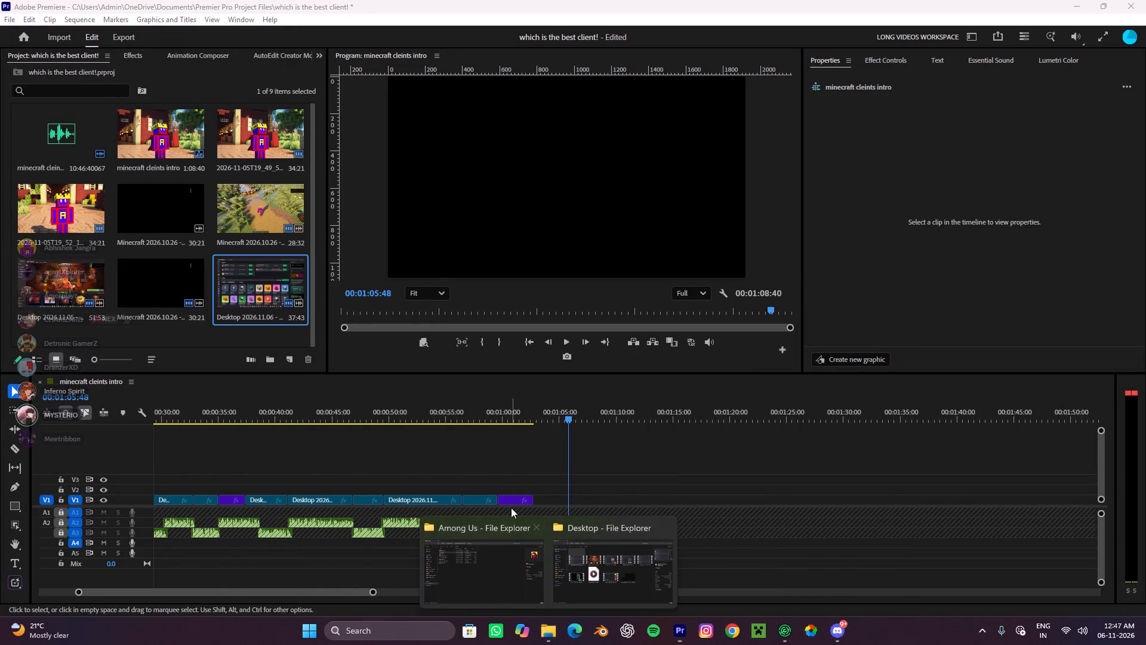
click(475, 552)
click(1141, 12)
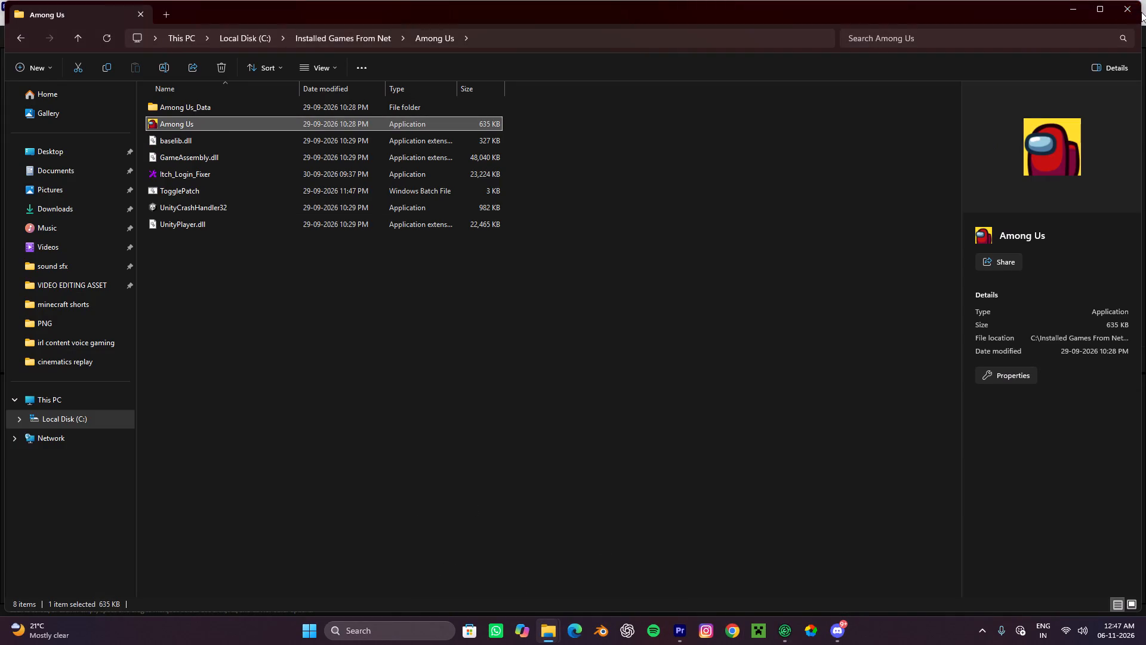
click(605, 576)
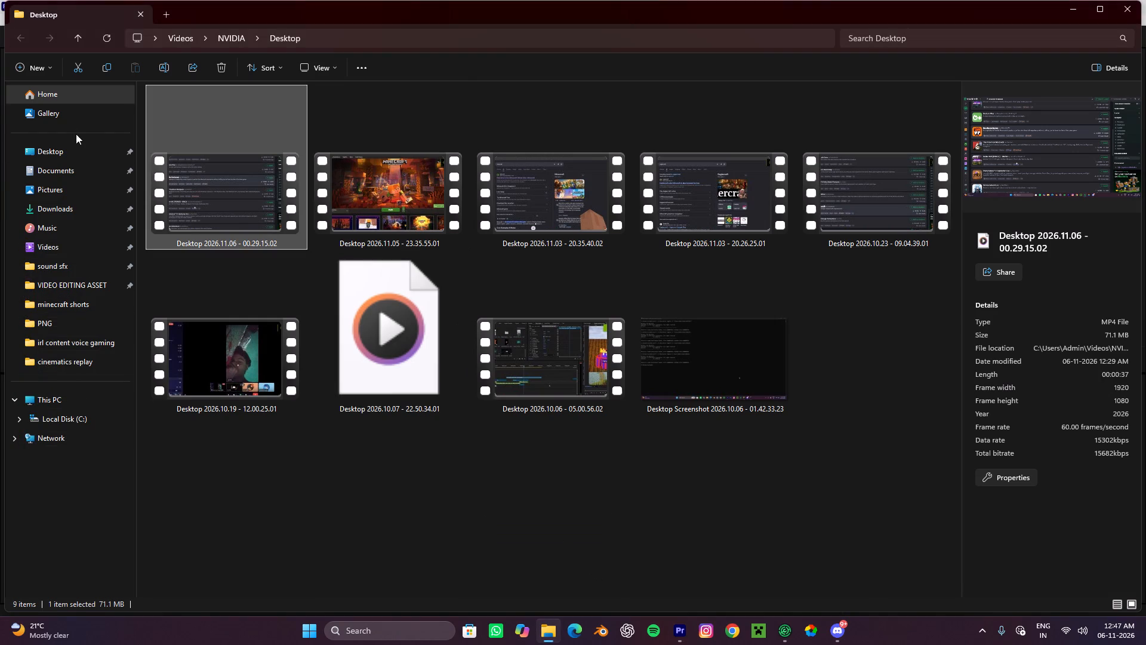
click(12, 31)
click(12, 31)
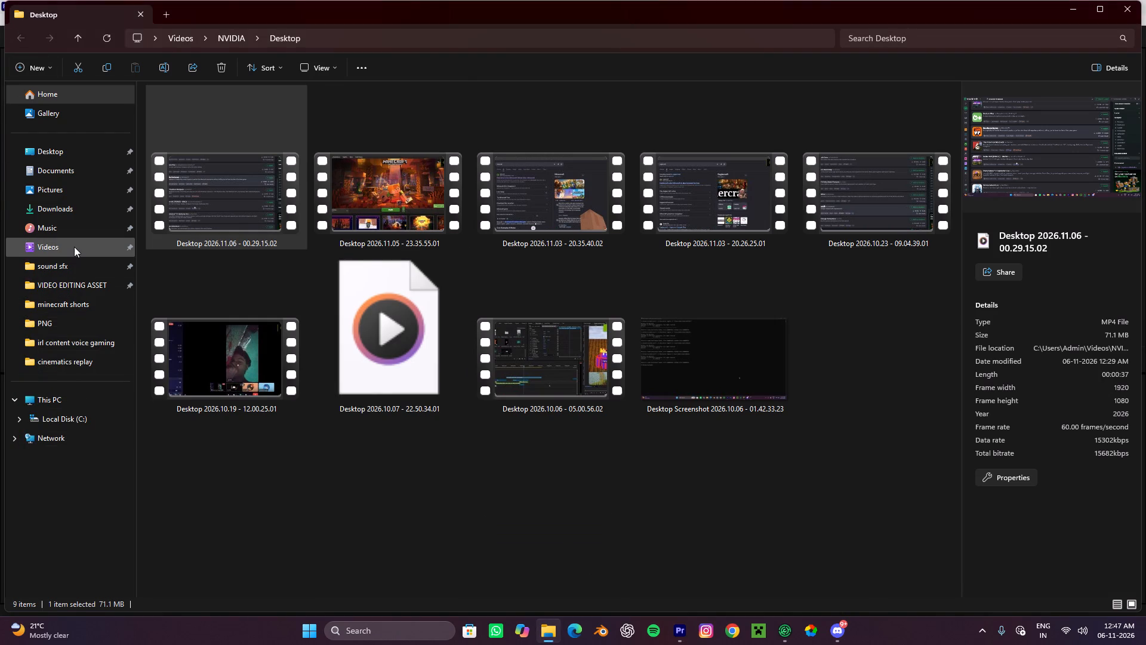
click(74, 247)
double_click(671, 124)
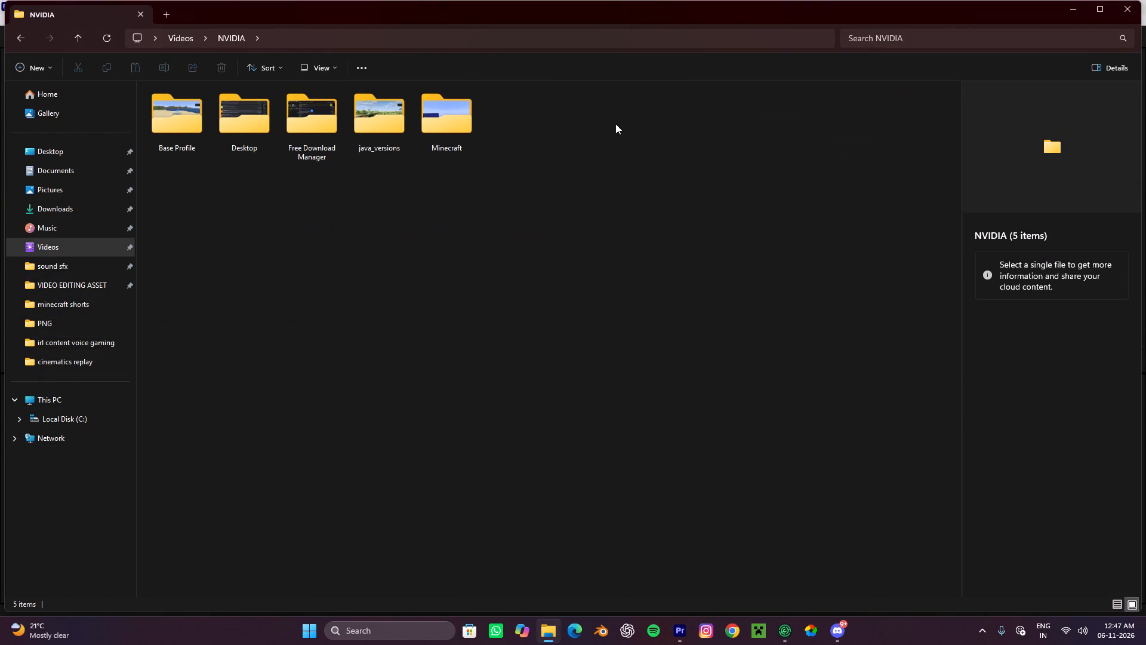
double_click(464, 119)
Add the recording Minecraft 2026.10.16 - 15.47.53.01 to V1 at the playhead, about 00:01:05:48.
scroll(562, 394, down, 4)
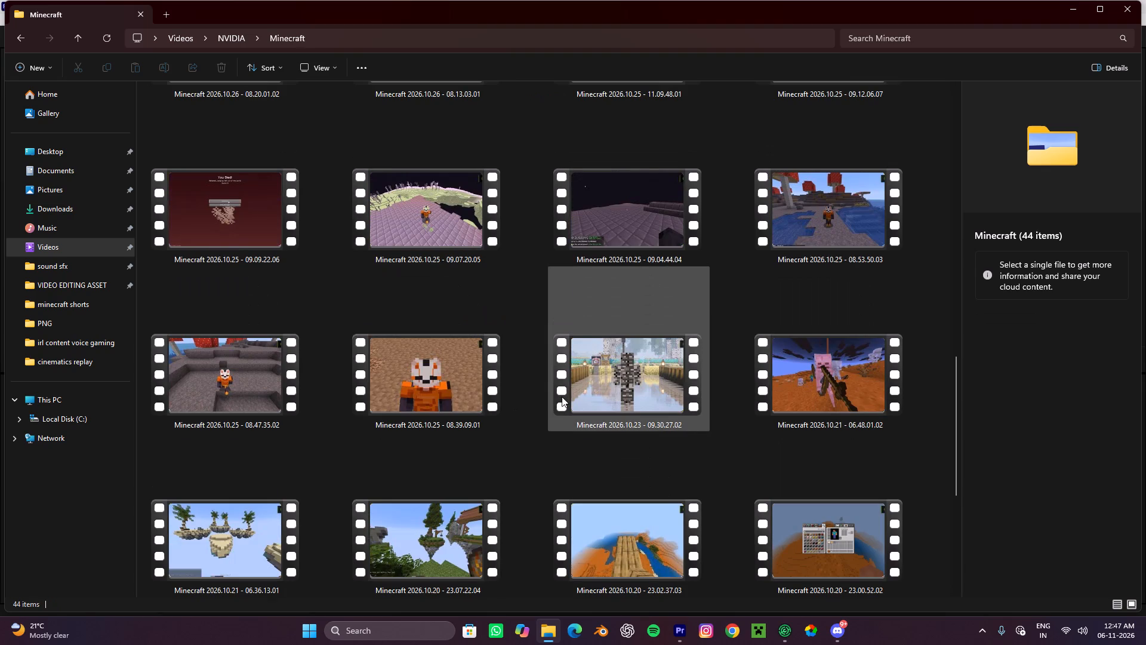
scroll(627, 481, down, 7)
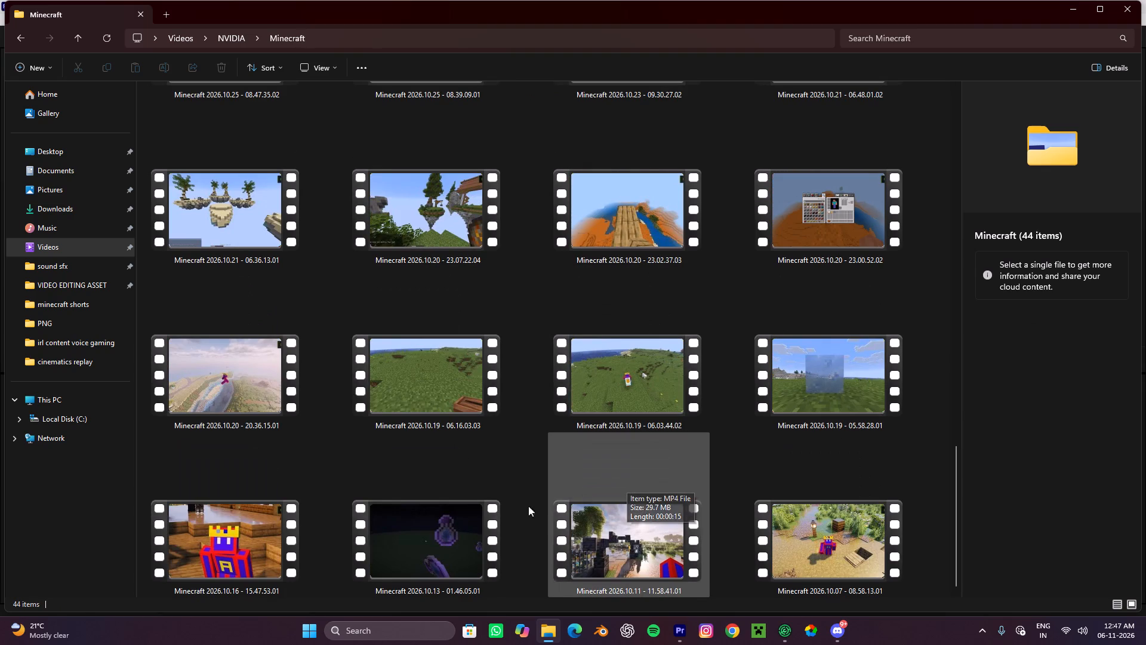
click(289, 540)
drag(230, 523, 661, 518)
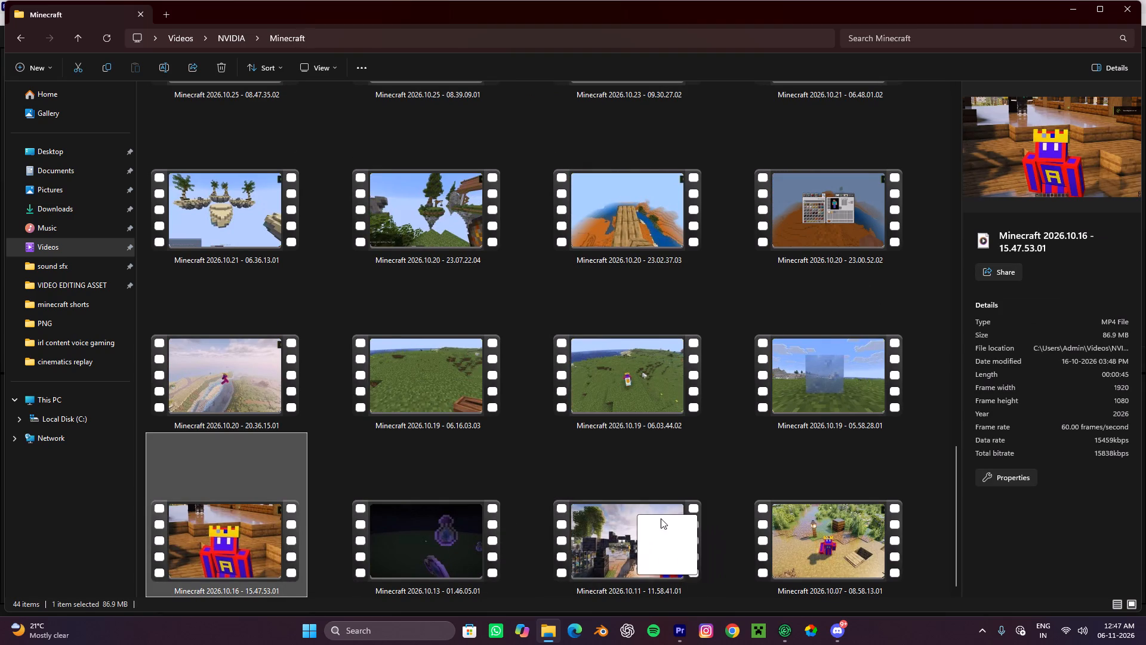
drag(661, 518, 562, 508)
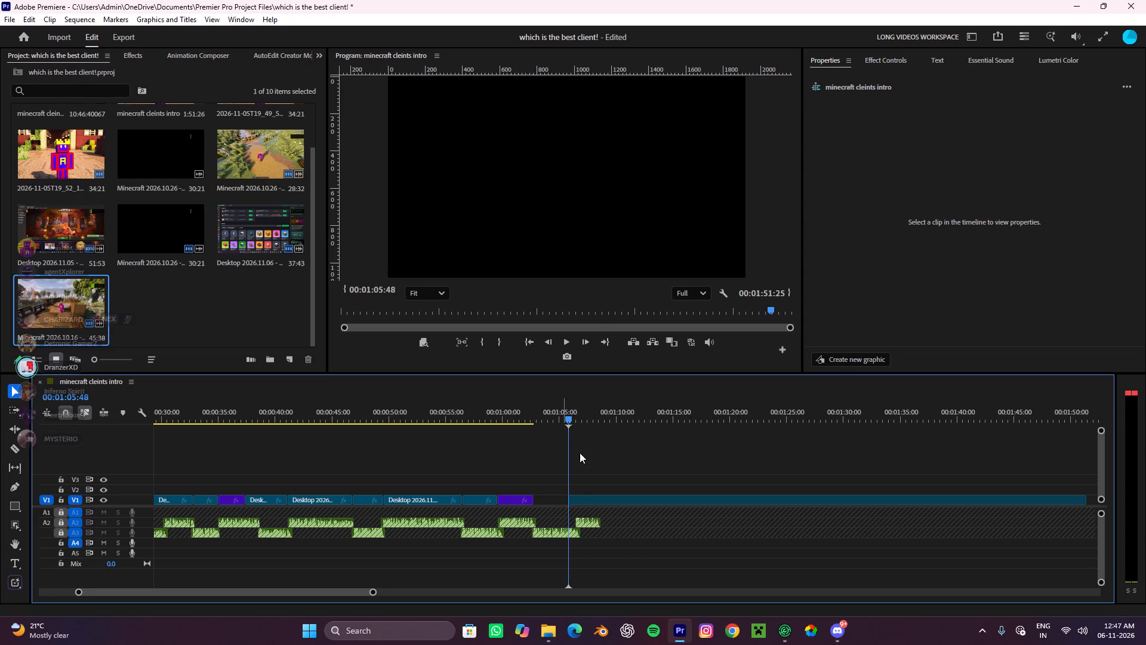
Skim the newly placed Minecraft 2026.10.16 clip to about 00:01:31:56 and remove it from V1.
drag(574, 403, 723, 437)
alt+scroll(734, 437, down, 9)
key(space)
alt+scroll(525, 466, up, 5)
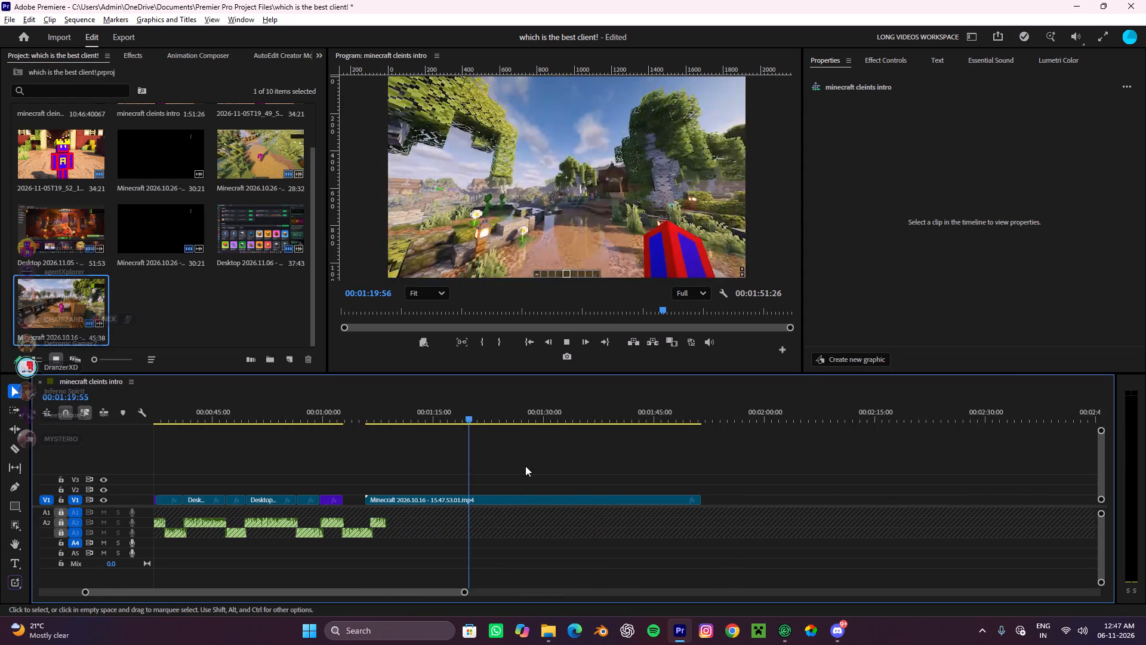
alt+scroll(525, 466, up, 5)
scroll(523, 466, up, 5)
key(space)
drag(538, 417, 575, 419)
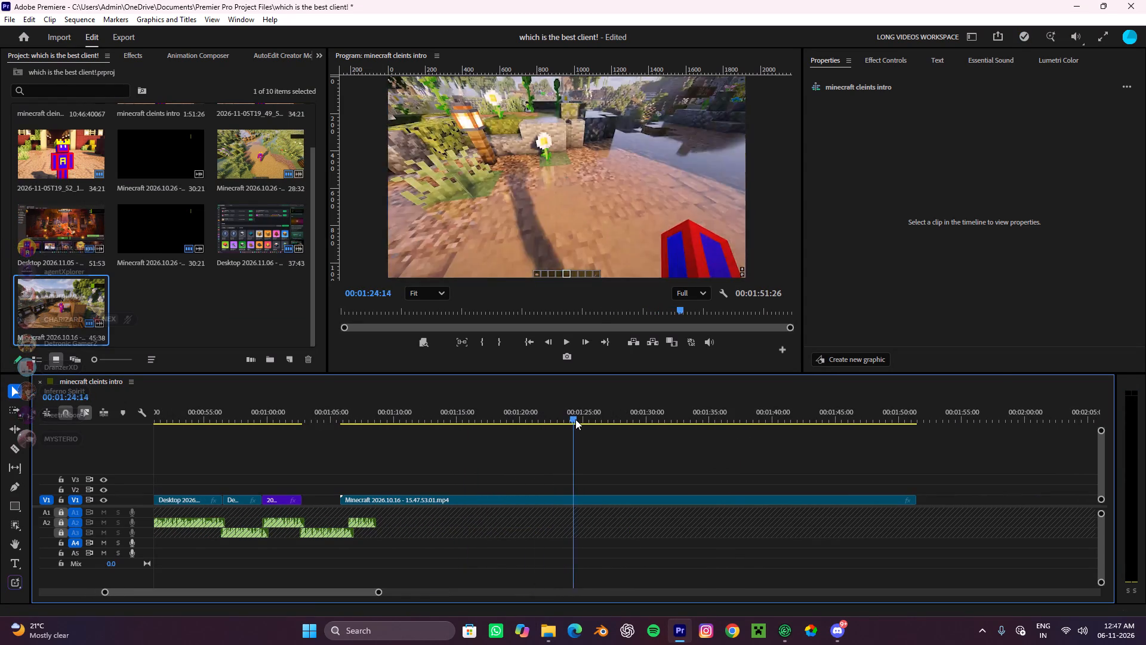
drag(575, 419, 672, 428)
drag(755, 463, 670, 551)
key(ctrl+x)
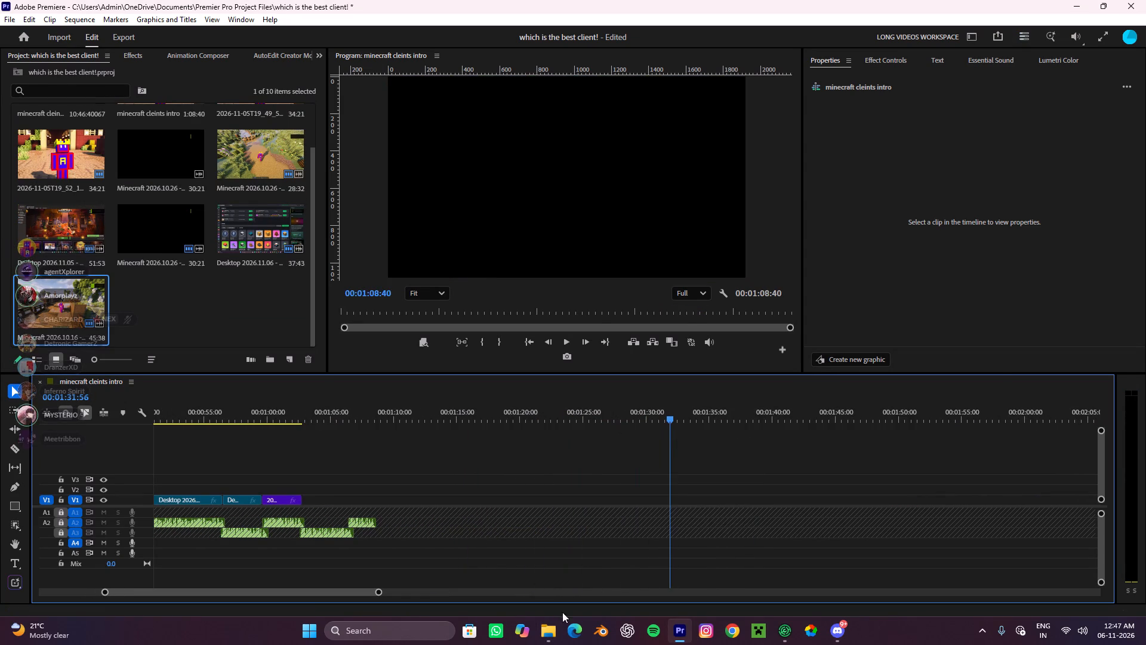
Bring in Minecraft 2026.10.26 - 11.41.56.05 from File Explorer and place it on V1 directly after the purple character clip.
click(540, 641)
scroll(428, 354, down, 8)
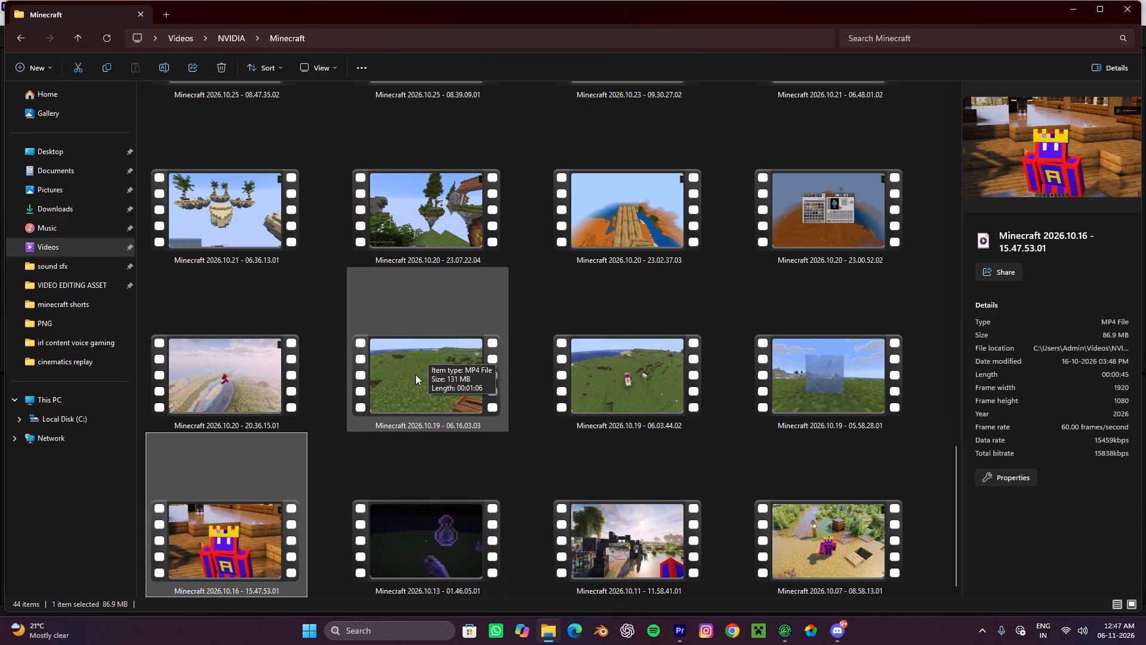
scroll(500, 359, up, 9)
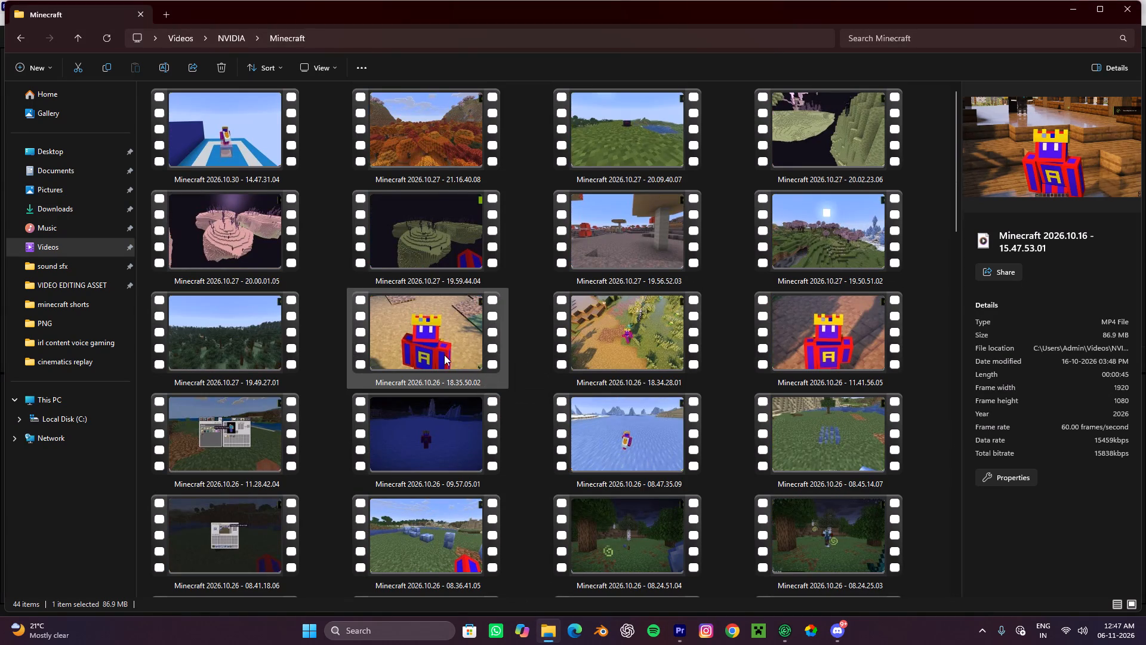
click(480, 349)
click(621, 327)
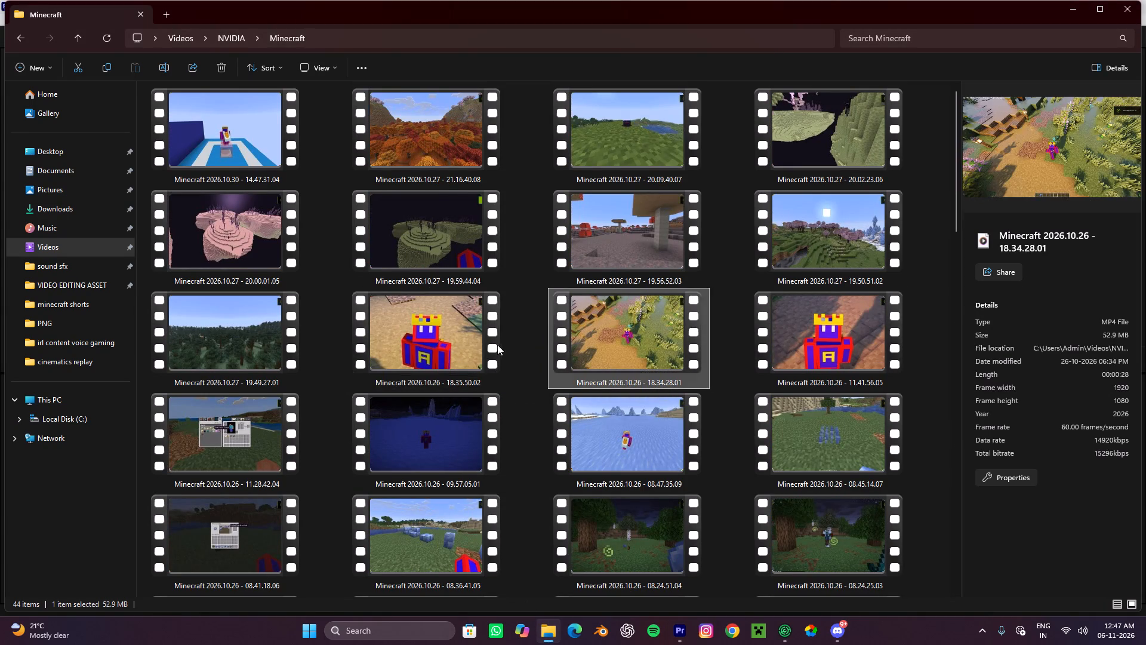
click(495, 349)
click(809, 328)
drag(834, 325, 692, 613)
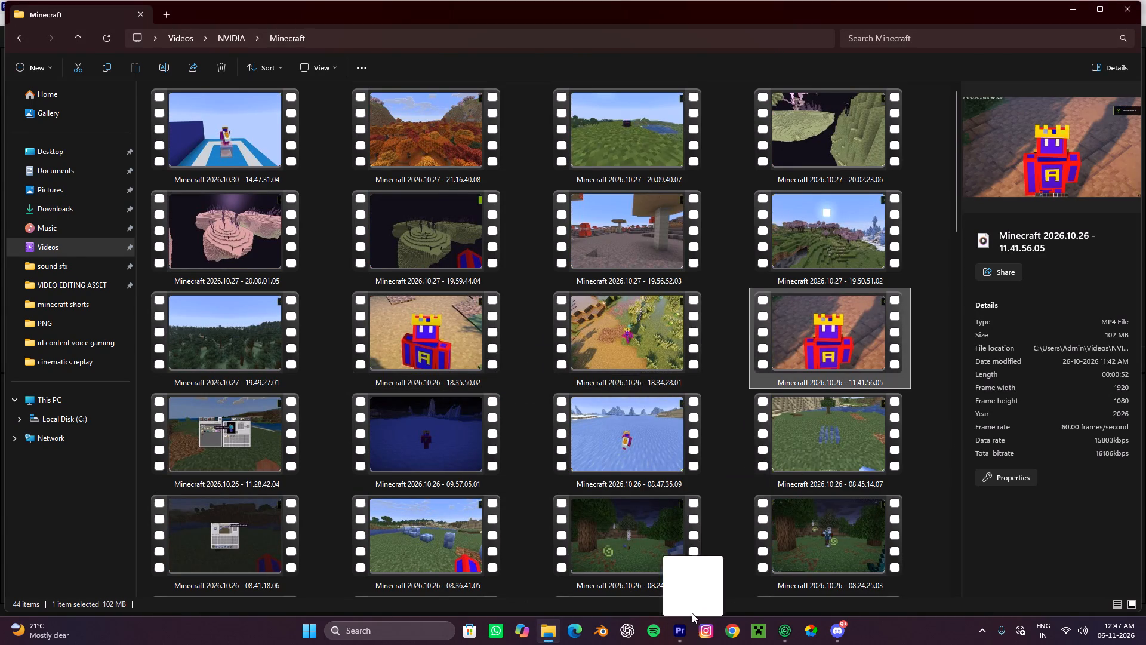
drag(692, 613, 342, 491)
drag(381, 490, 371, 497)
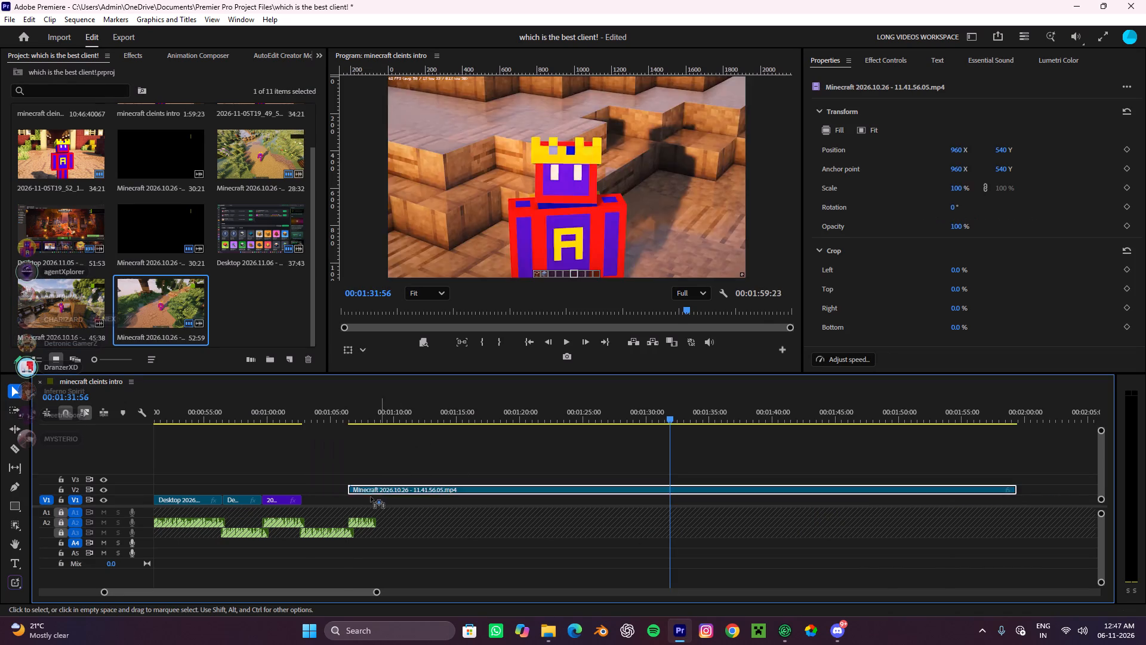
drag(371, 497, 335, 505)
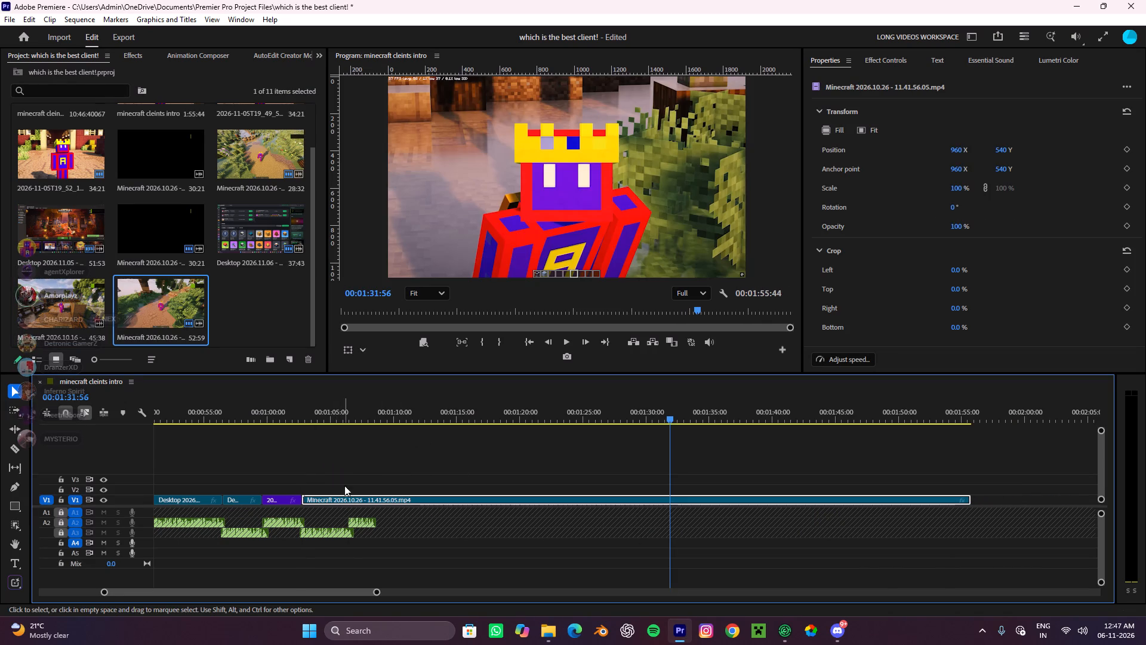
Preview the new Minecraft clip, split it at about 00:01:25:15 and ripple-delete the part before the cut.
click(303, 403)
key(space)
alt+scroll(340, 463, down, 4)
alt+scroll(340, 463, up, 5)
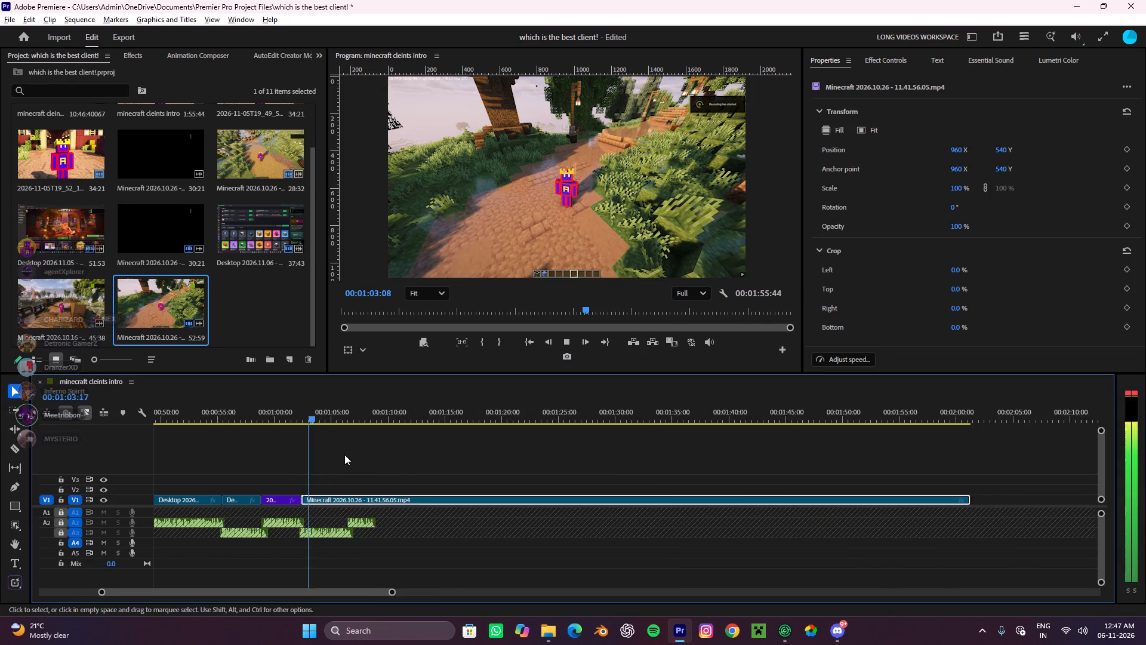
key(space)
drag(333, 415, 620, 465)
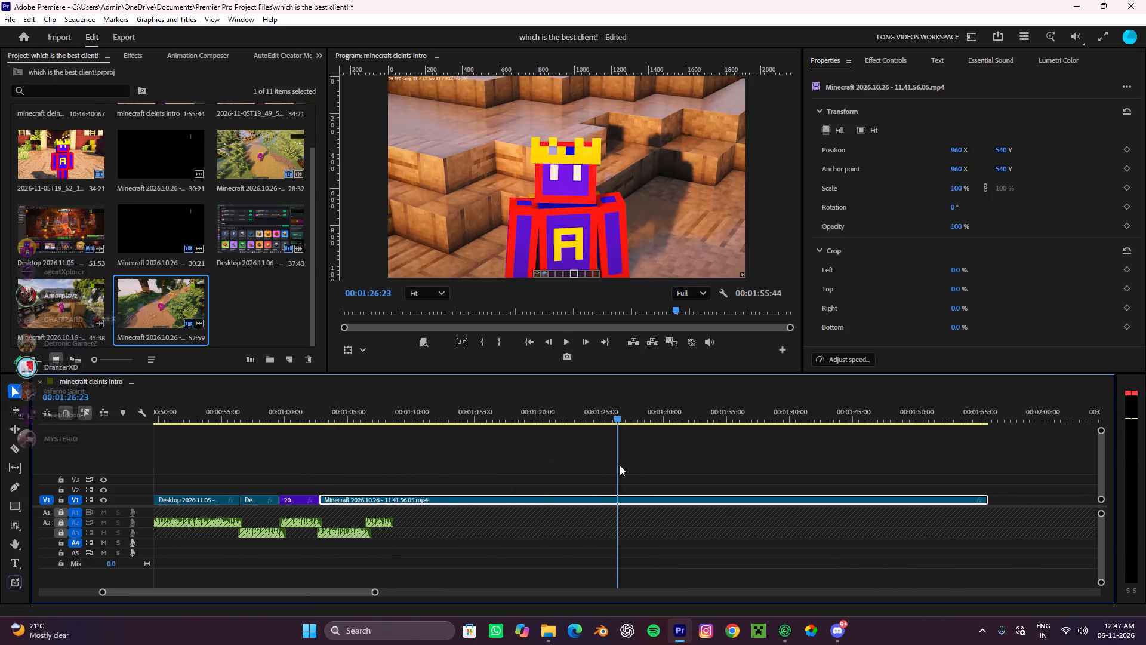
drag(620, 465, 608, 481)
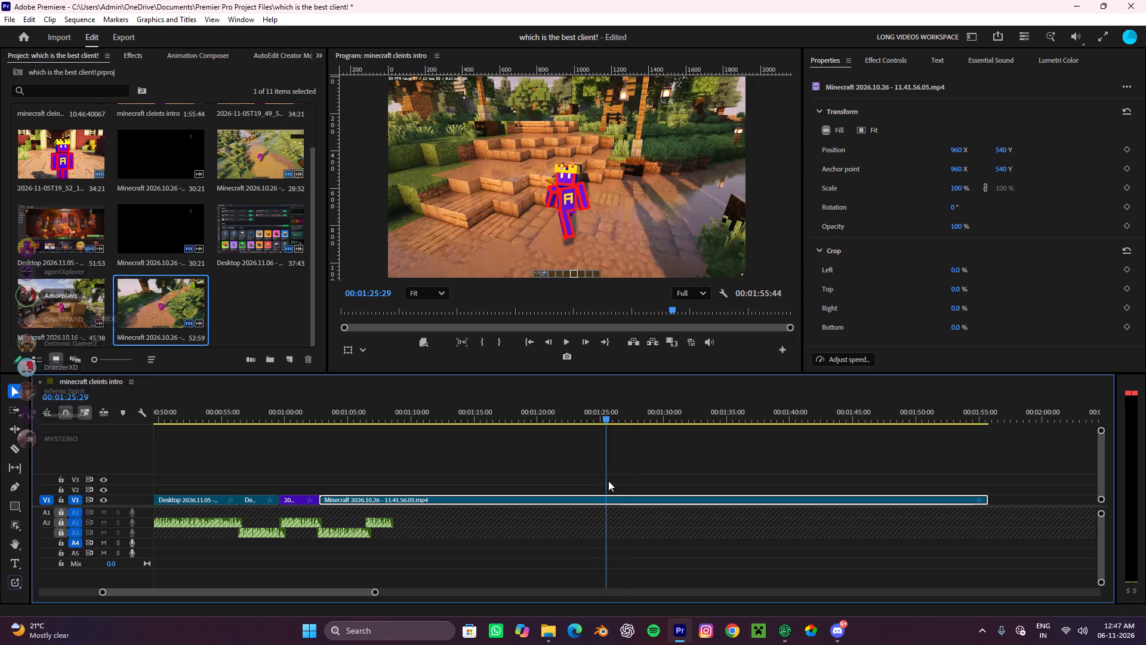
drag(608, 481, 605, 486)
key(c)
click(606, 497)
key(v)
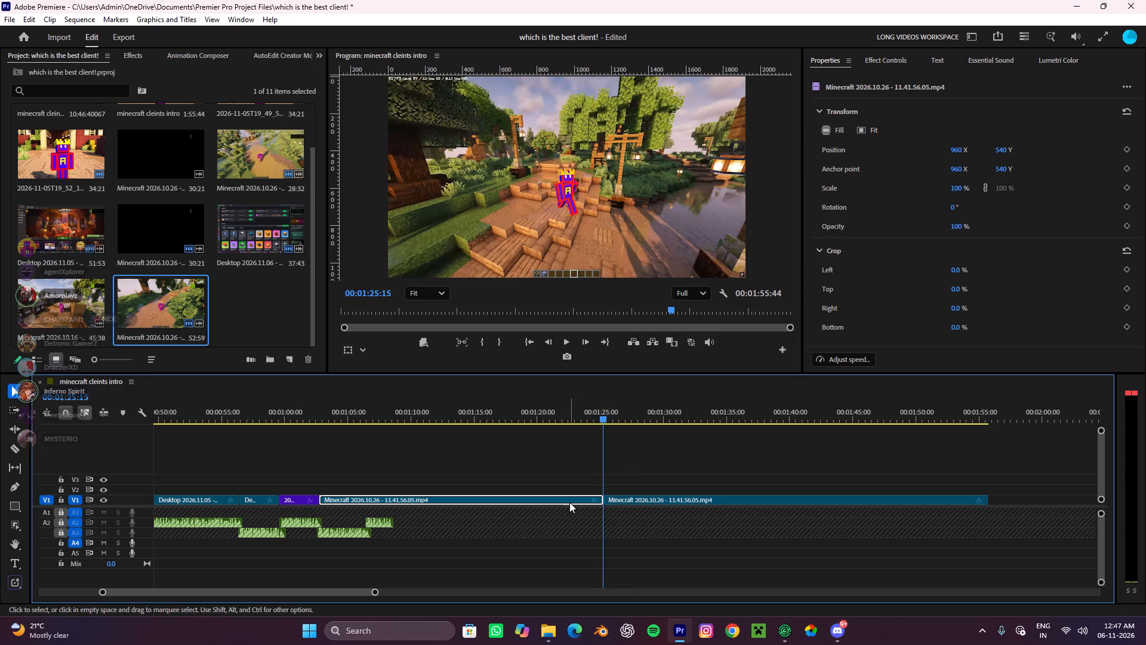
click(569, 502)
key(e)
Play the shortened Minecraft clip against the voiceover up to about 00:01:06:40.
key(space)
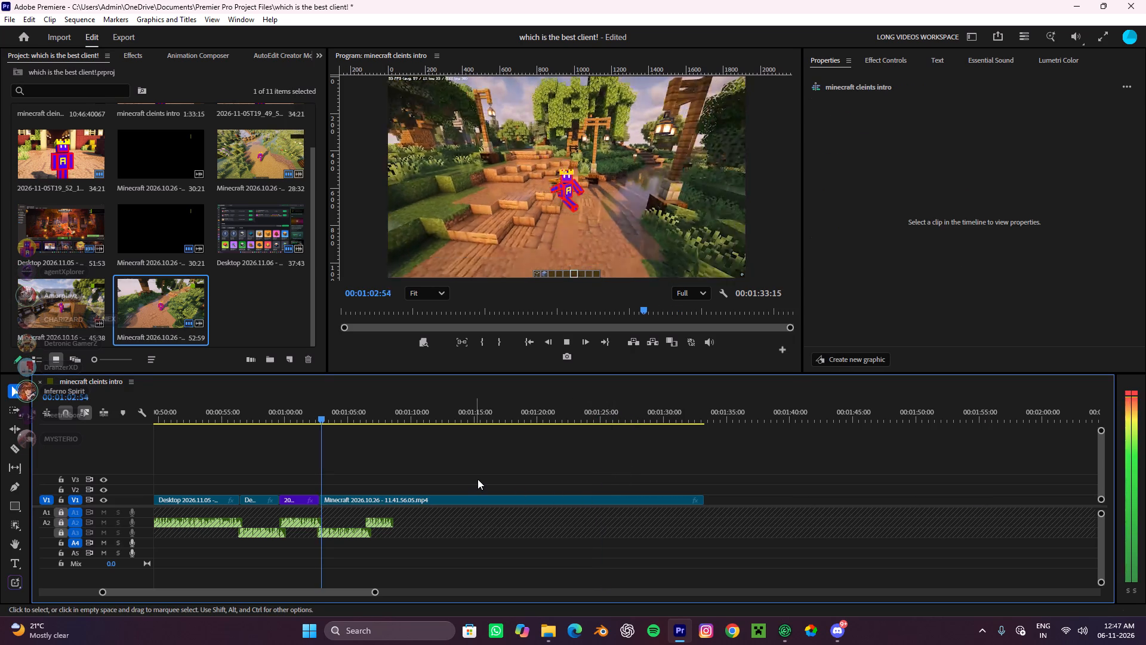
alt+scroll(478, 479, up, 4)
click(474, 461)
alt+scroll(417, 469, up, 5)
scroll(417, 466, up, 3)
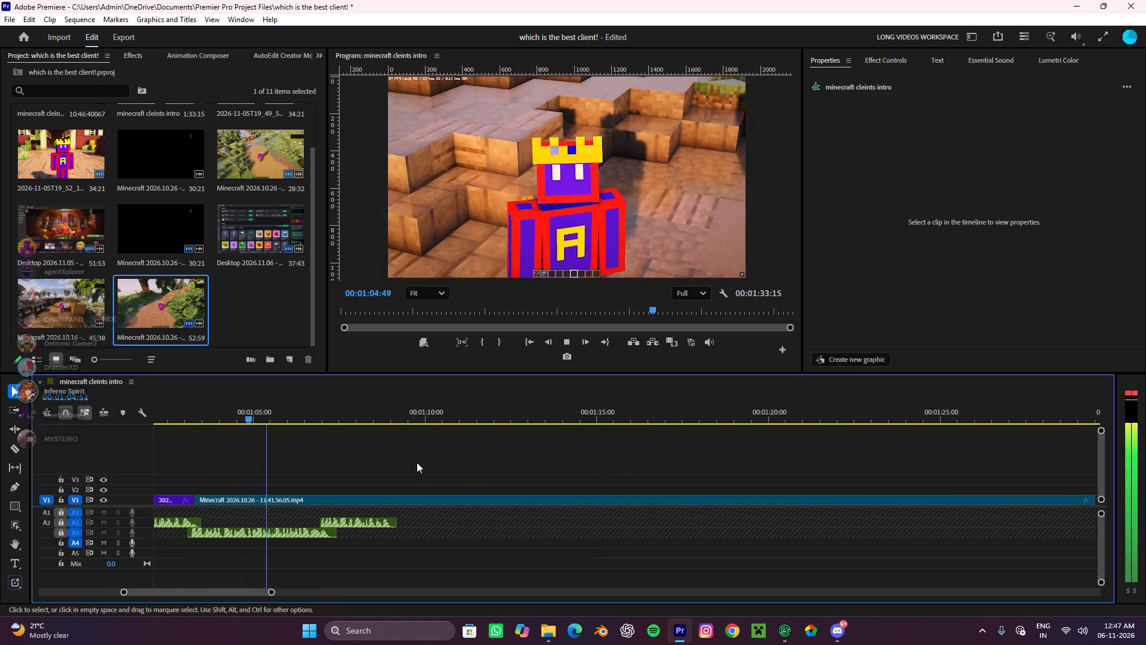
alt+scroll(417, 462, down, 4)
key(space)
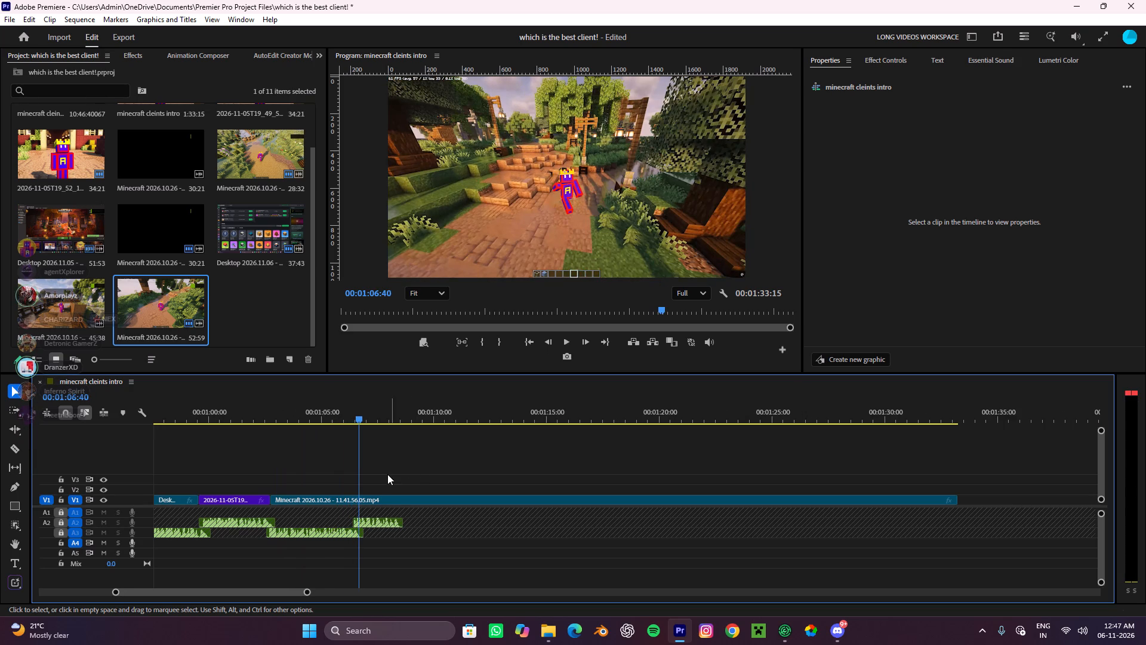
alt+scroll(386, 475, up, 9)
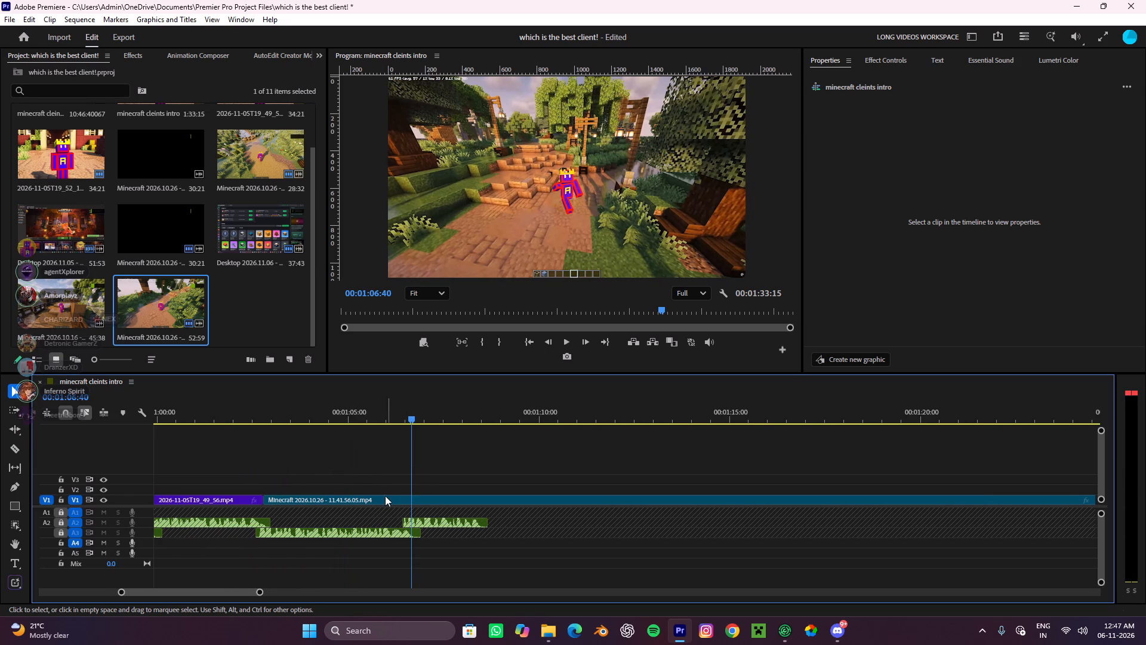
key(c)
key(v)
key(v)
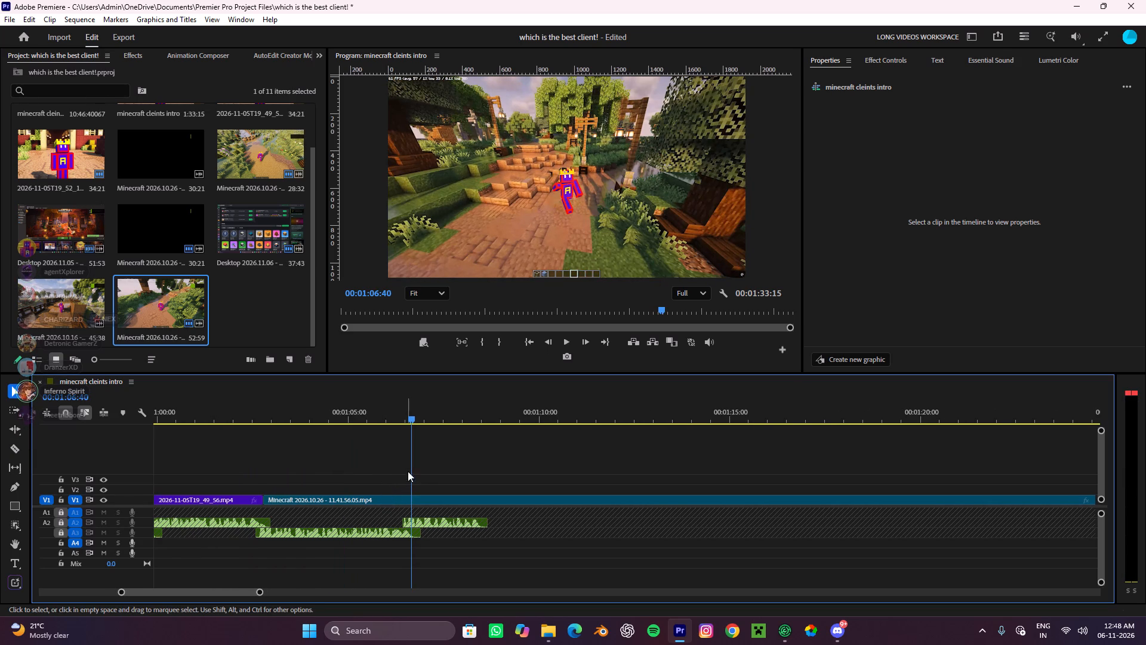
Split the Minecraft clip on V1 at about 00:01:07:46 and ripple-delete the part before the cut.
alt+scroll(408, 471, down, 5)
drag(417, 413, 530, 438)
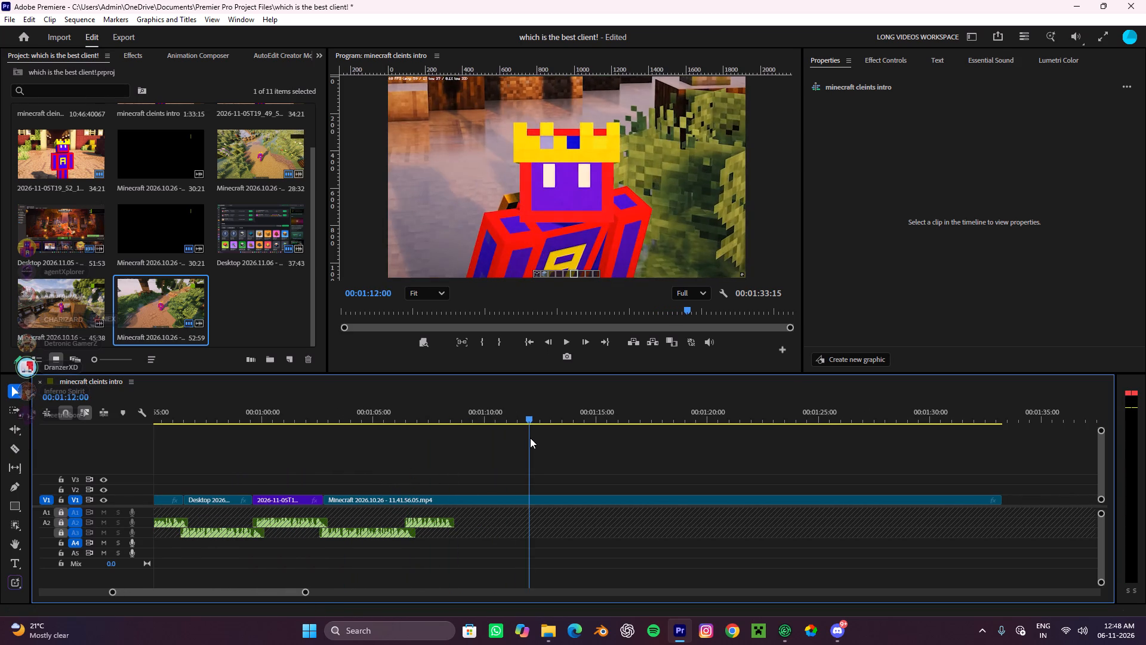
drag(530, 438, 467, 484)
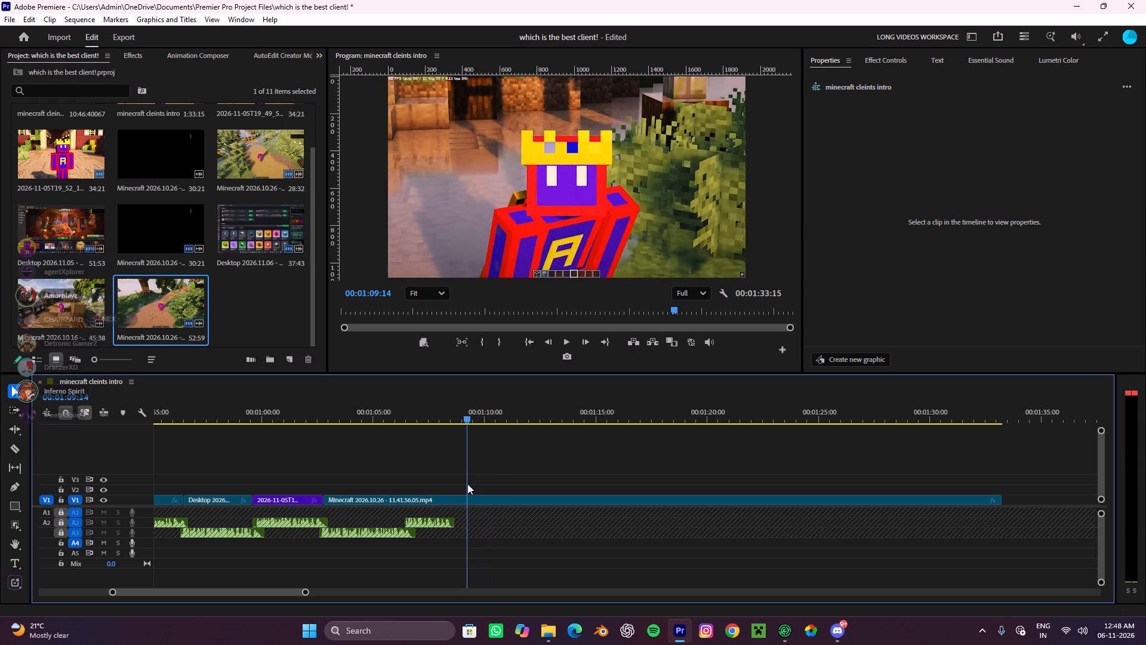
drag(467, 484, 436, 515)
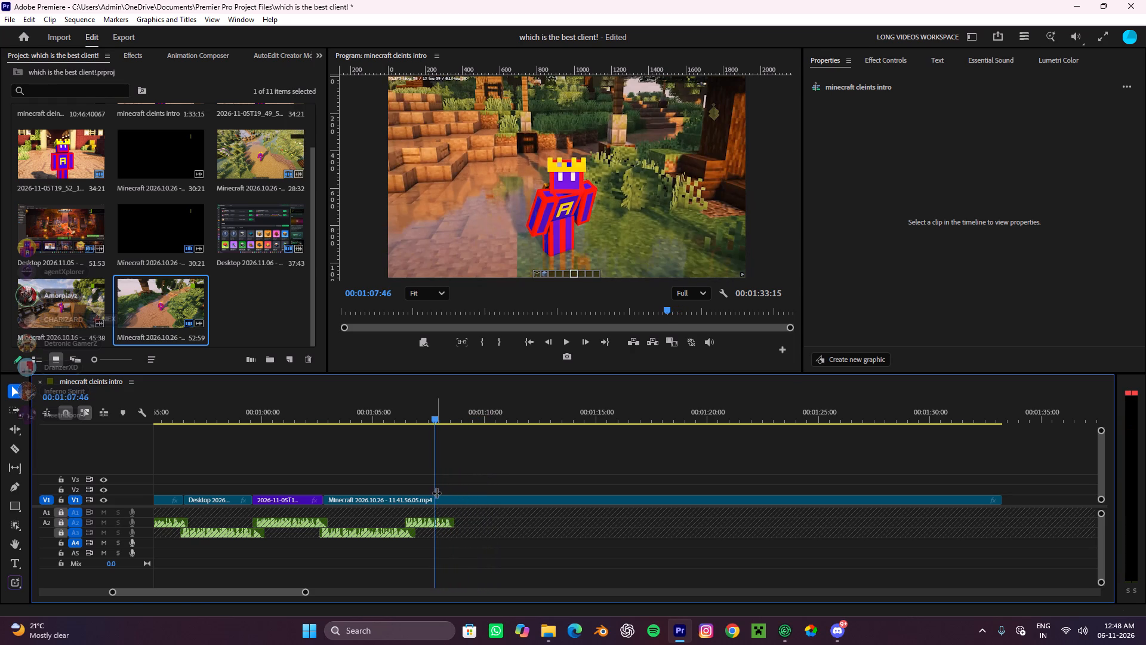
key(c)
click(440, 496)
key(v)
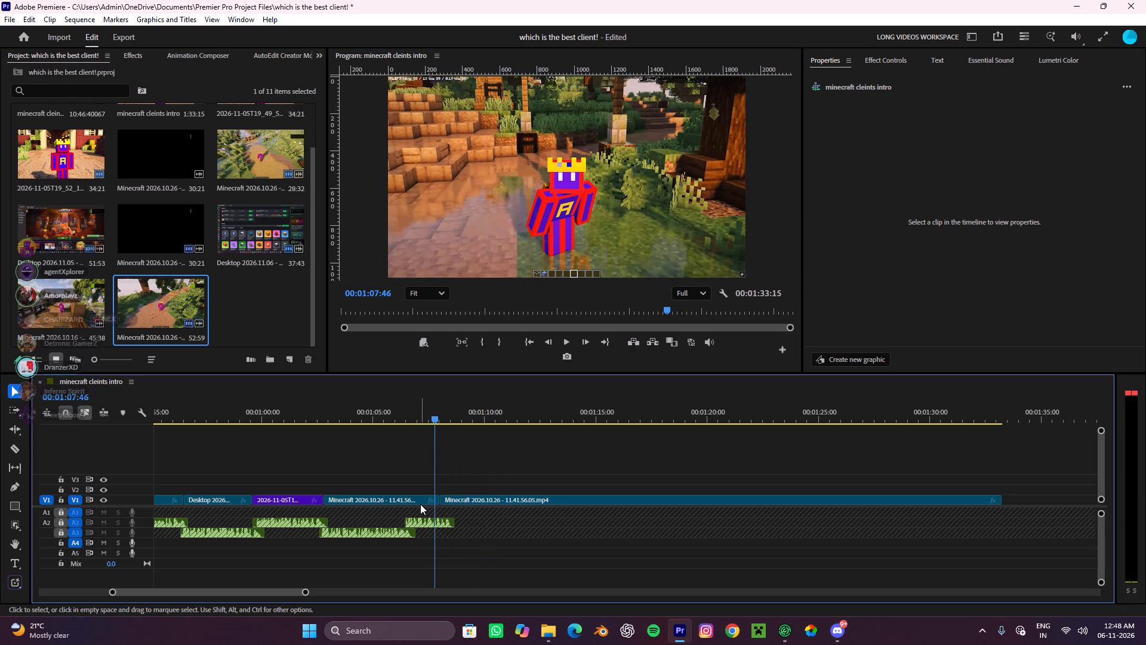
key(ctrl+z)
key(c)
click(439, 504)
key(v)
click(415, 501)
text(e)
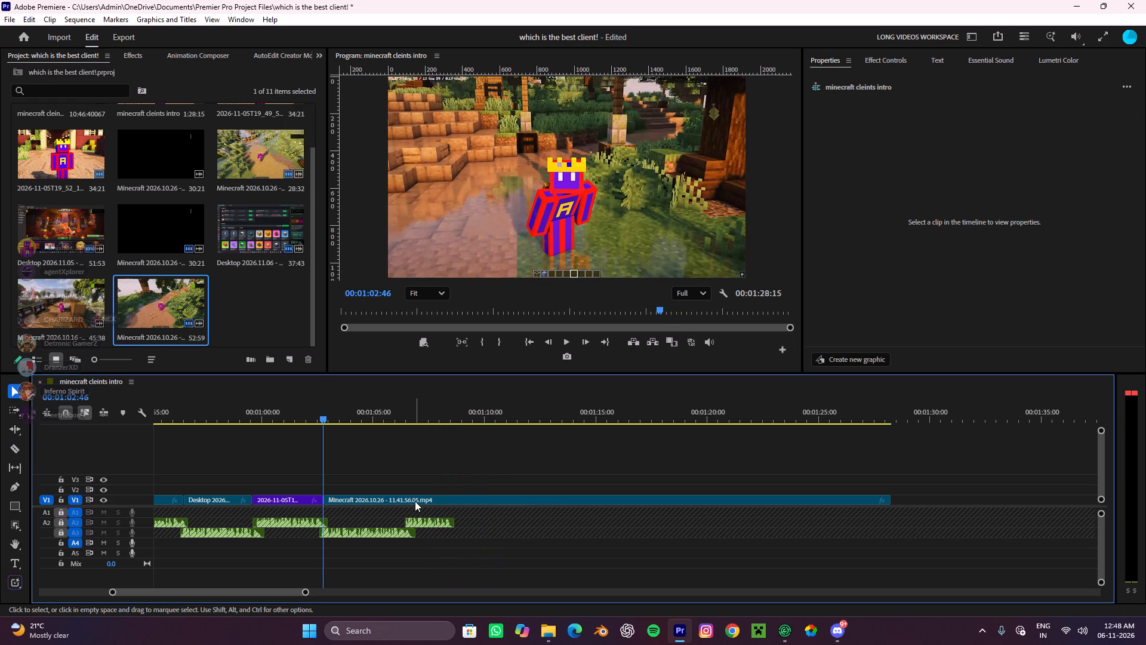
Play the Minecraft clip with the voiceover and split it on V1 at the last voiceover clip's start, just after 00:01:06.
key(space)
alt+scroll(415, 501, up, 3)
click(439, 482)
alt+scroll(439, 482, down, 4)
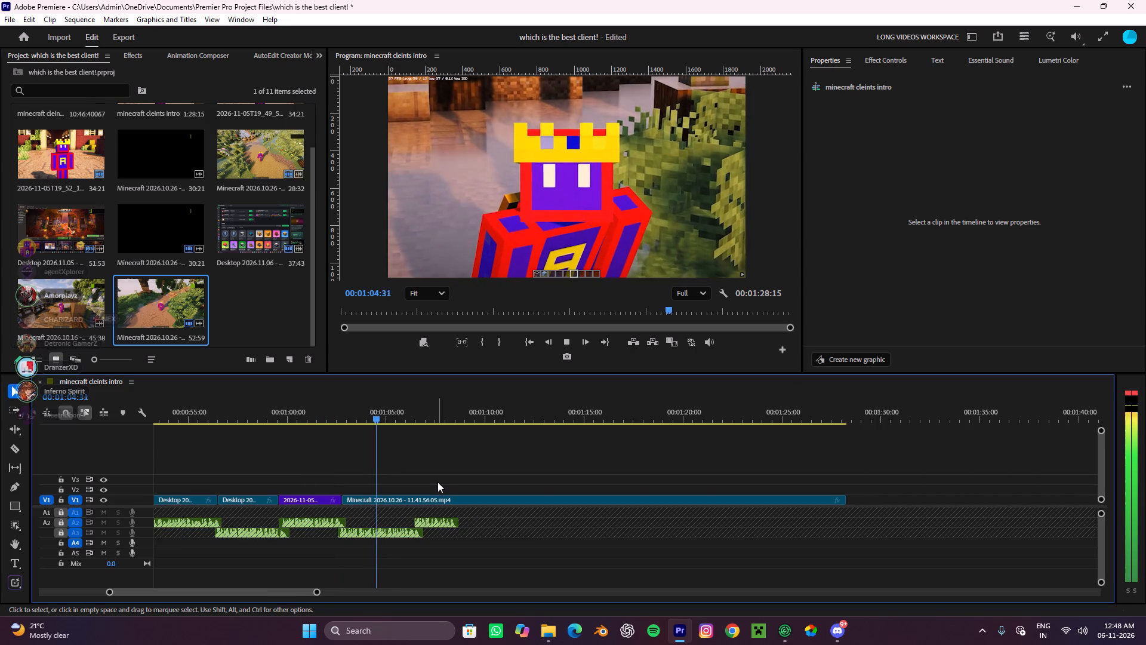
click(443, 480)
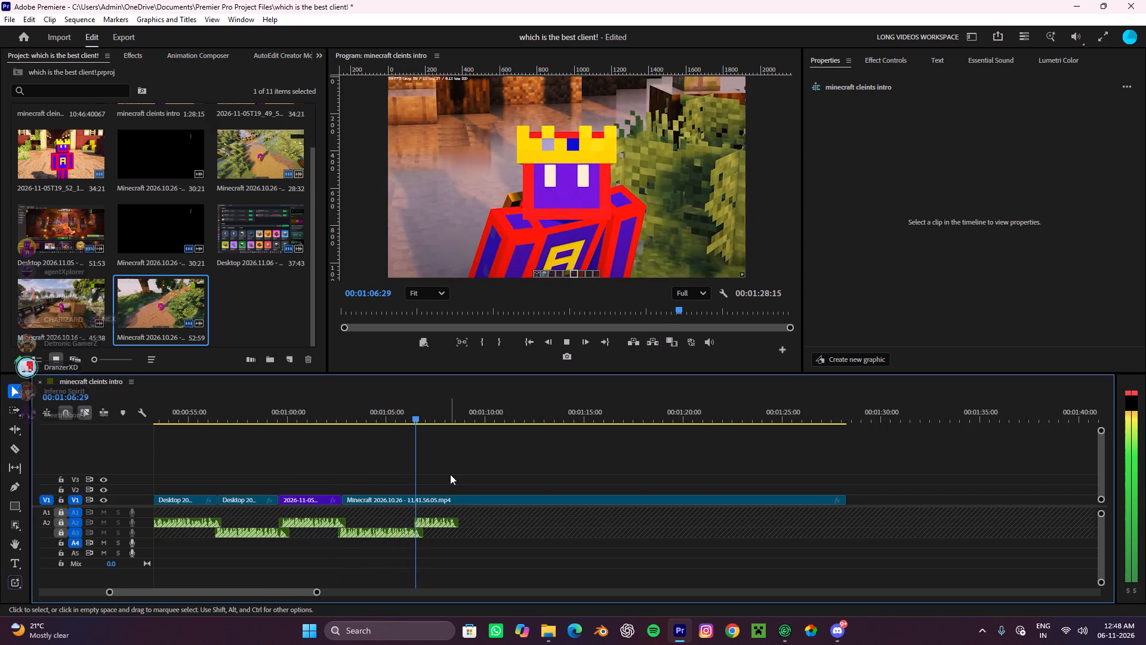
key(space)
alt+scroll(428, 493, up, 4)
key(c)
click(410, 498)
key(v)
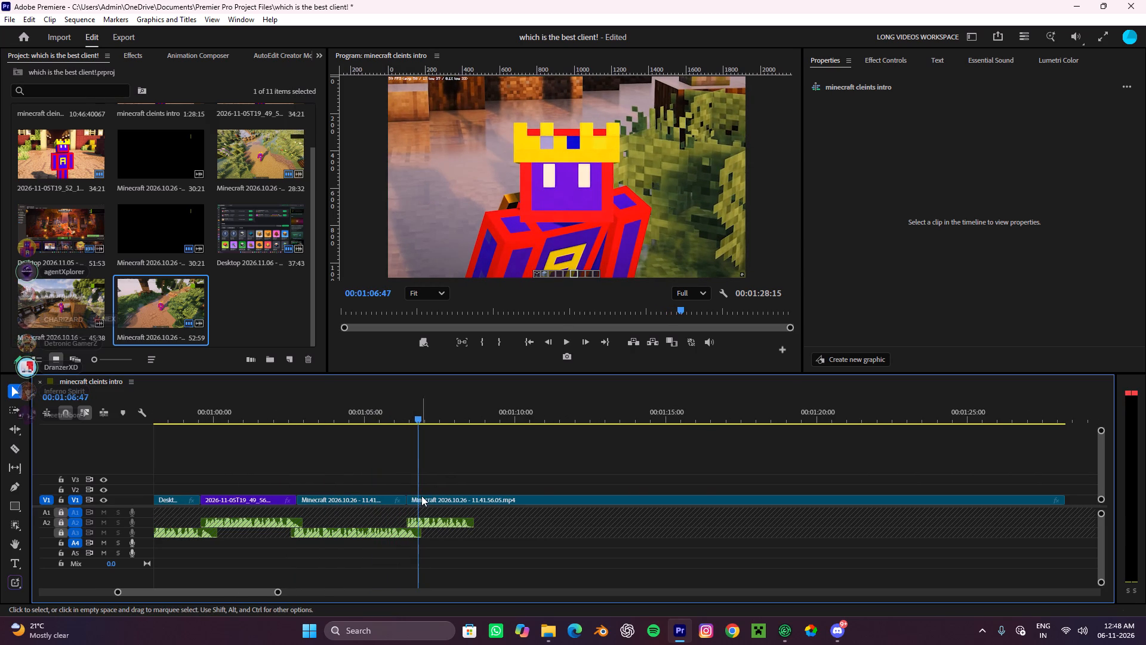
Delete the last Minecraft clip on V1, the part after the cut at the last voiceover clip's start.
click(393, 495)
click(433, 498)
key(ctrl+x)
Duplicate the remaining last Minecraft clip from V1 onto V2 and extend the copy's start back to about 00:01:05.
click(387, 499)
alt+drag(380, 498, 482, 500)
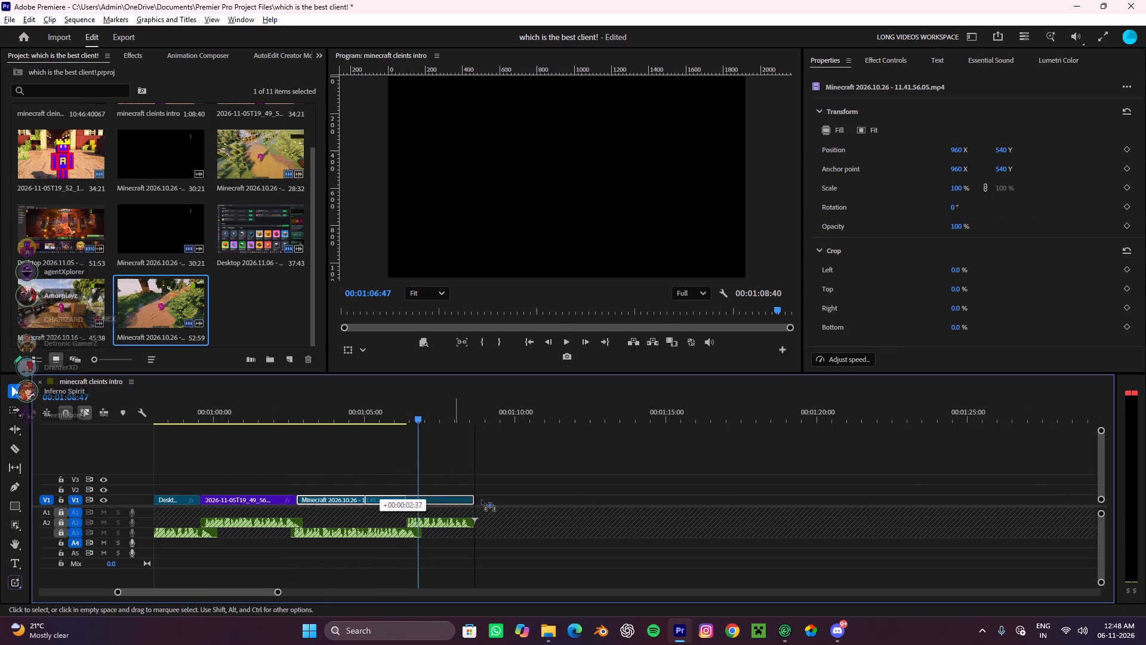
alt+drag(482, 500, 812, 491)
drag(725, 492, 366, 484)
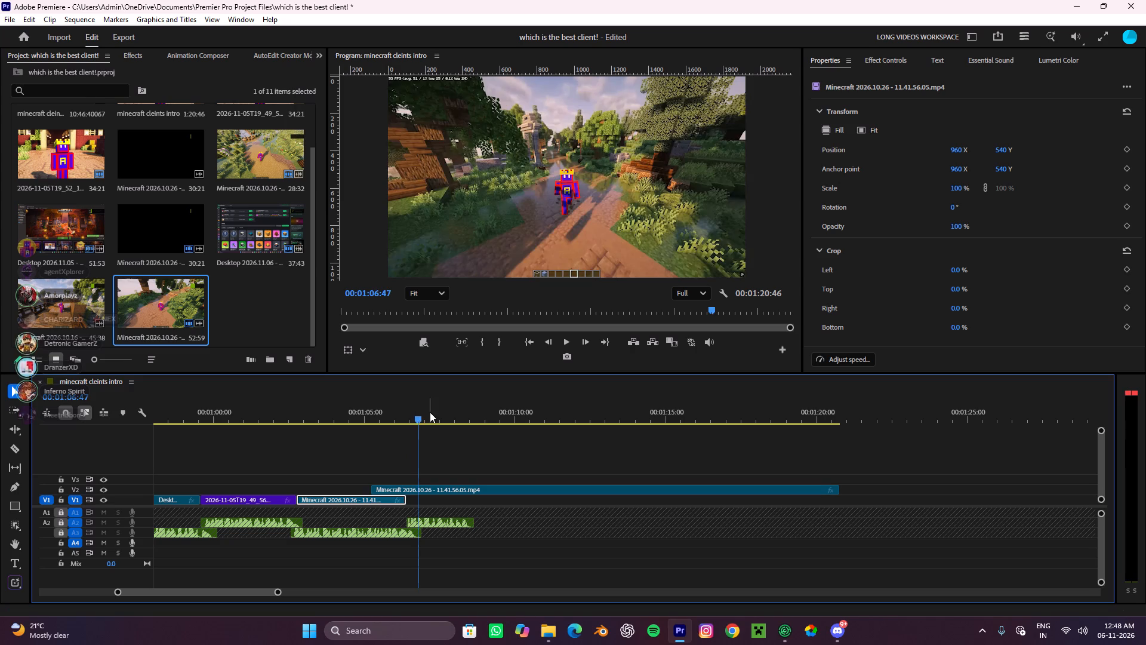
Split the Minecraft copy on V2 at about 00:01:08:28 and delete the part before the cut.
drag(430, 412, 470, 443)
key(c)
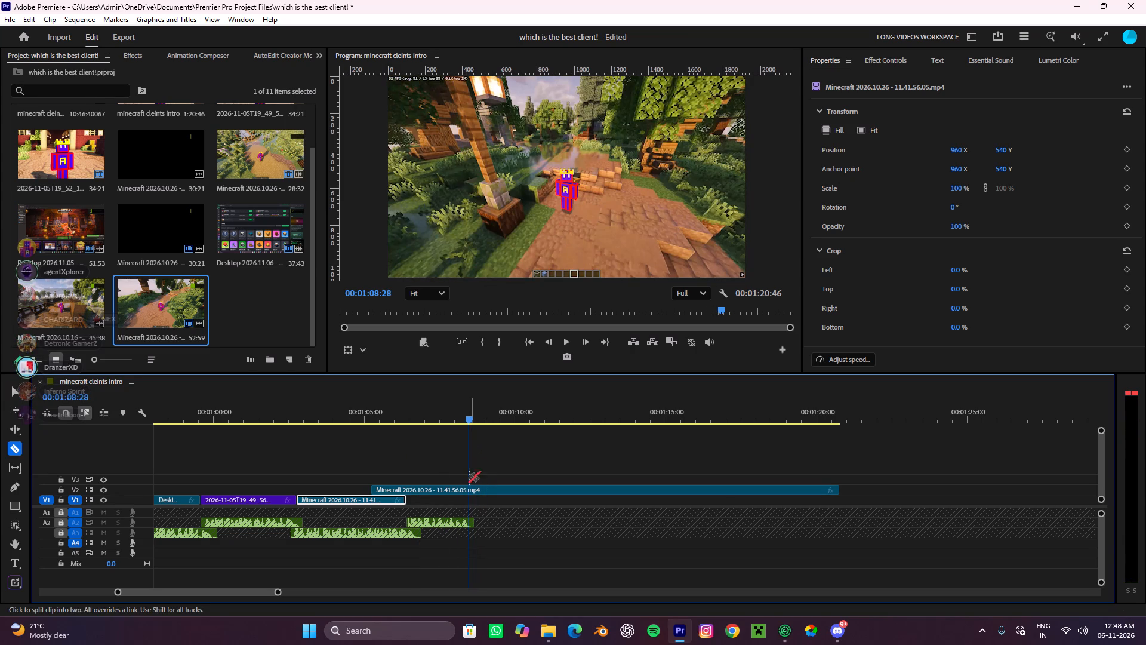
click(471, 491)
key(v)
click(430, 486)
key(ctrl+x)
Move the trimmed Minecraft clip from V2 onto V1, directly after the preceding Minecraft clip.
click(488, 490)
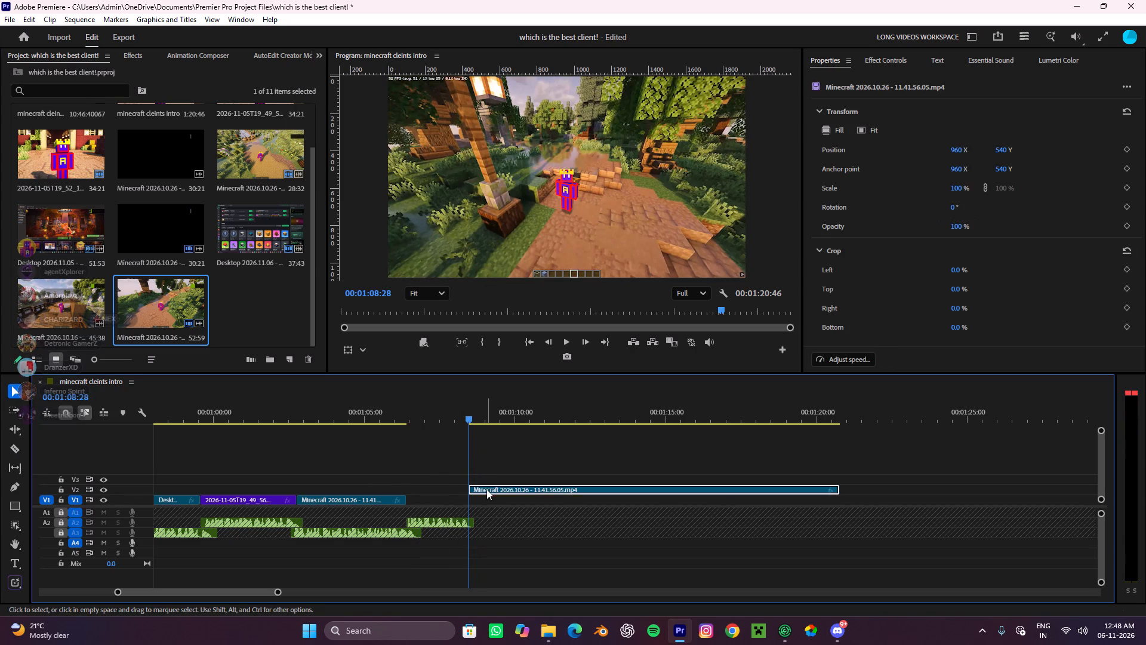
drag(486, 489, 423, 499)
Play the new Minecraft clip against the last voiceover clip, starting from about 00:01:05:50.
drag(473, 416, 390, 475)
click(434, 468)
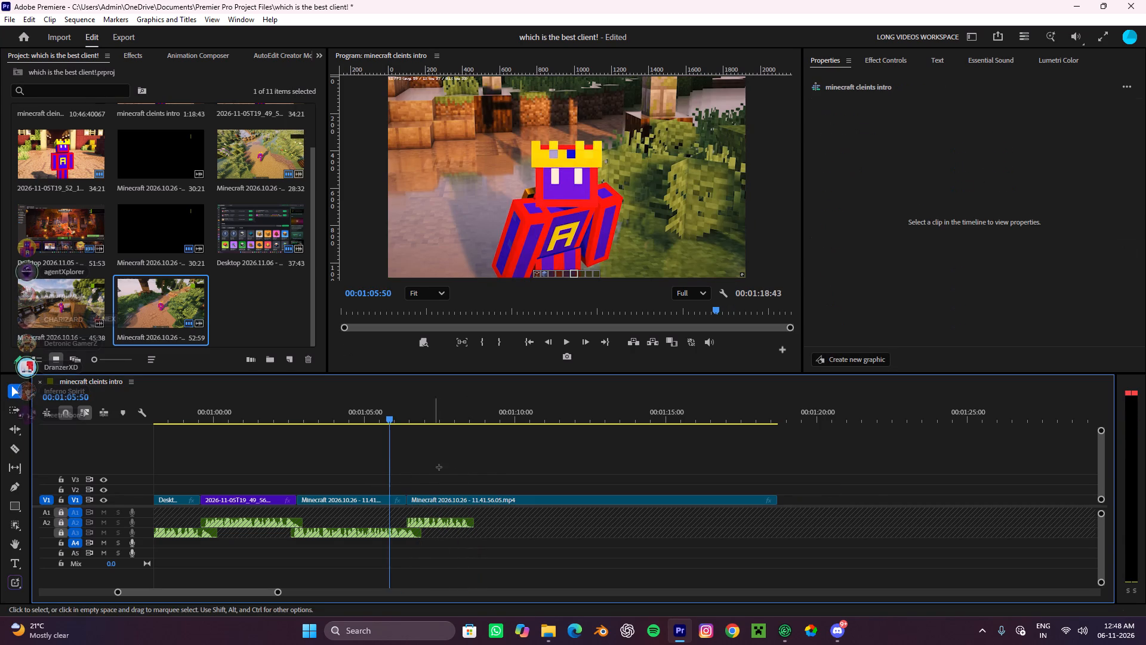
key(space)
click(509, 462)
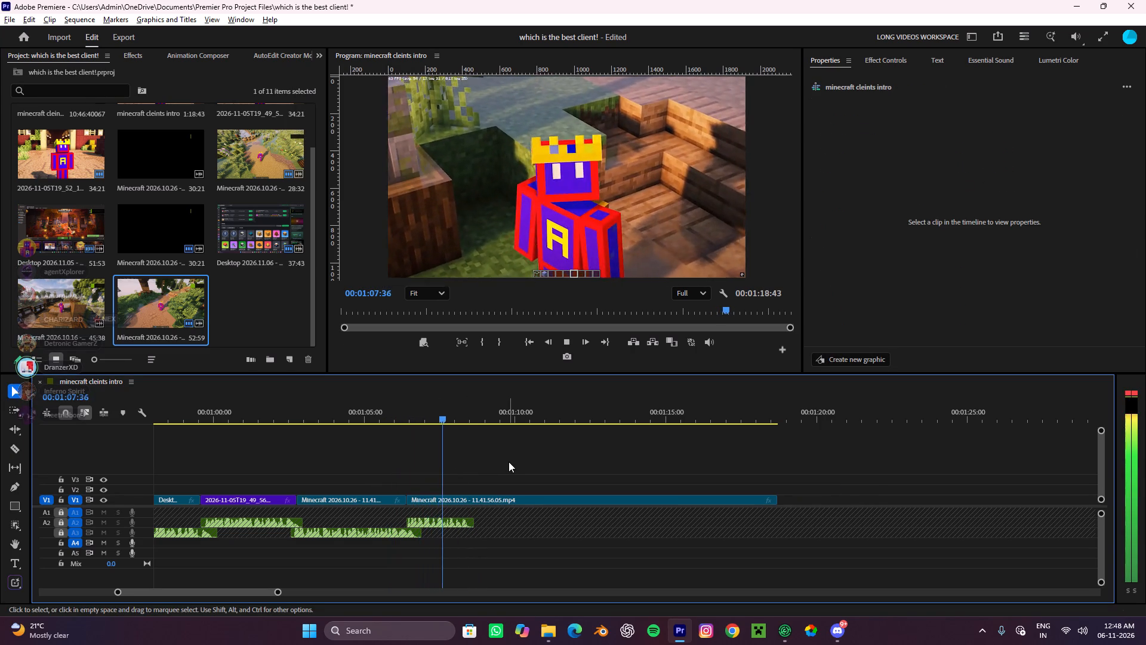
alt+scroll(509, 462, down, 4)
key(space)
key(space)
key(space)
Split the last Minecraft clip on V1 at the voiceover's end, about 00:01:08:40, and delete everything after the cut.
key(c)
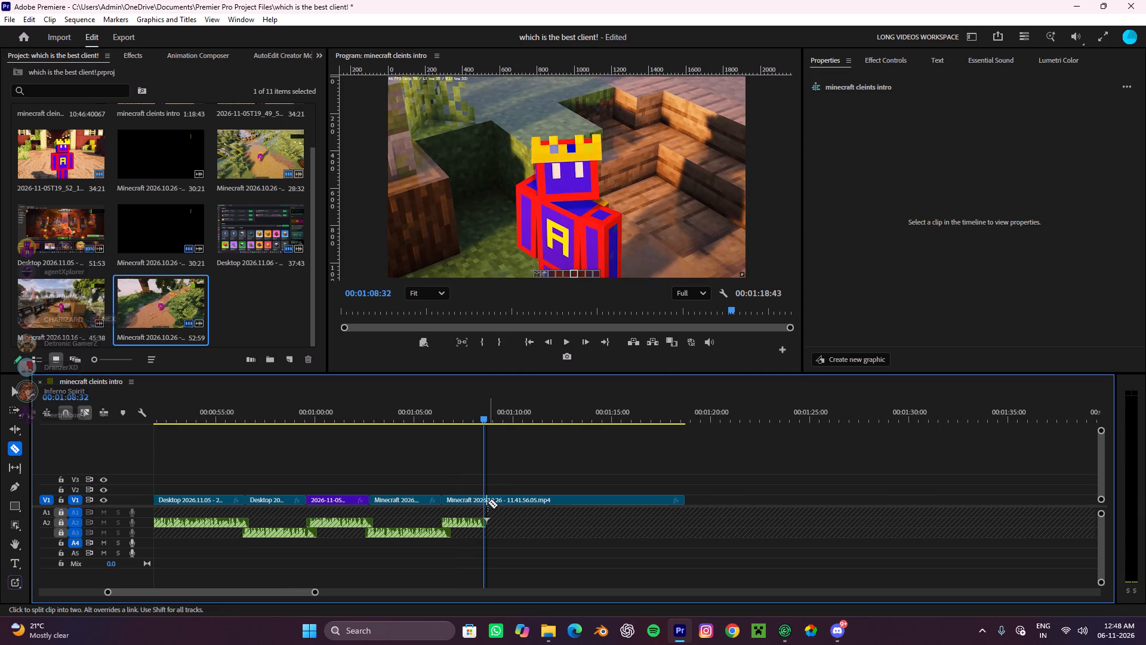
click(488, 502)
key(v)
click(506, 494)
ctrl+drag(515, 487, 507, 510)
key(ctrl+x)
drag(530, 477, 517, 514)
key(ctrl+x)
Play the intro from the beginning of the sequence to review its first seconds.
alt+scroll(513, 499, down, 14)
drag(458, 413, 146, 446)
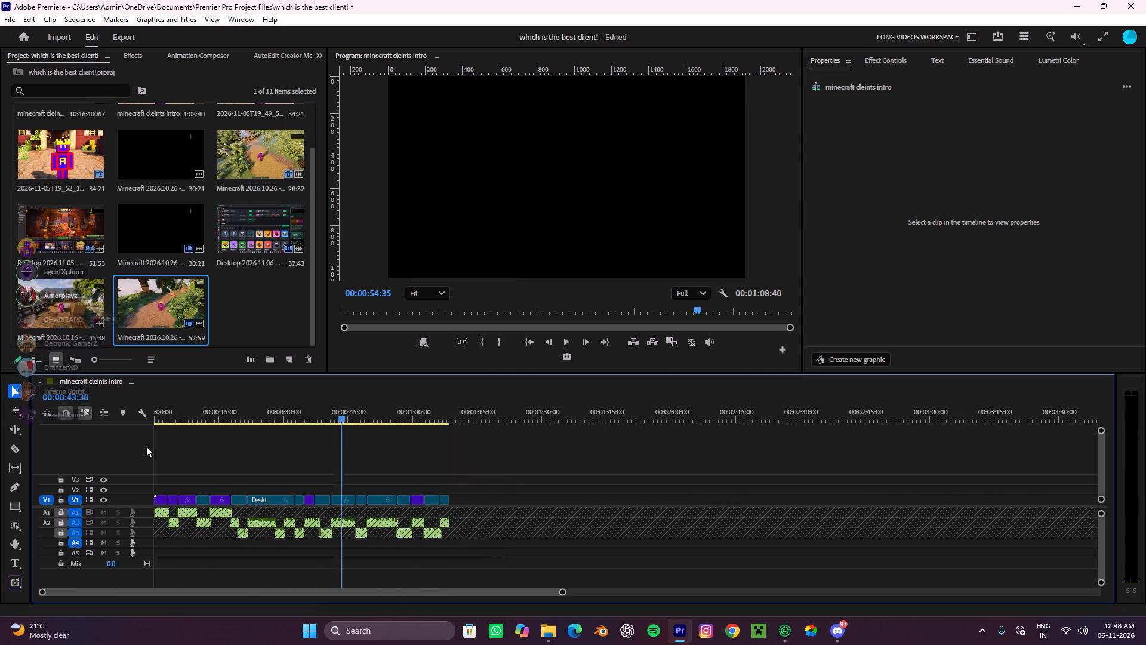
drag(146, 446, 0, 407)
key(space)
click(440, 478)
scroll(439, 481, up, 4)
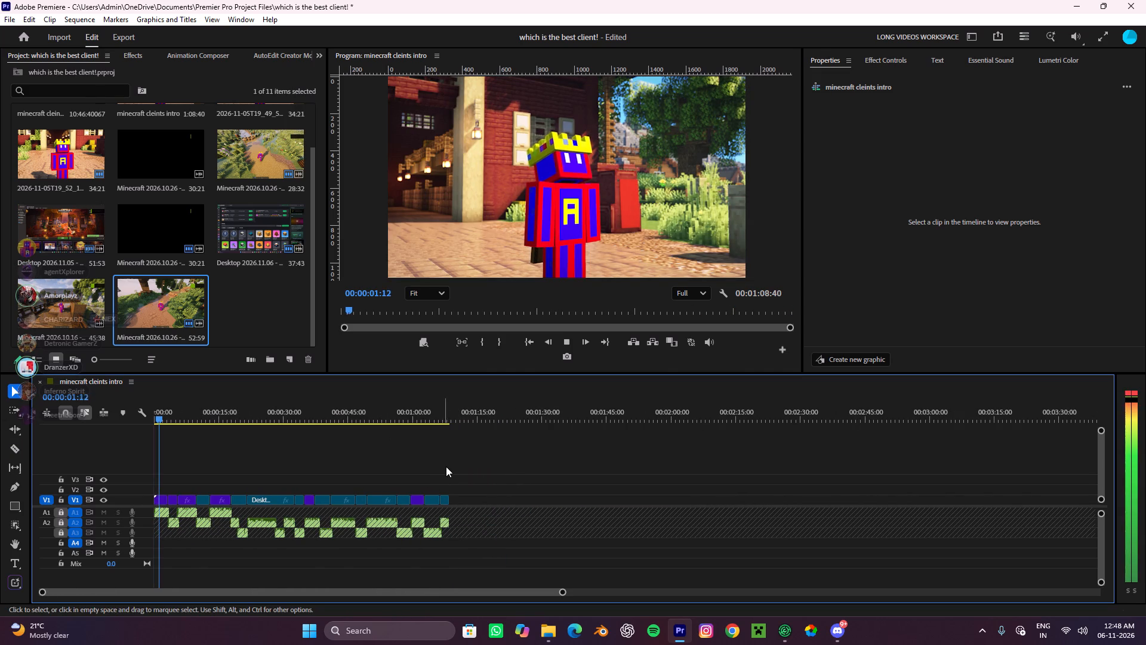
key(space)
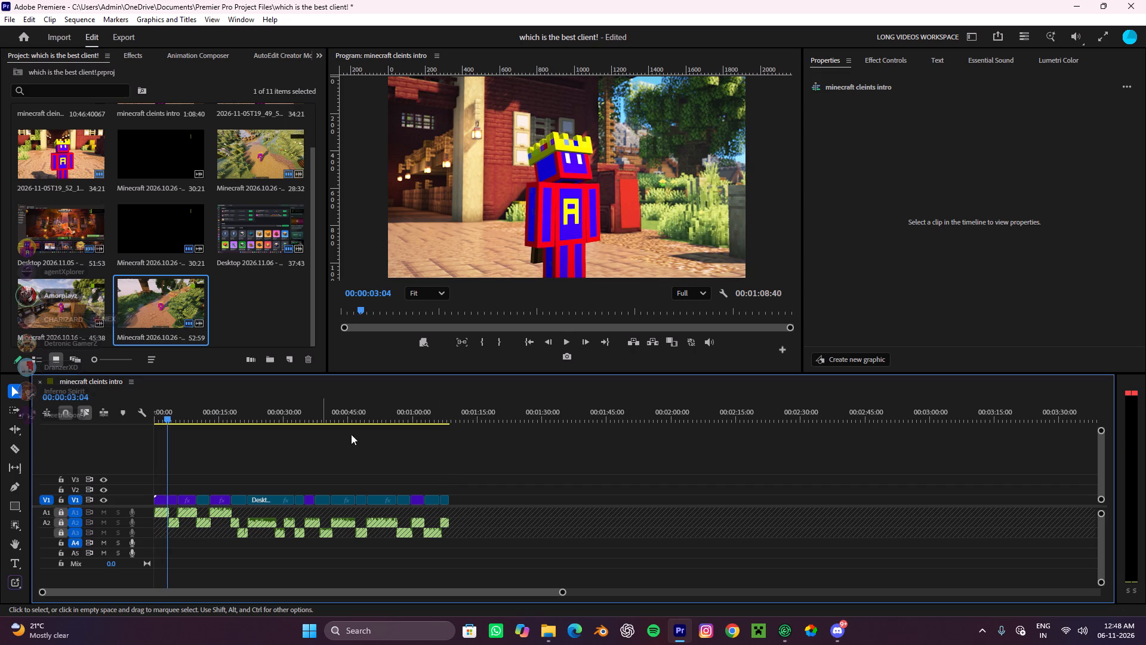
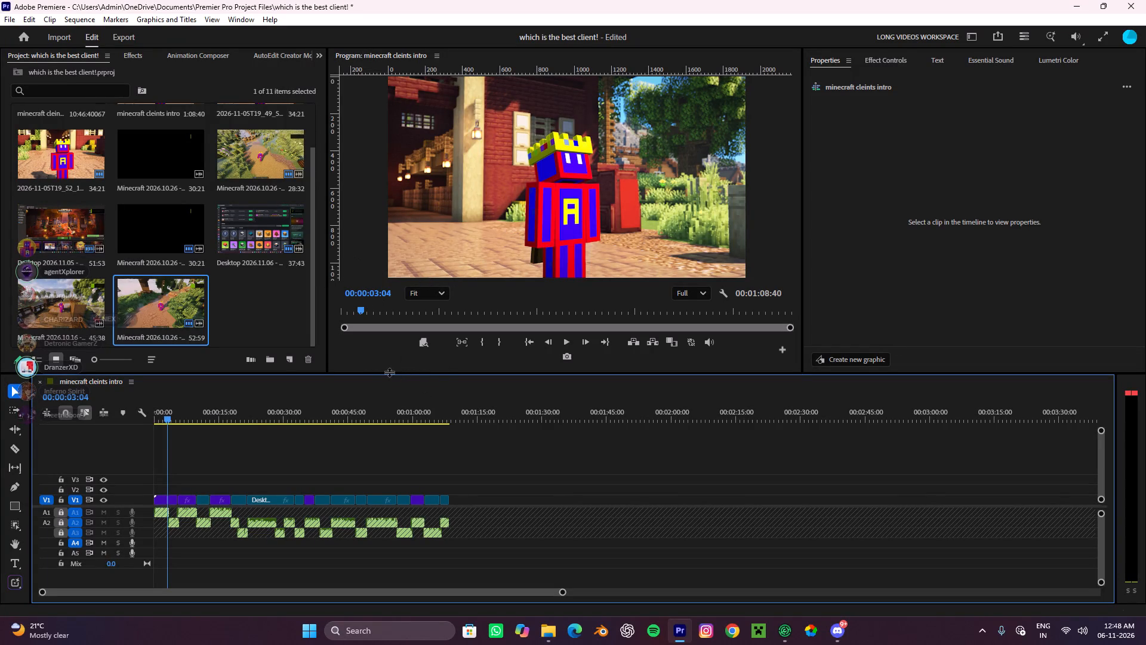
Enlarge the timeline area and play the opening of the intro from the beginning of the sequence.
drag(383, 373, 388, 327)
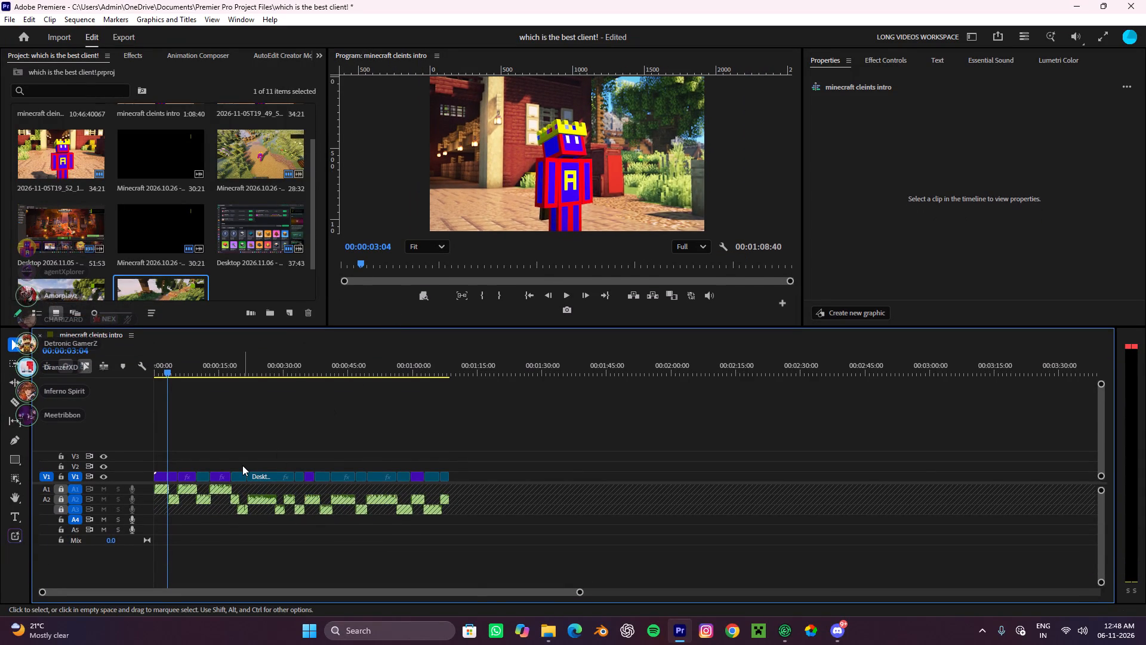
scroll(242, 465, up, 7)
scroll(241, 465, down, 1)
scroll(241, 465, up, 4)
alt+scroll(196, 463, up, 14)
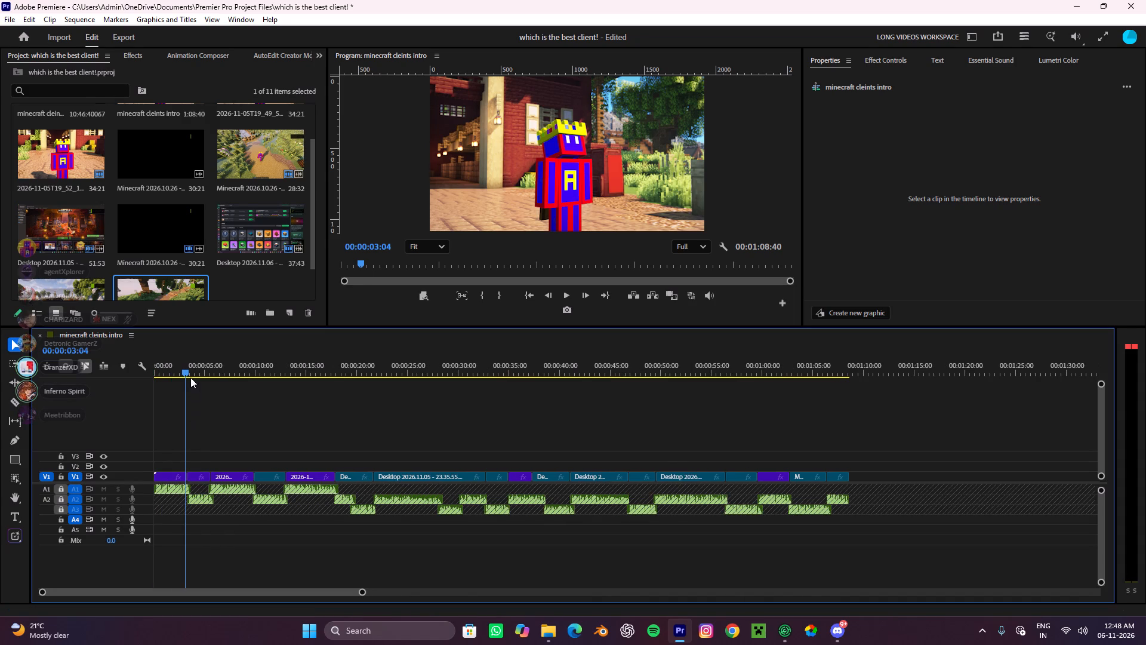
drag(185, 360, 0, 385)
key(space)
key(space)
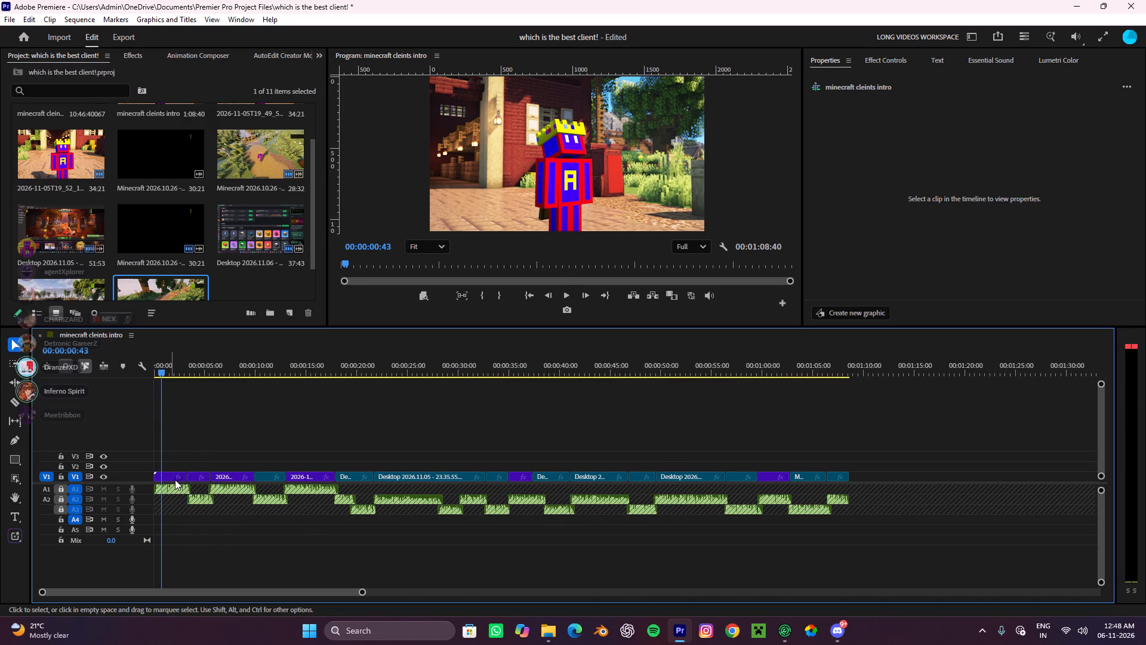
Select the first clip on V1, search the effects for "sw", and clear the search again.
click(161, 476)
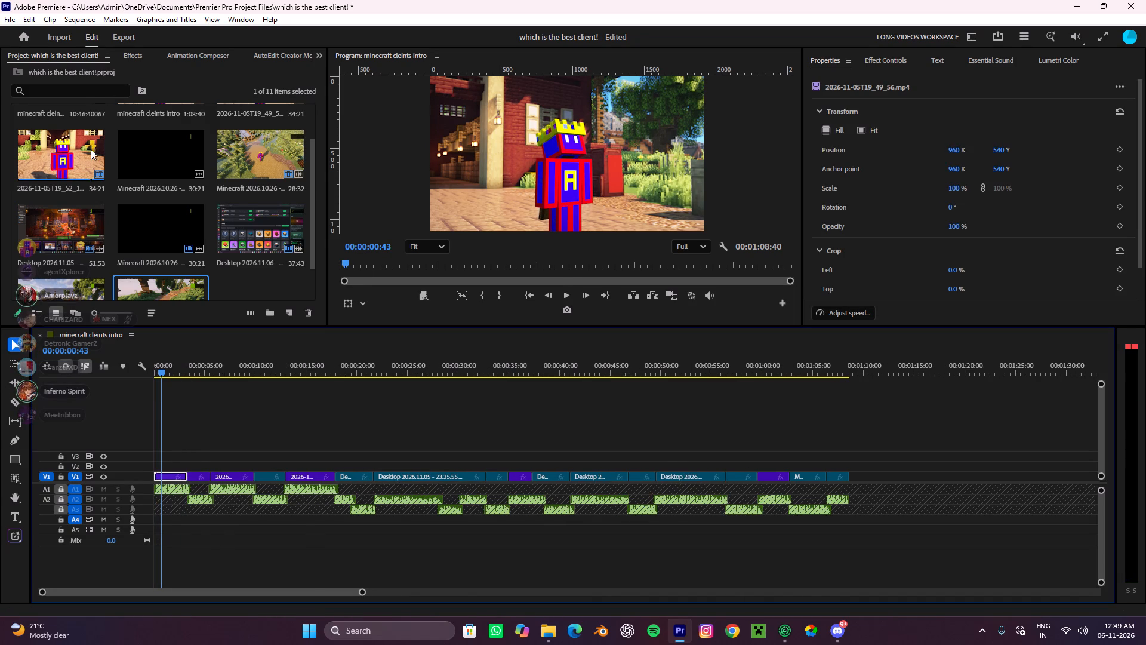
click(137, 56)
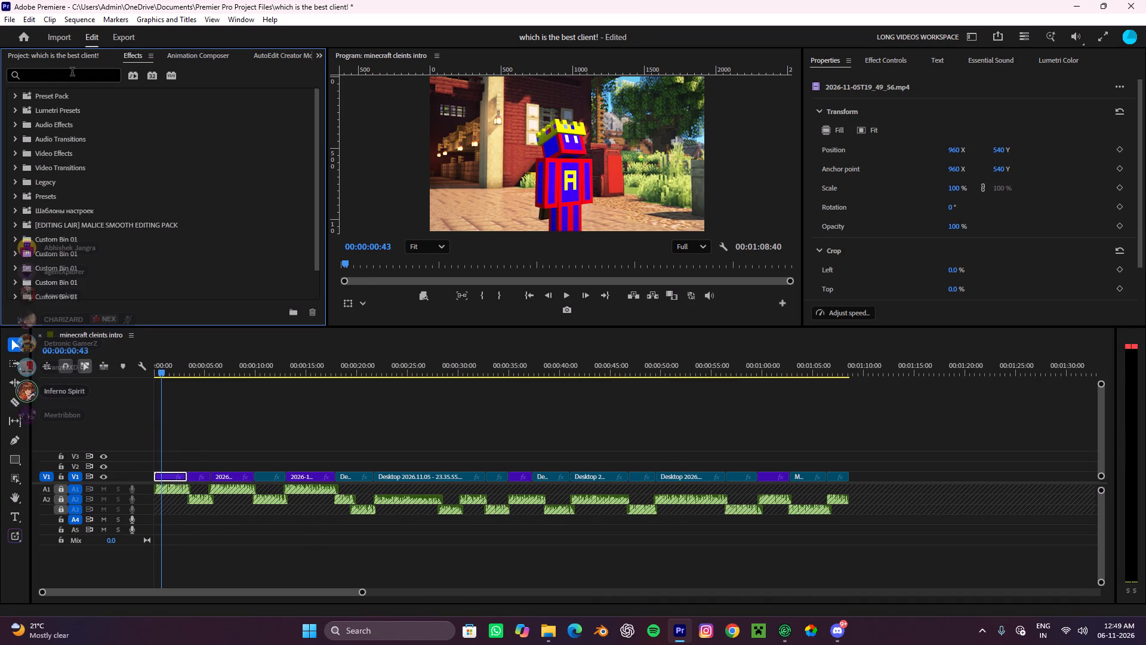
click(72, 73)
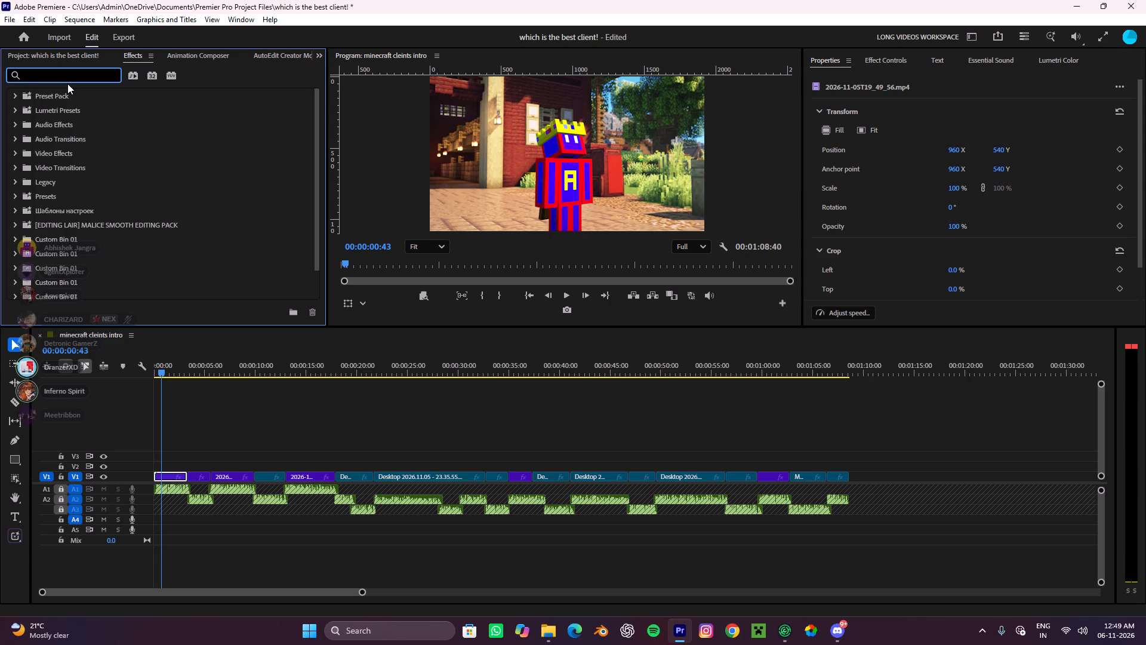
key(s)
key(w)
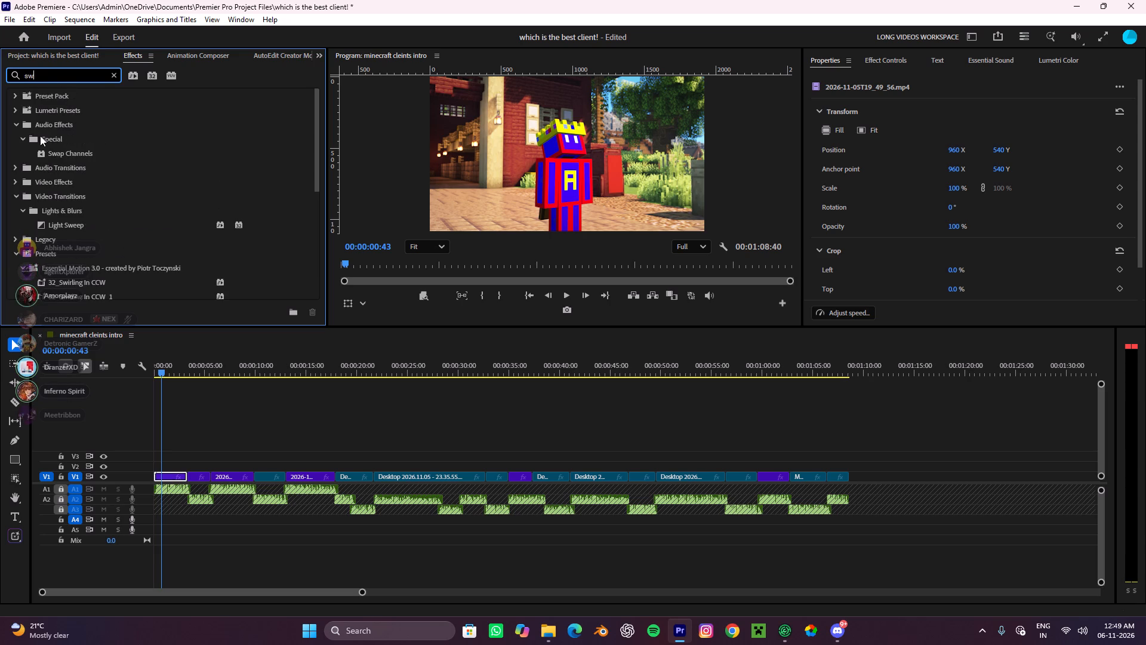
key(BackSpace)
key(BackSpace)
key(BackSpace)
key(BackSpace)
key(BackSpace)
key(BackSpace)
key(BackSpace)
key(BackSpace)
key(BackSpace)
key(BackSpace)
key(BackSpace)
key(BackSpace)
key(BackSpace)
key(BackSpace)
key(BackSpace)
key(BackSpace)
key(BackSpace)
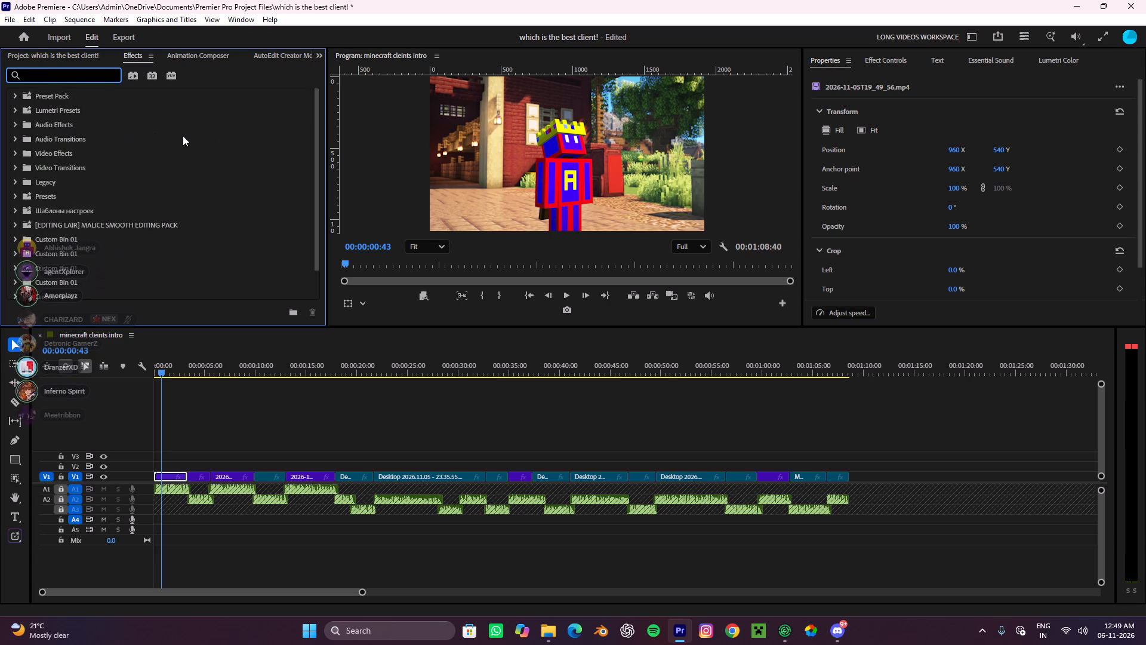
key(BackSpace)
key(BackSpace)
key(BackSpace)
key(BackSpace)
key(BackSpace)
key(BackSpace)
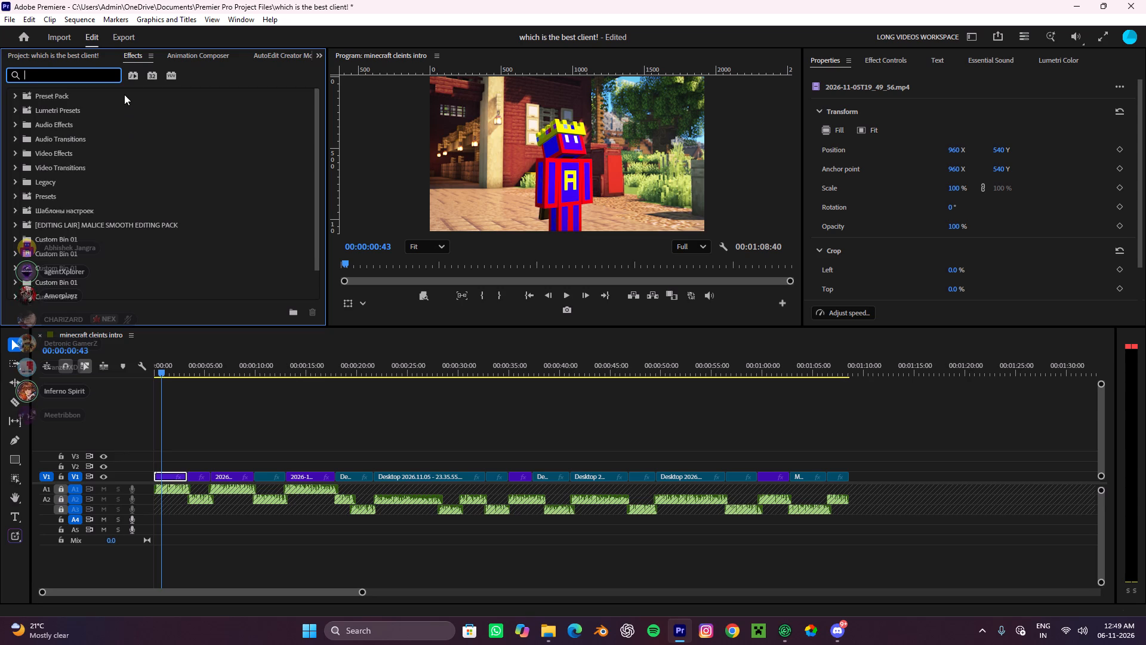
Search the effects for "trans" and browse the results down to the Animation group of video transitions.
key(t)
text(ransat)
key(i)
key(o)
key(n)
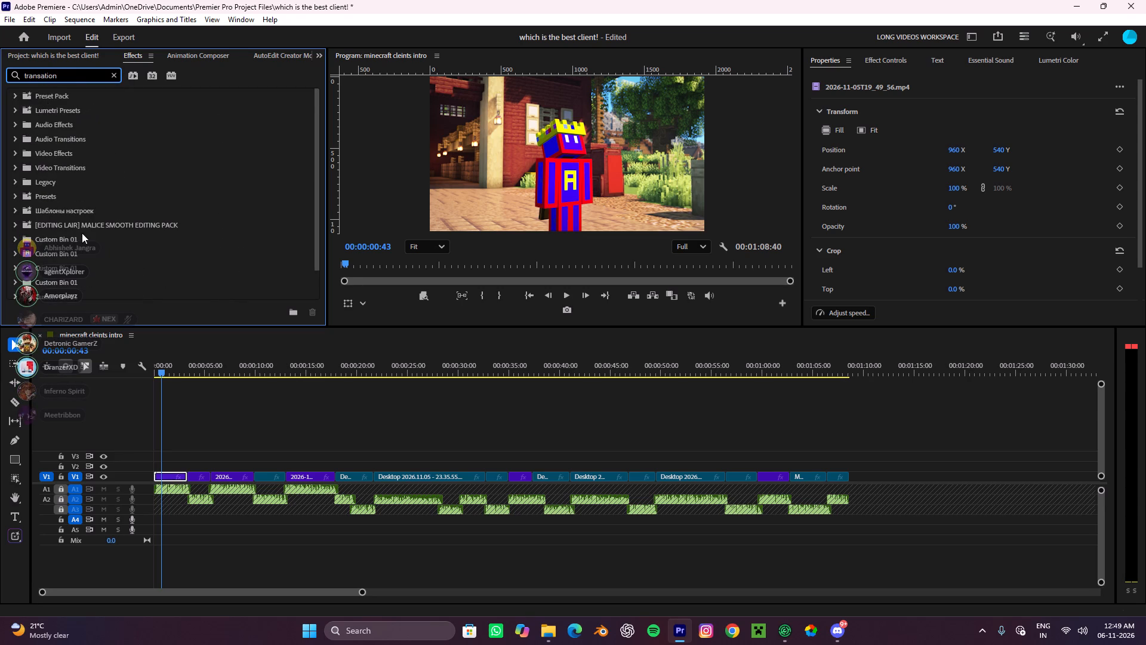
scroll(81, 226, down, 4)
scroll(72, 194, up, 3)
click(61, 77)
key(BackSpace)
key(BackSpace)
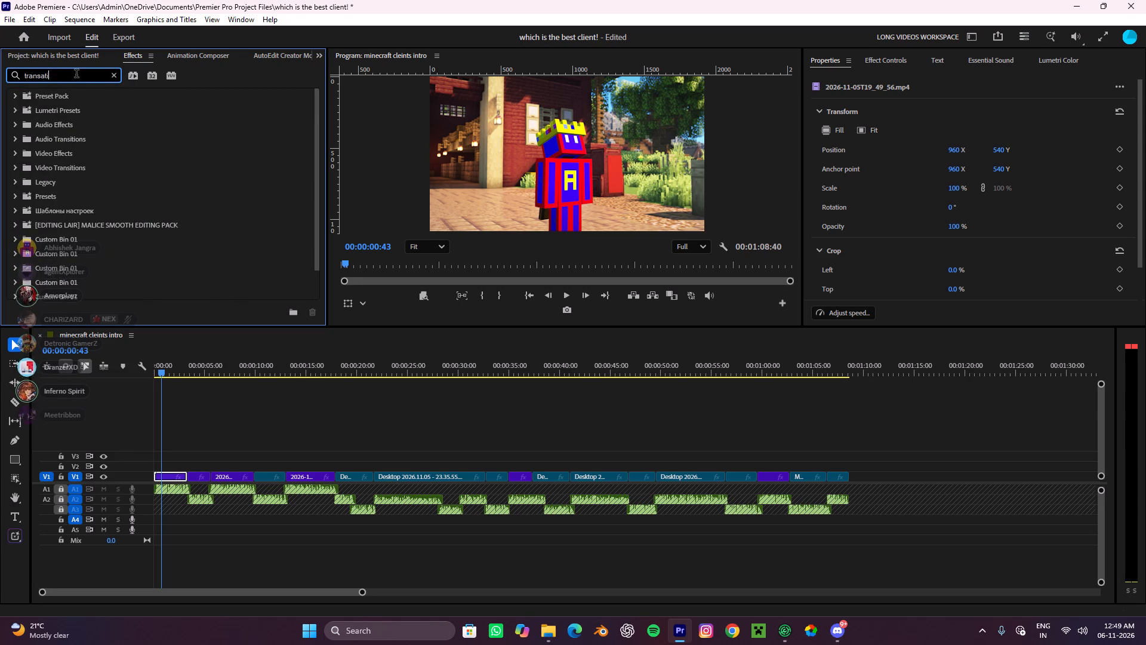
key(BackSpace)
key(BackSpace)
key(BackSpace)
scroll(100, 216, down, 3)
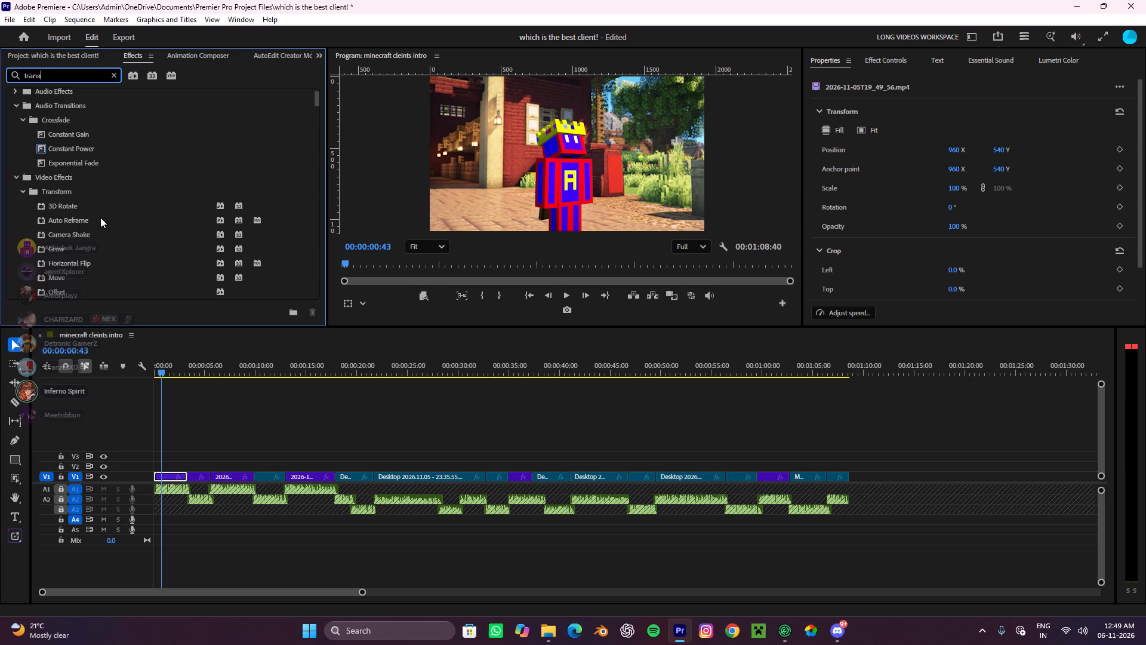
scroll(100, 217, down, 9)
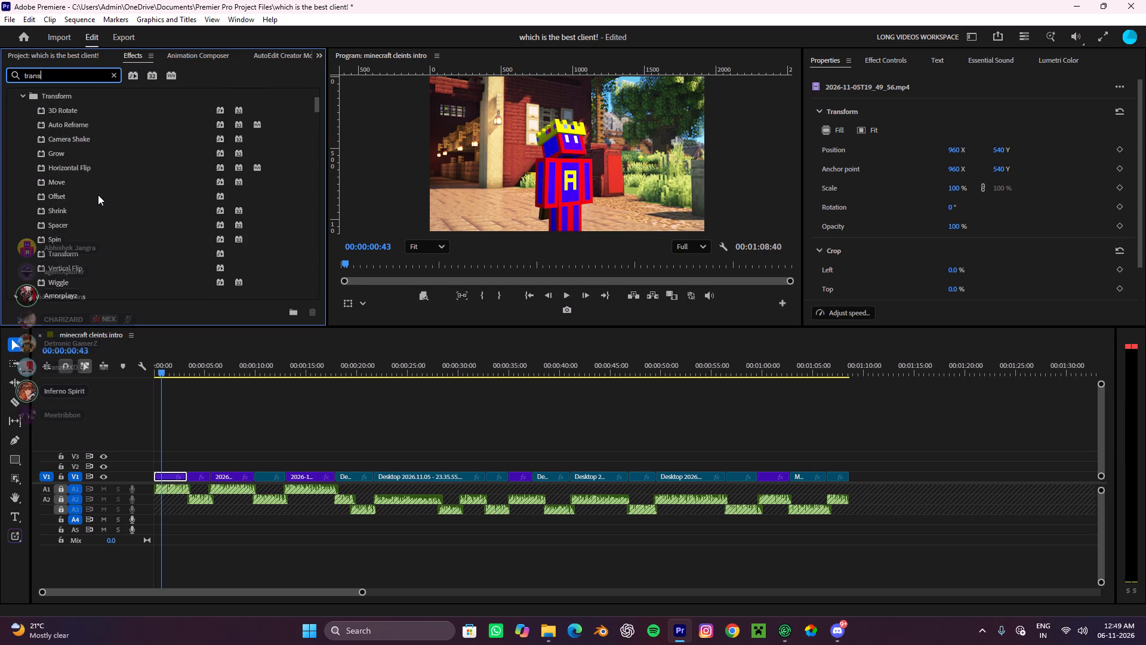
scroll(98, 195, down, 19)
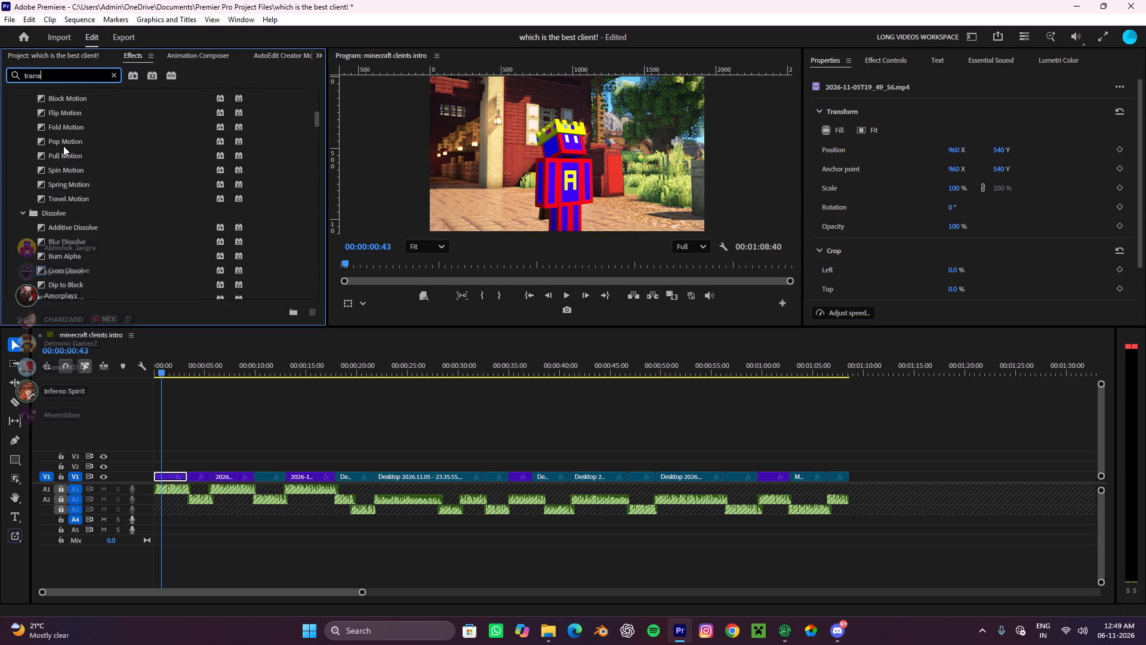
scroll(58, 141, up, 2)
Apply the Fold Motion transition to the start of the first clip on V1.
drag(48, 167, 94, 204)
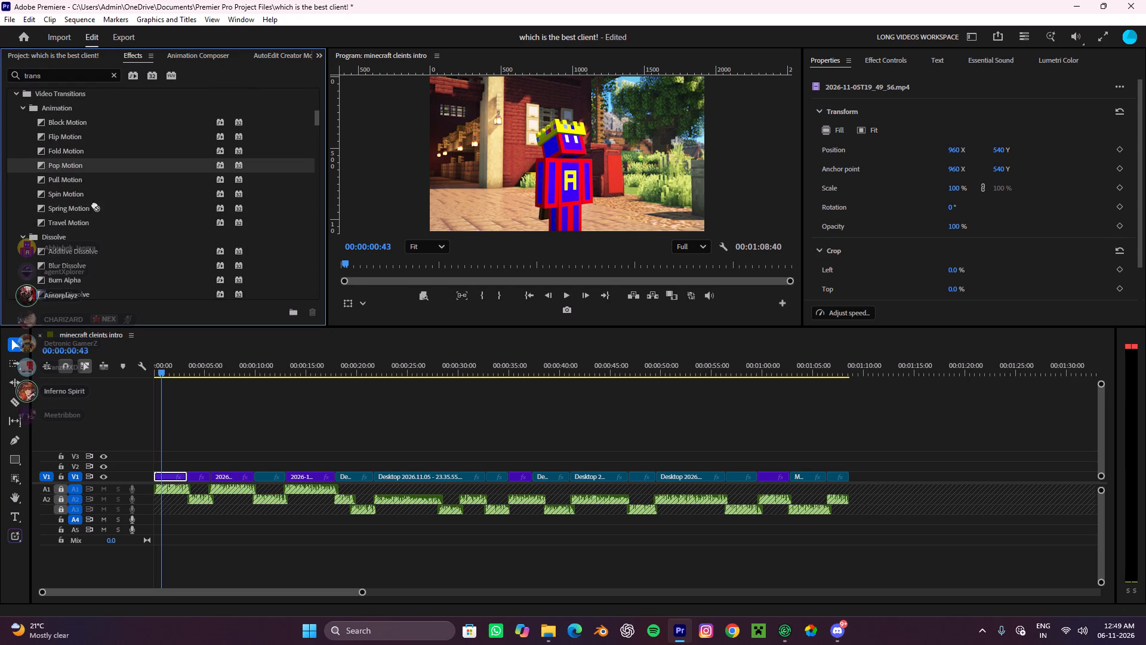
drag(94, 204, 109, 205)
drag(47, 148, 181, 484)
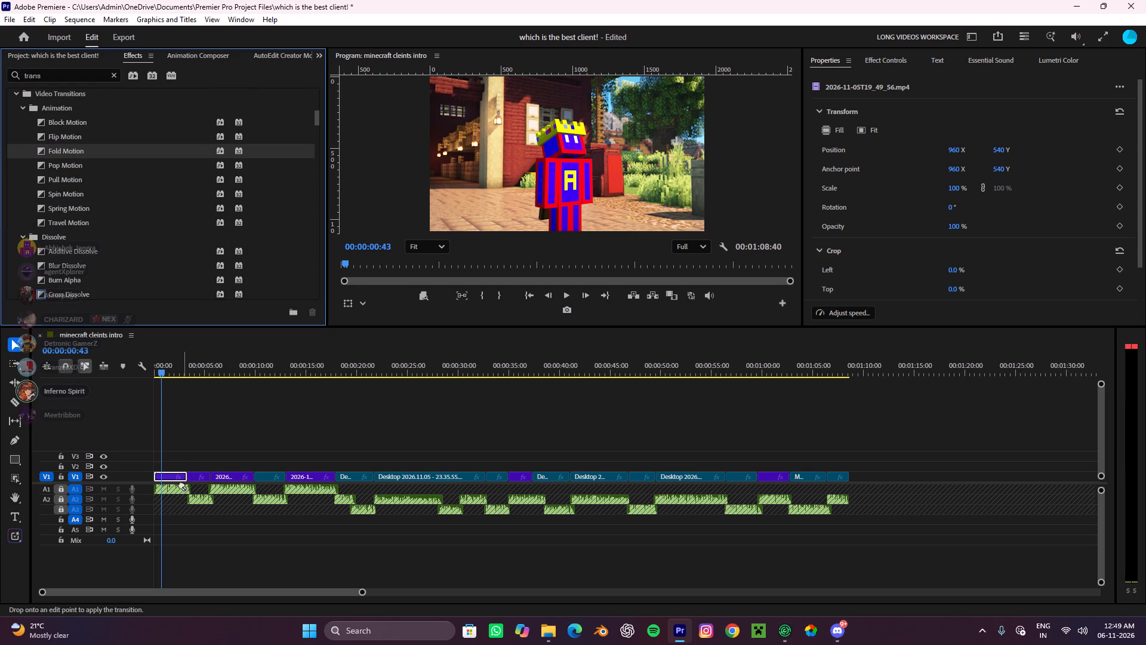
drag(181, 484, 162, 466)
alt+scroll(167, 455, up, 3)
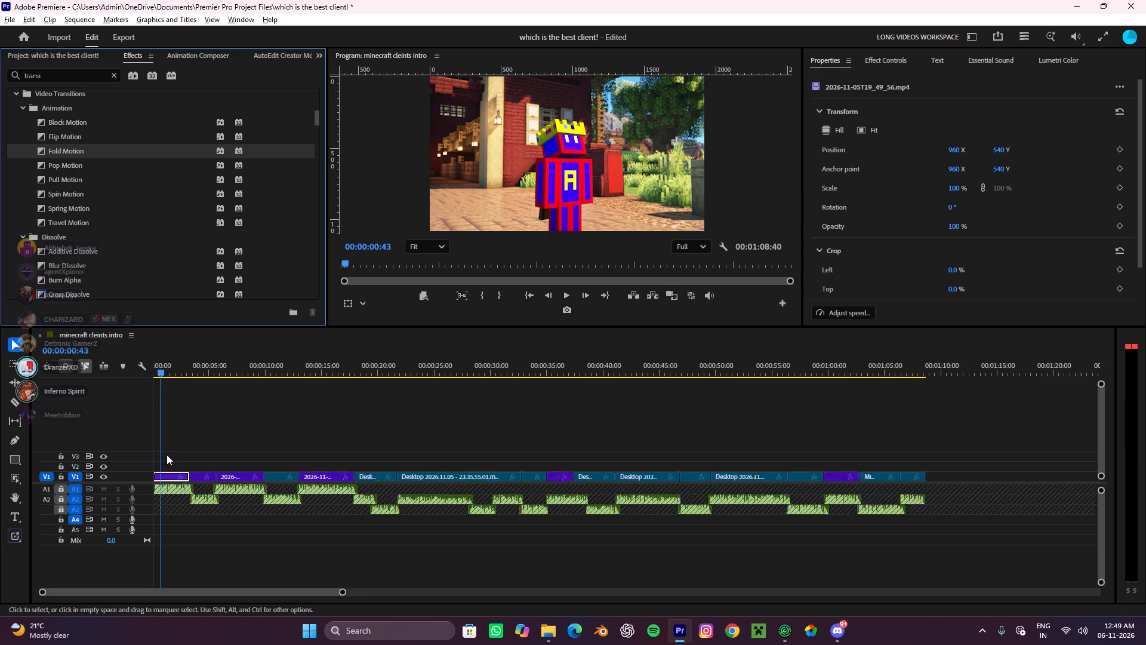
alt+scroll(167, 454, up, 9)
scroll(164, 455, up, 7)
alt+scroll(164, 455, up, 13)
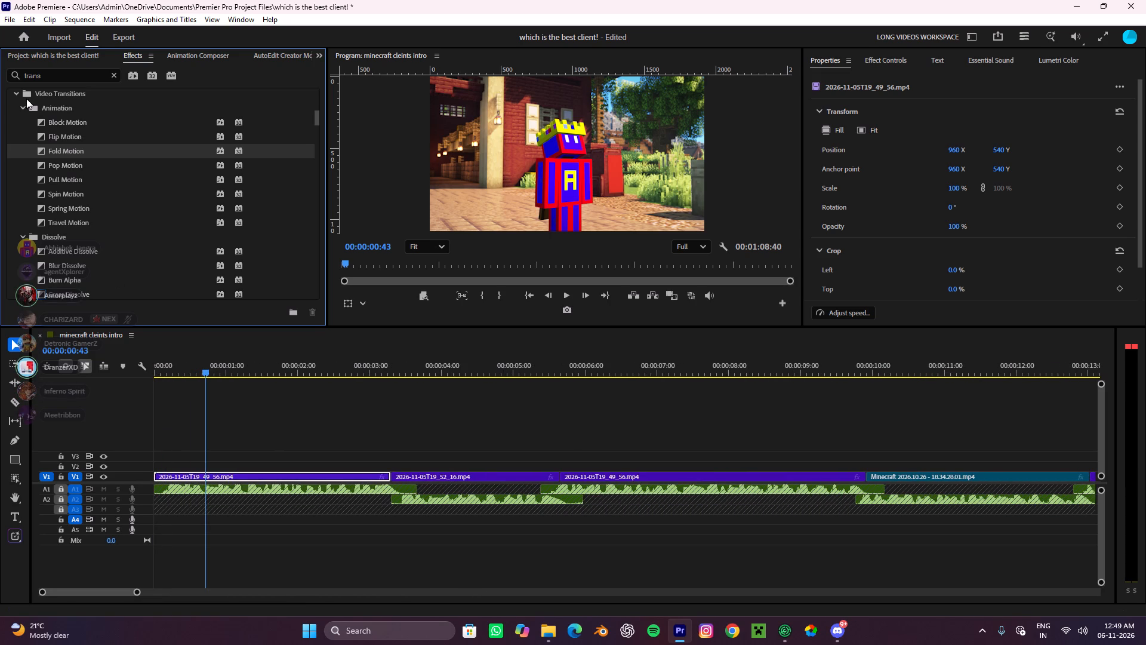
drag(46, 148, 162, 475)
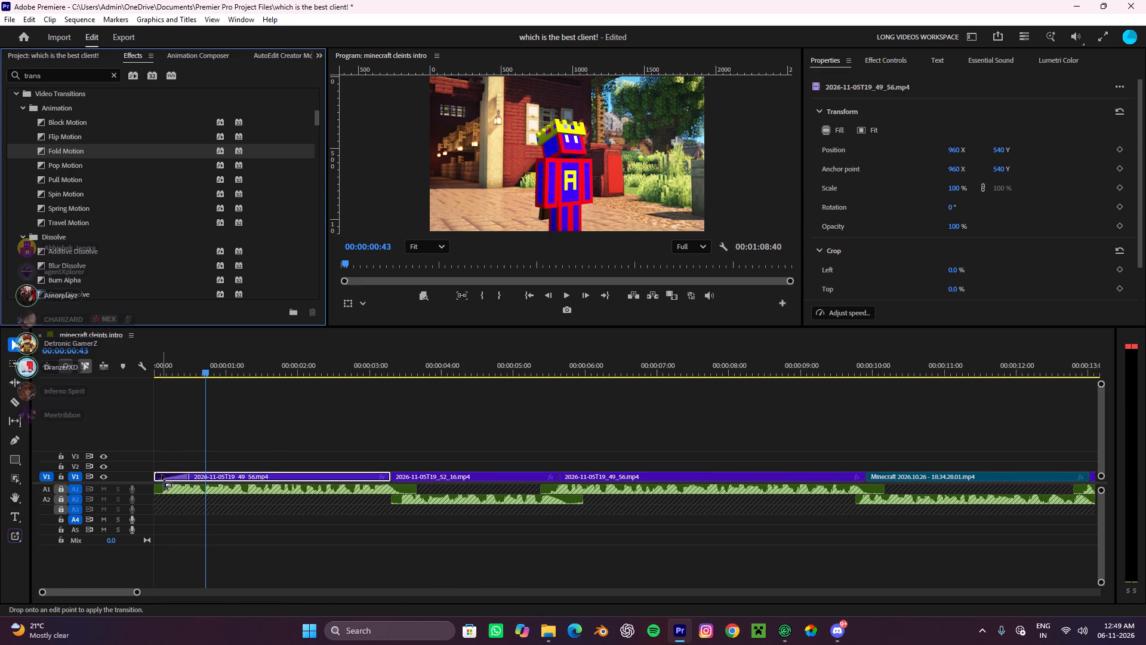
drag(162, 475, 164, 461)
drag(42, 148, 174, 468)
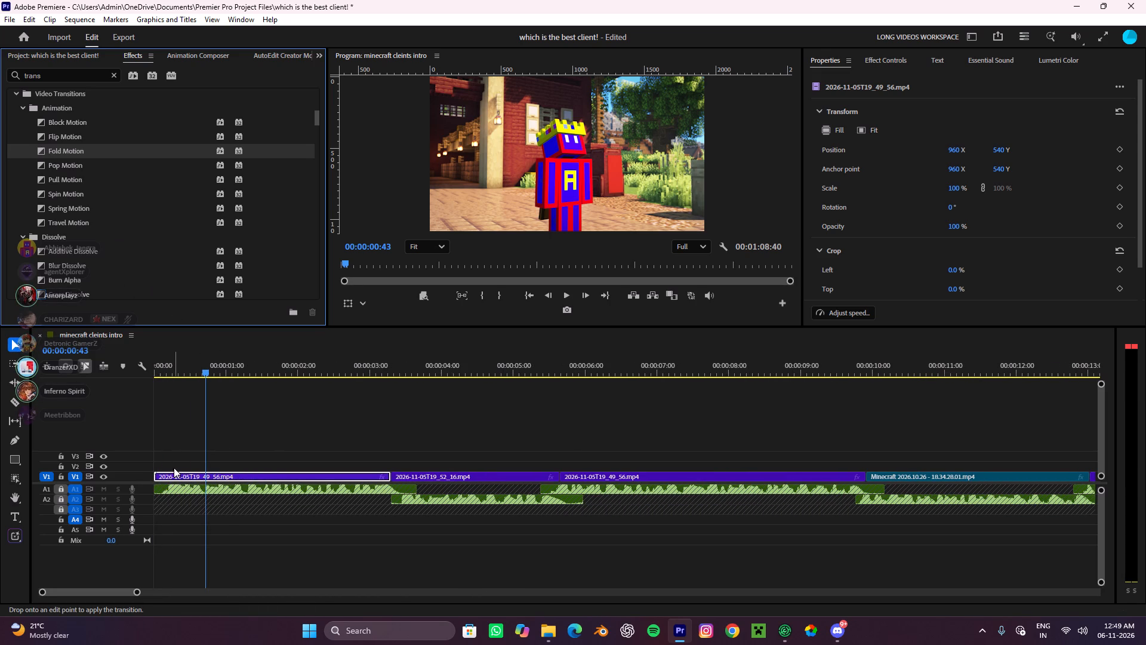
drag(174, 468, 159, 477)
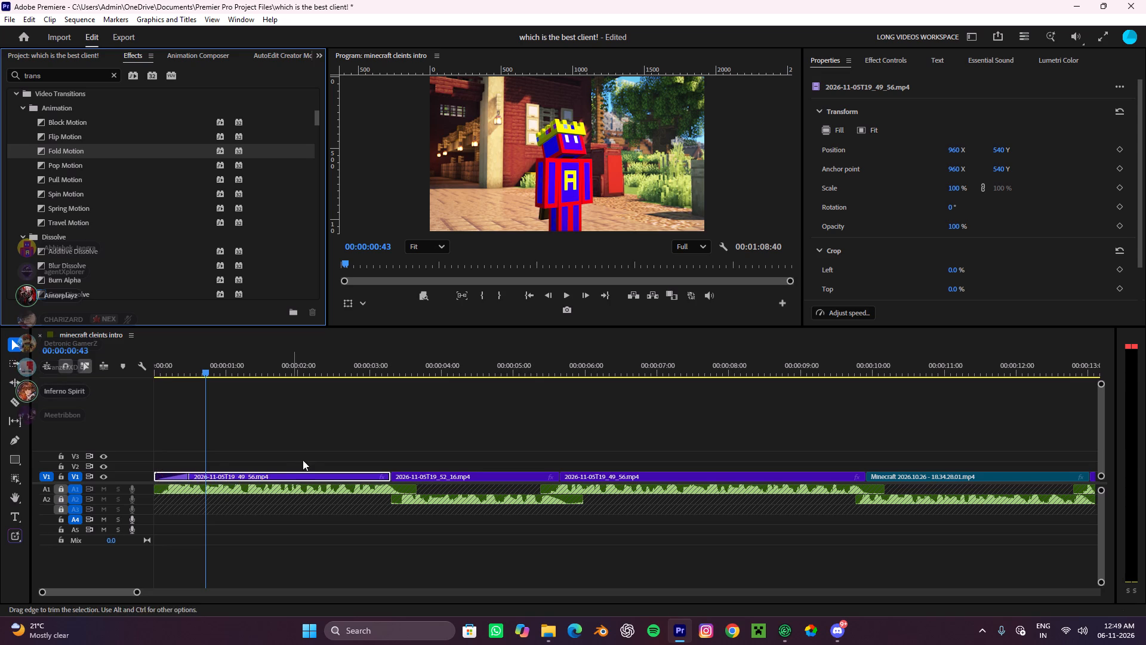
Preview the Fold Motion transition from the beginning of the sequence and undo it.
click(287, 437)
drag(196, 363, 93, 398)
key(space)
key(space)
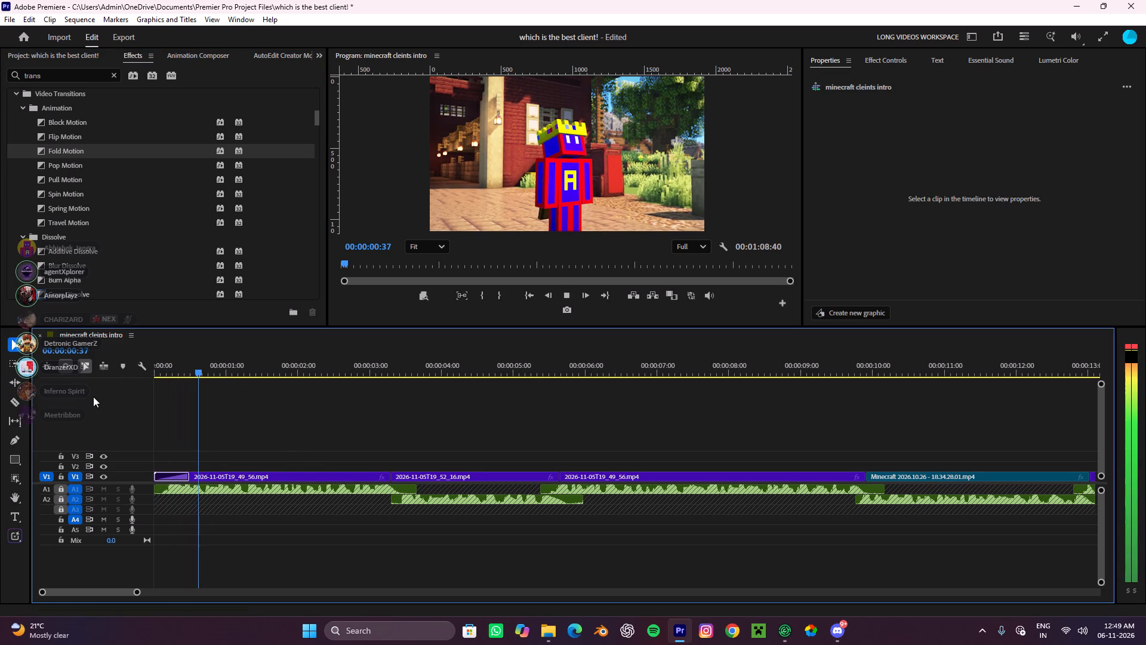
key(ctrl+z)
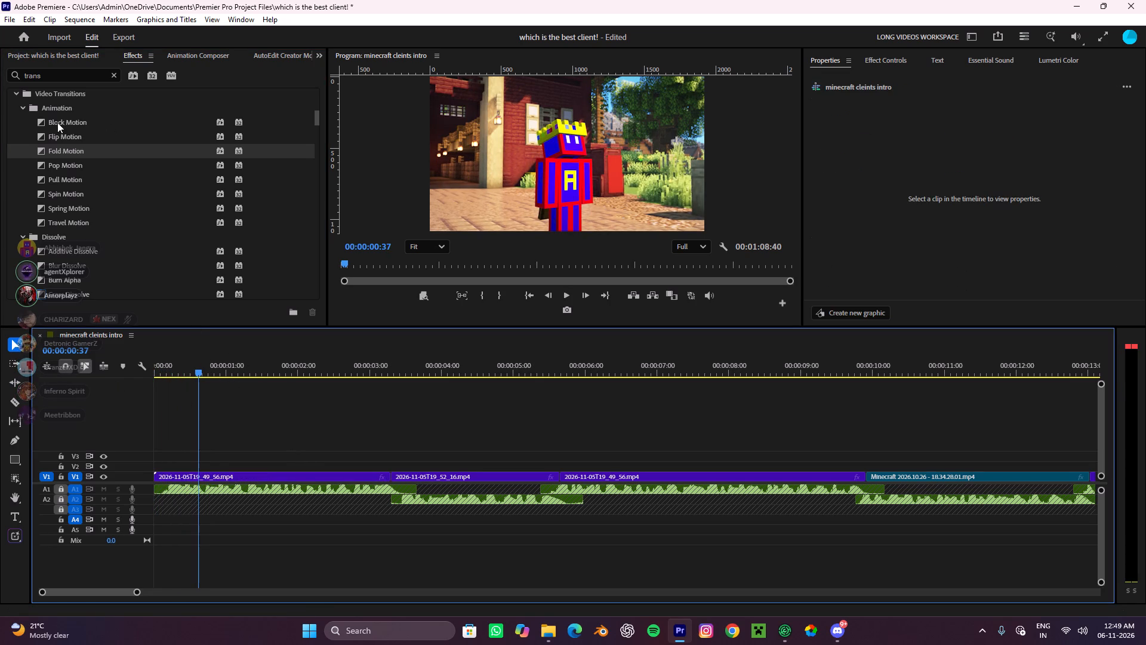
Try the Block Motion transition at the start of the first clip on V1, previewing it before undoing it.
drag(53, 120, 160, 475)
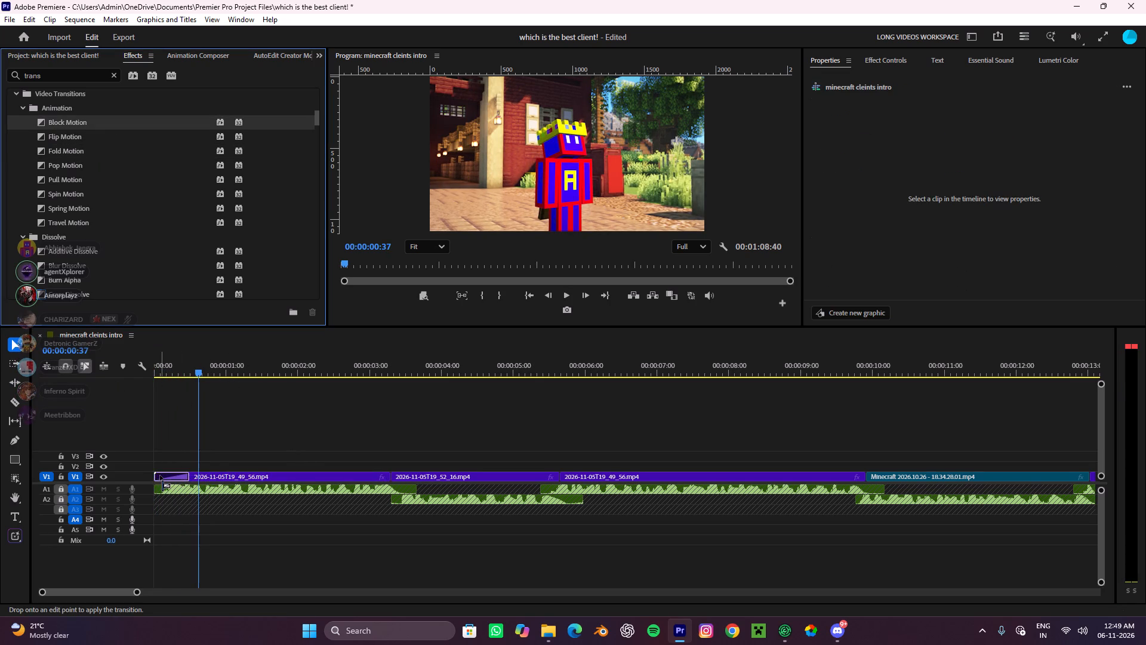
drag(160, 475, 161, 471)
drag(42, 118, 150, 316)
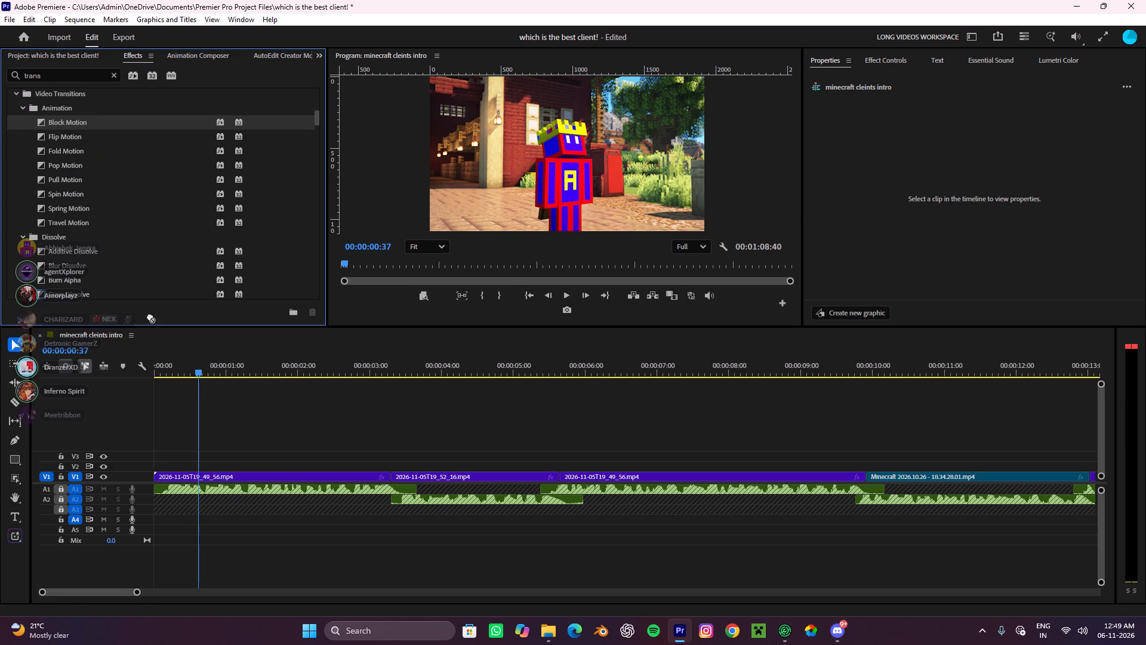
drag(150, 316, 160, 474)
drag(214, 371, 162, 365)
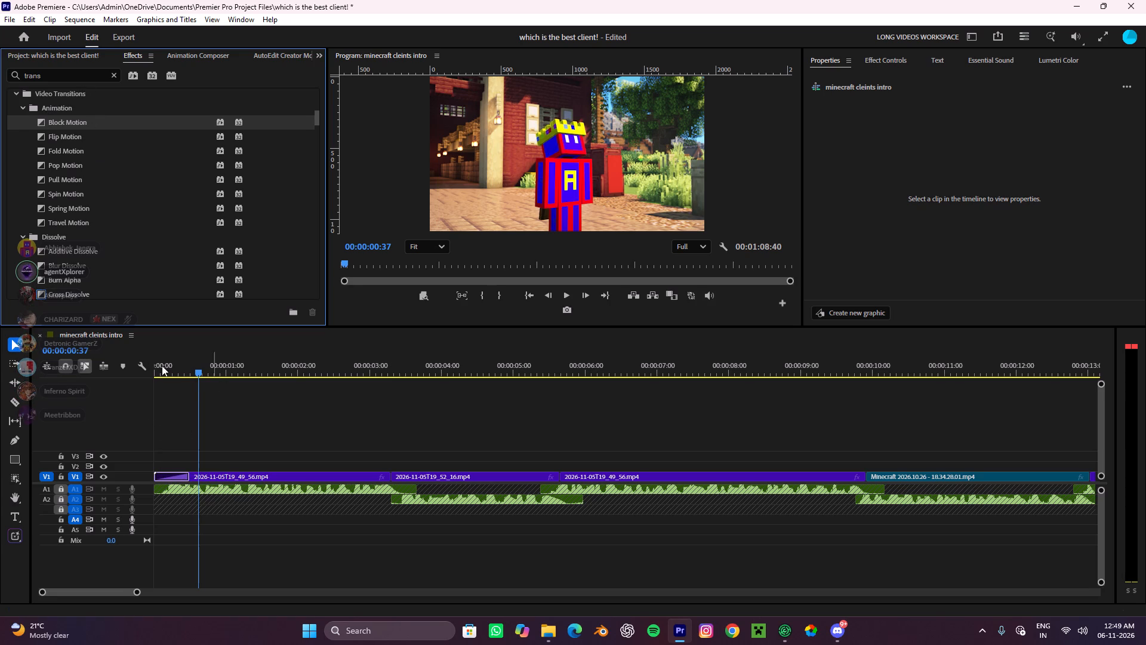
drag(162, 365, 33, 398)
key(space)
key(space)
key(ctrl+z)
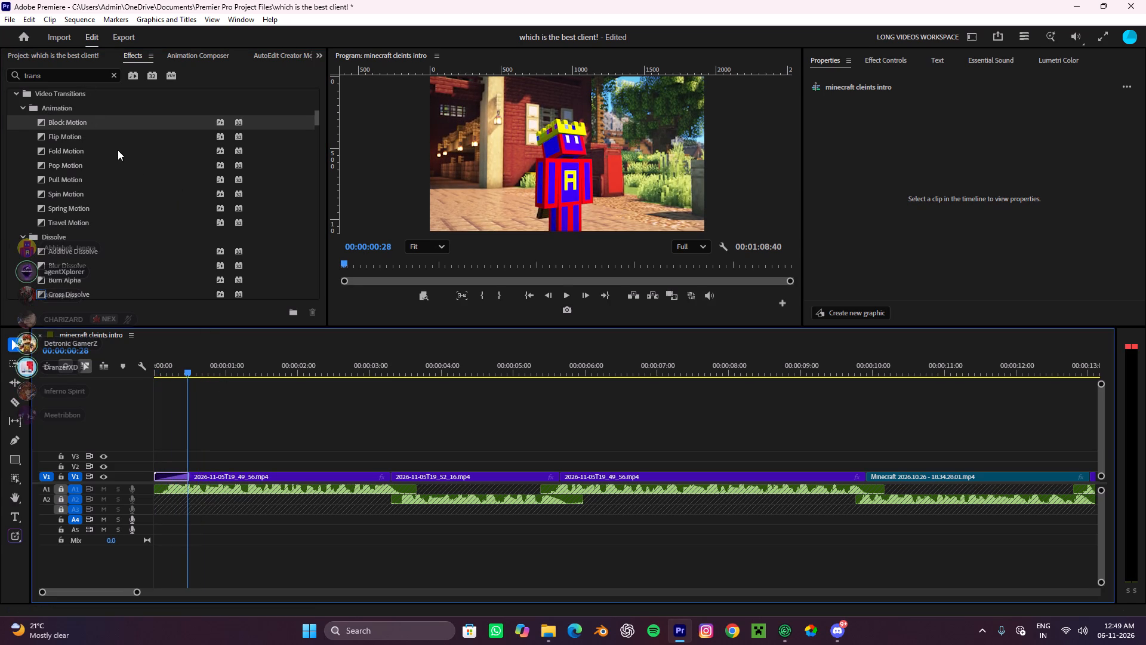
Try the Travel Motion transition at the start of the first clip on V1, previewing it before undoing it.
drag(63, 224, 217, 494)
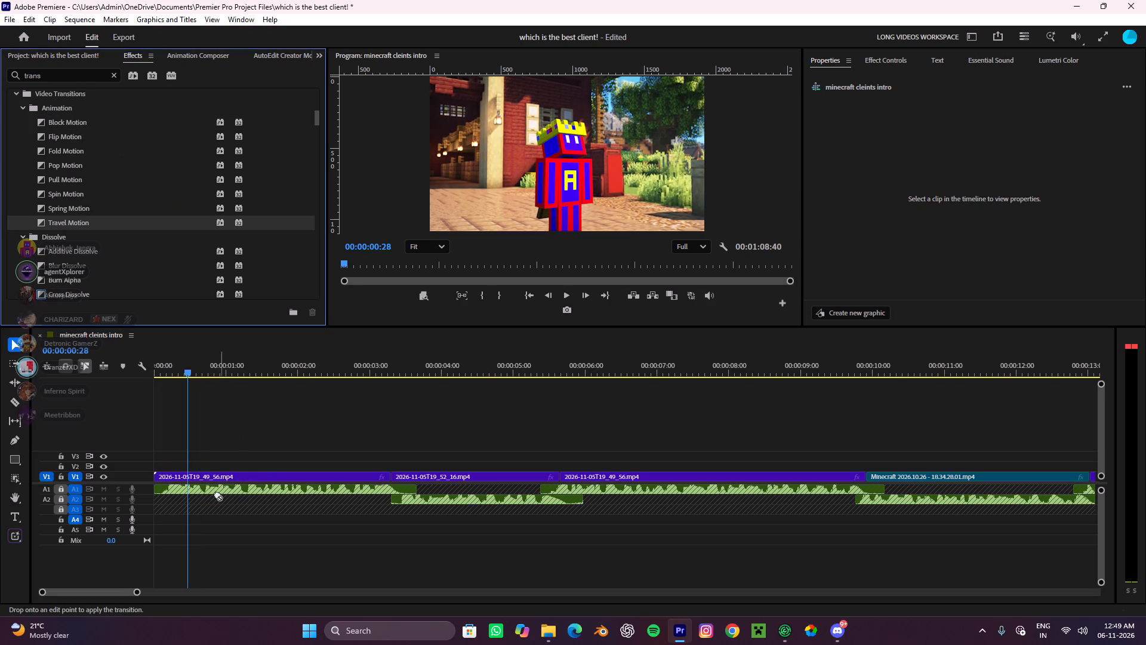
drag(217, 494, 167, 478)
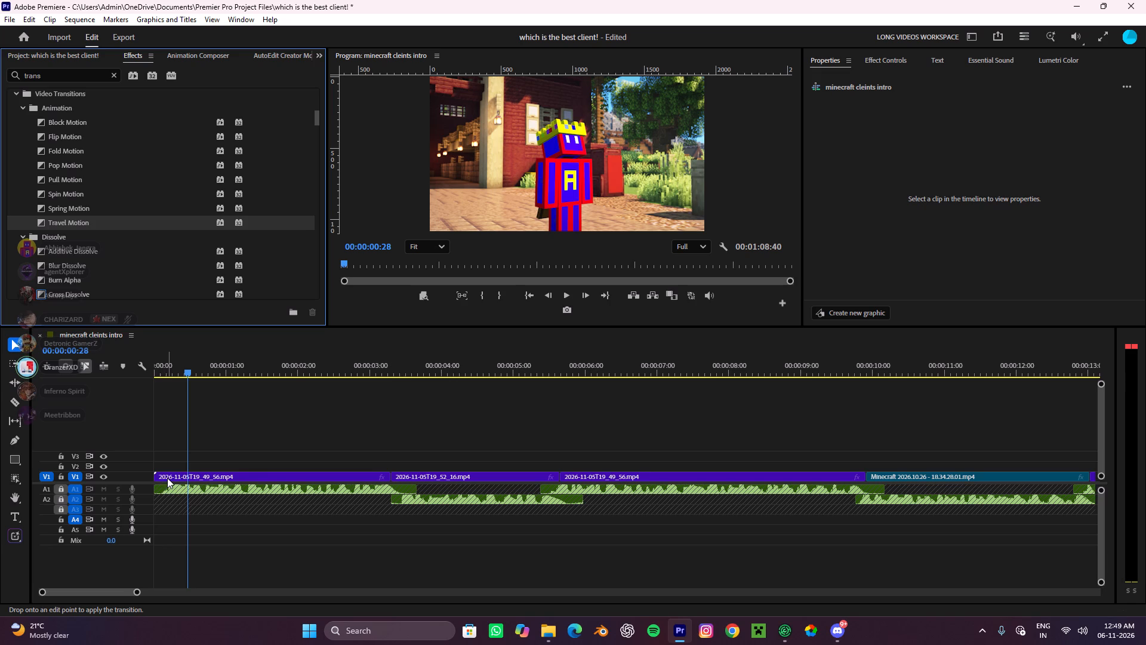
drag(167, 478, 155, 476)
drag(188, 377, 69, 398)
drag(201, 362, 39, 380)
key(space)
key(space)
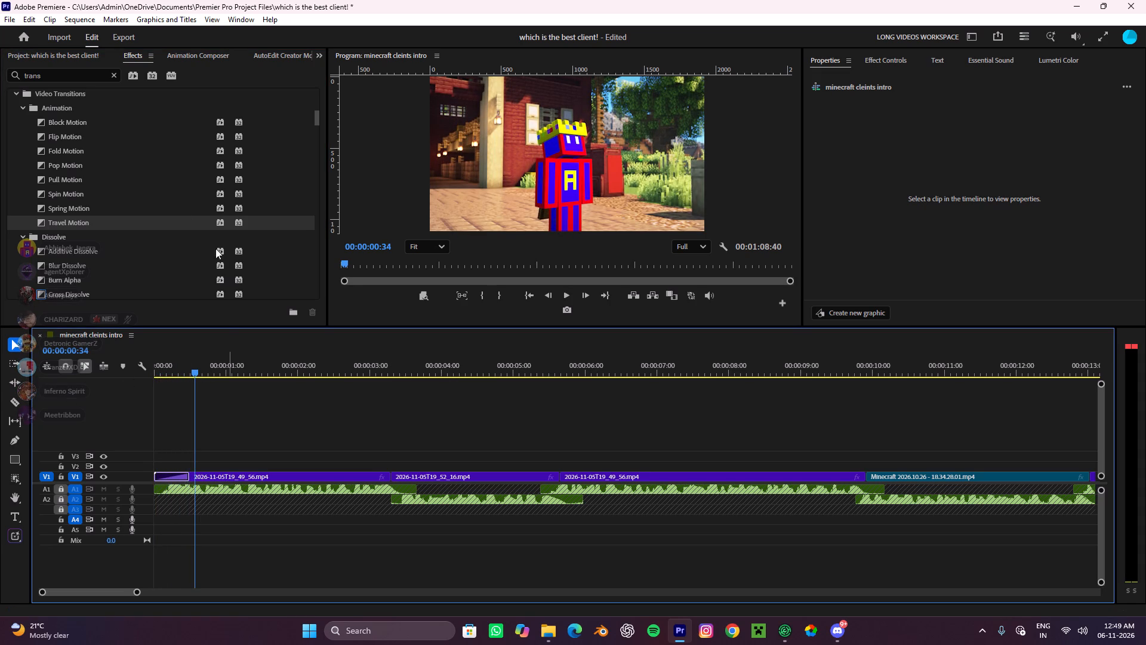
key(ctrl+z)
Apply the Pull Motion transition to the start of the first clip on V1.
scroll(146, 193, down, 1)
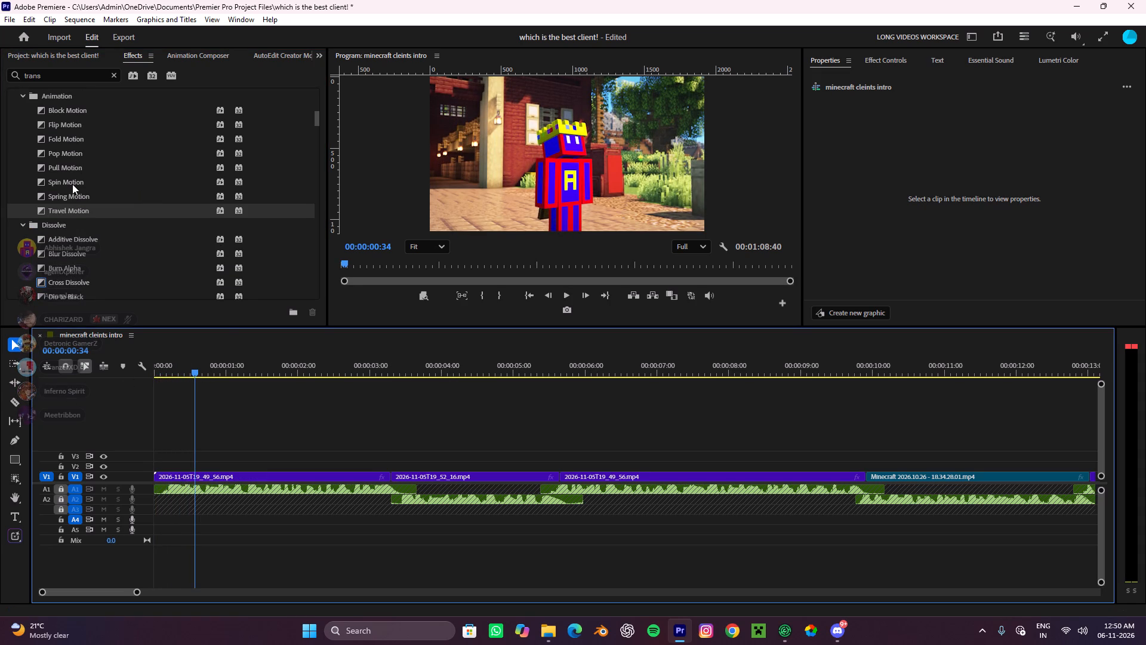
drag(61, 168, 165, 475)
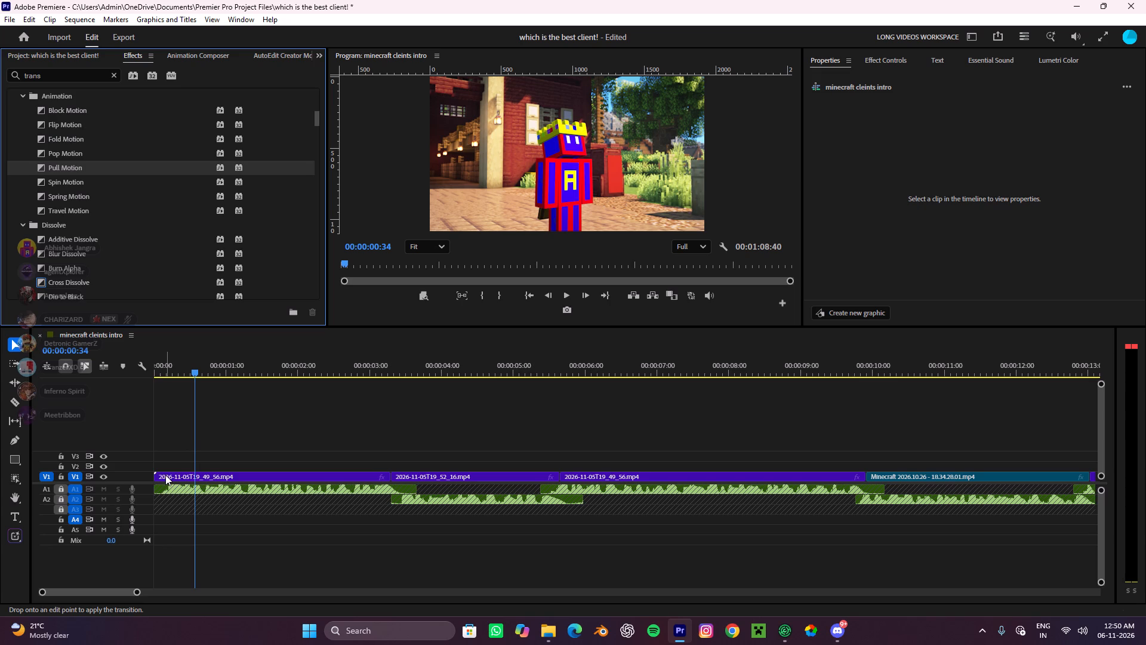
drag(165, 475, 161, 478)
Play the Pull Motion transition twice from the beginning of the sequence to review it.
drag(204, 367, 64, 402)
key(space)
key(space)
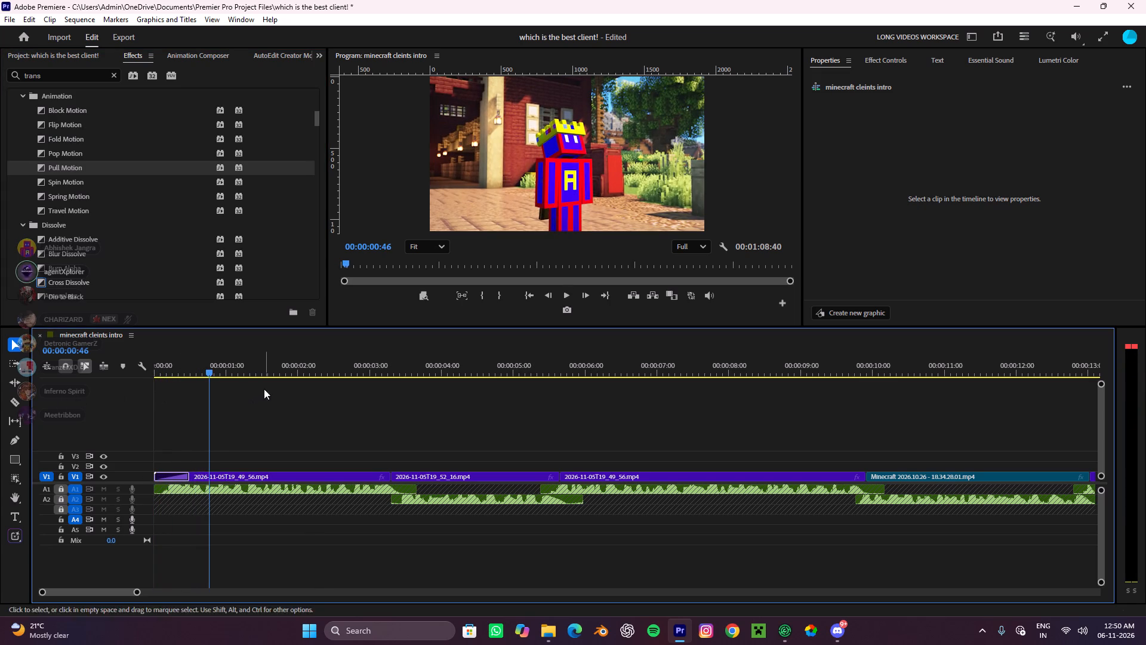
drag(235, 371, 95, 385)
key(space)
alt+scroll(271, 410, down, 4)
key(space)
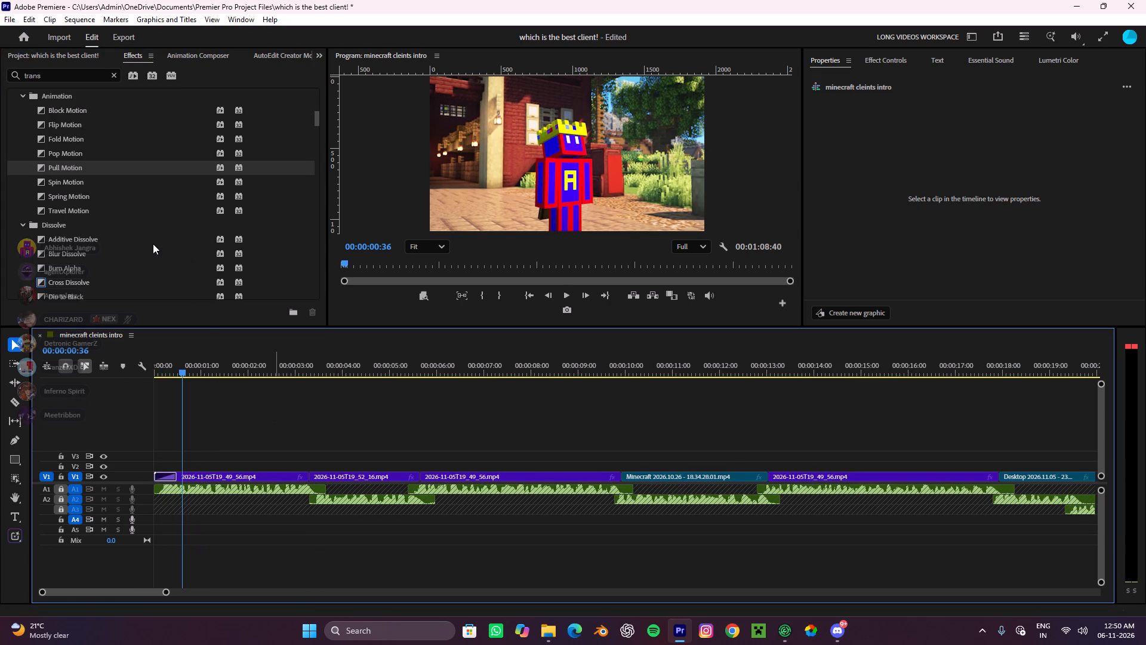
Replace the Pull Motion transition at the start of the first clip on V1 with the Burn Alpha dissolve.
scroll(145, 241, up, 1)
scroll(140, 241, down, 4)
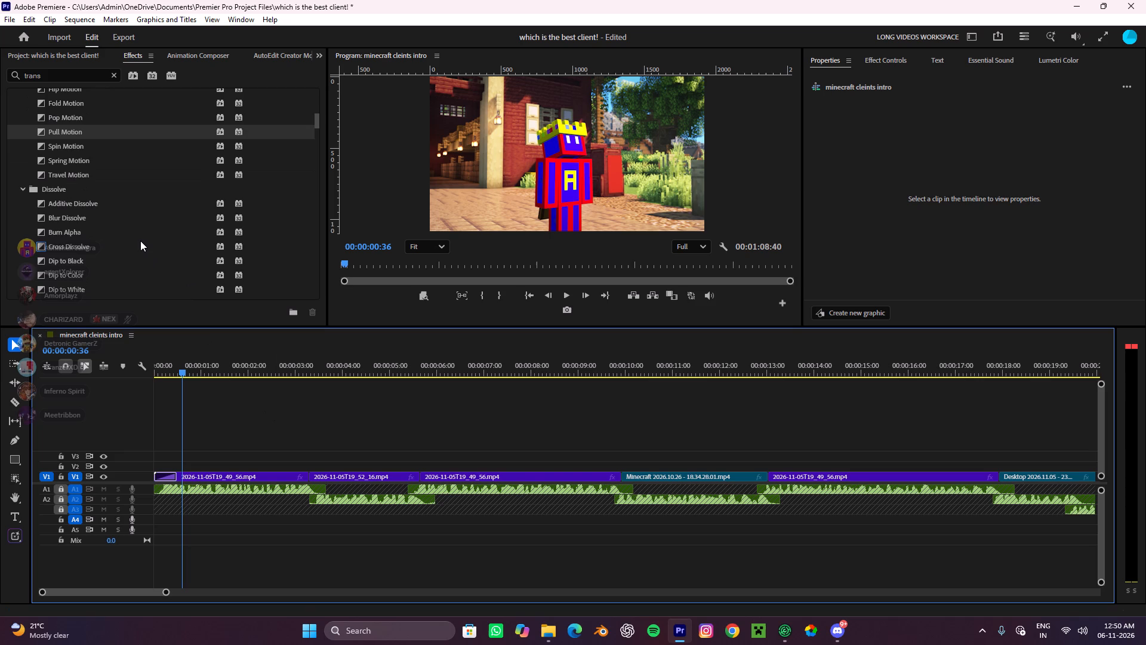
scroll(140, 241, down, 6)
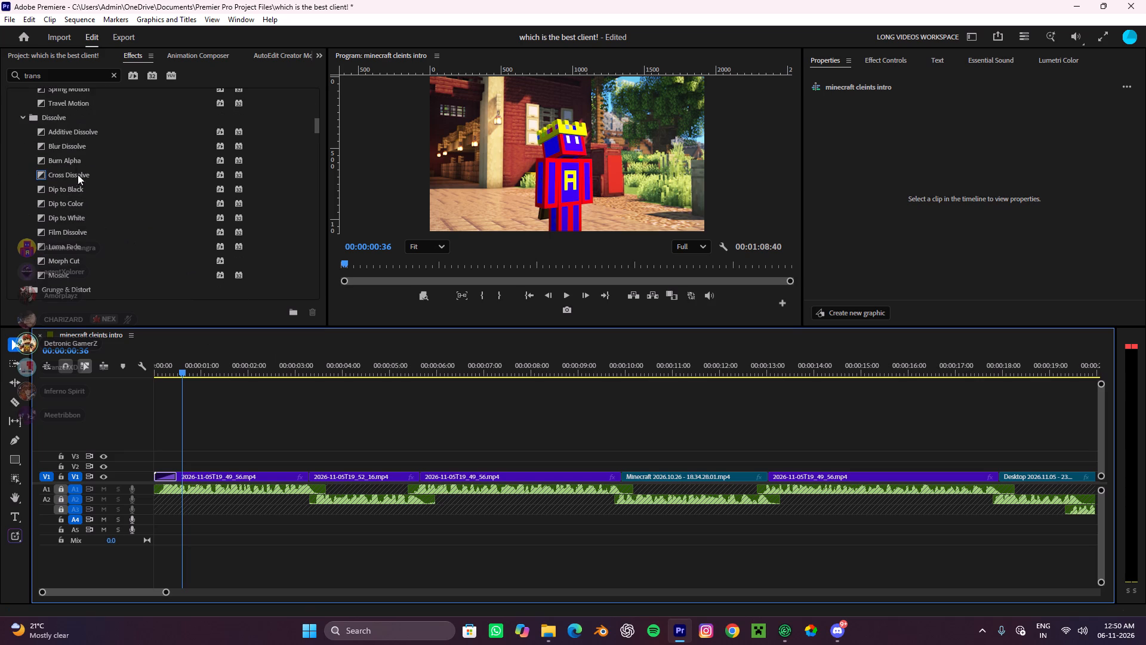
drag(32, 156, 160, 474)
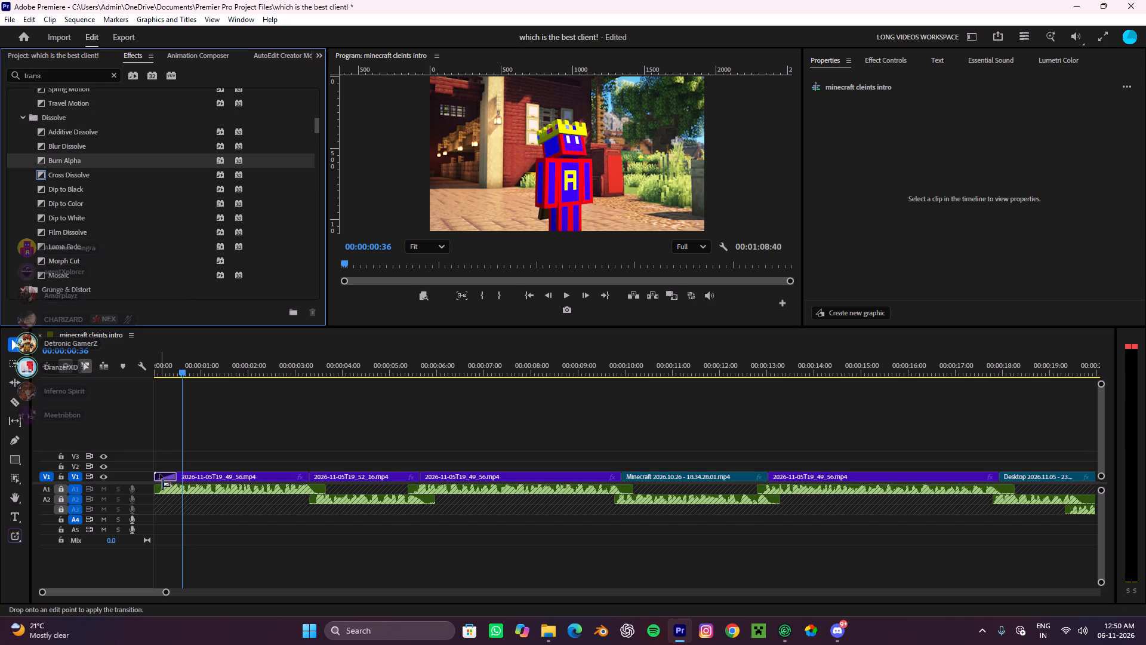
drag(160, 474, 212, 447)
click(222, 434)
click(170, 474)
click(167, 481)
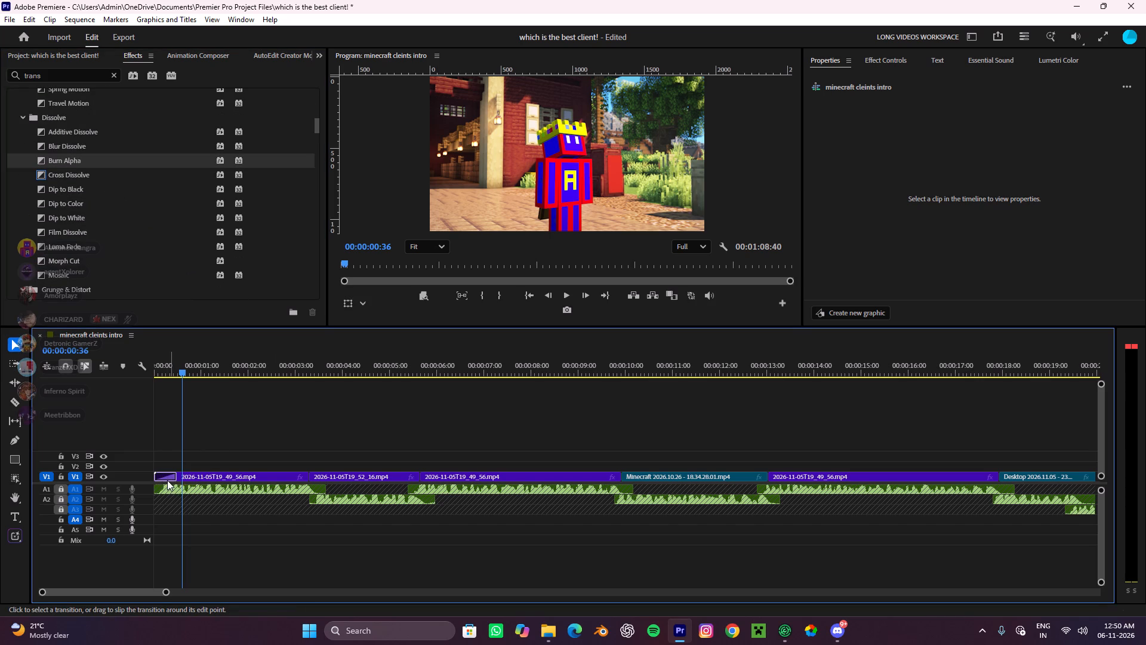
ctrl+click(167, 478)
click(230, 434)
click(164, 478)
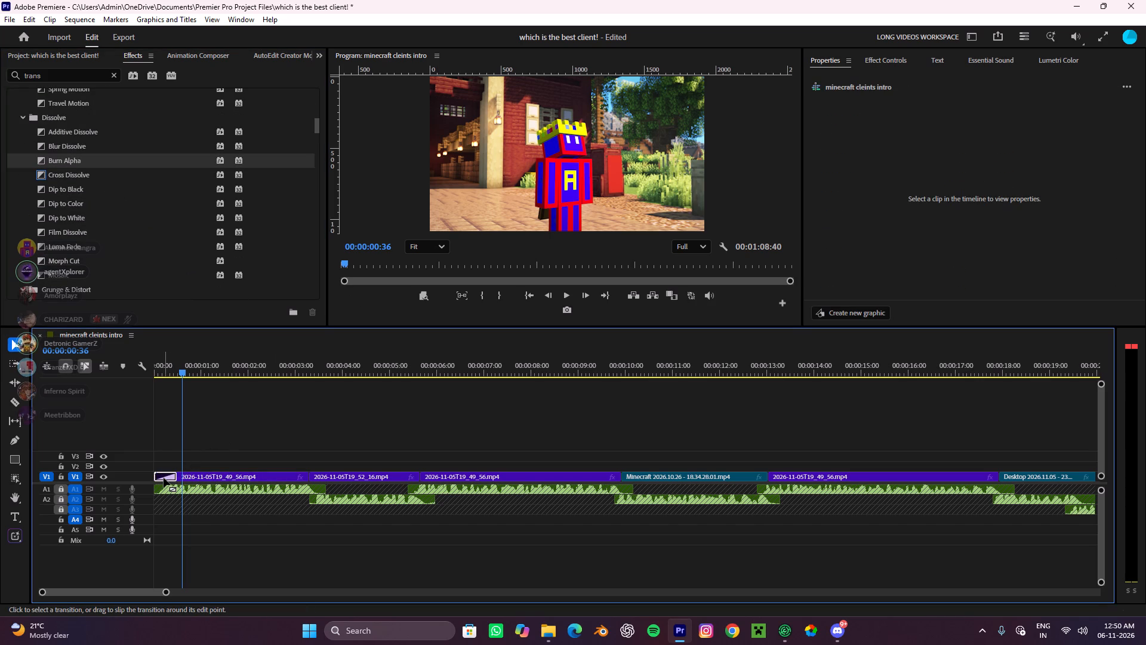
click(164, 478)
key(ctrl+x)
drag(61, 157, 160, 479)
Play the Burn Alpha transition twice from the beginning of the sequence to review it.
drag(198, 368, 134, 392)
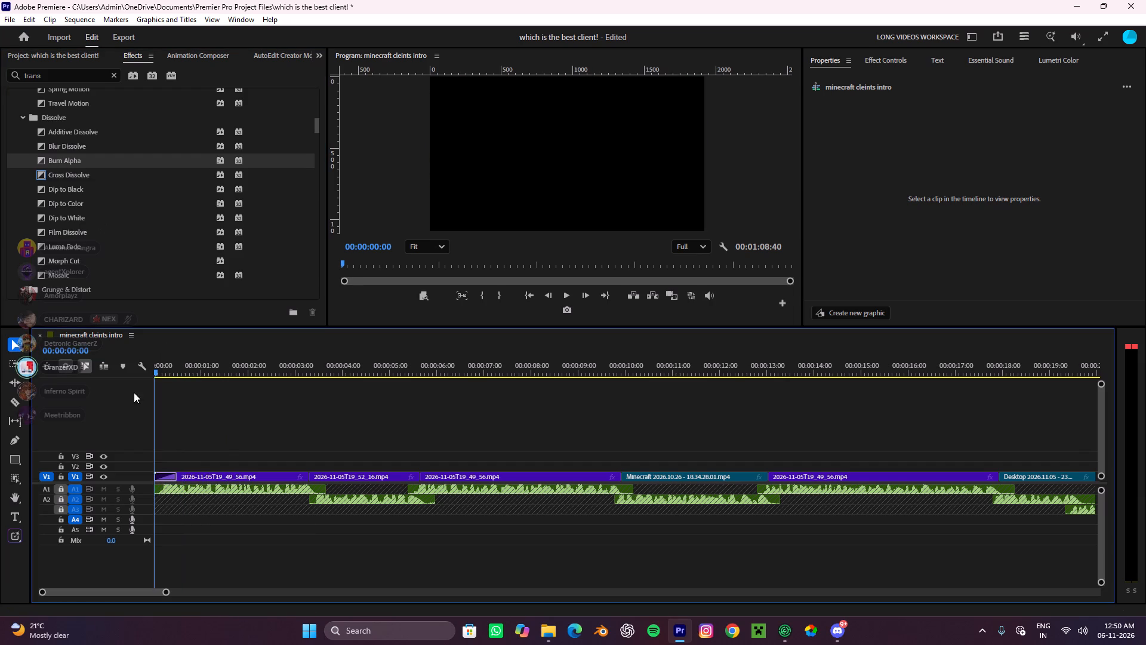
drag(134, 392, 122, 391)
key(space)
key(space)
drag(202, 366, 118, 399)
key(space)
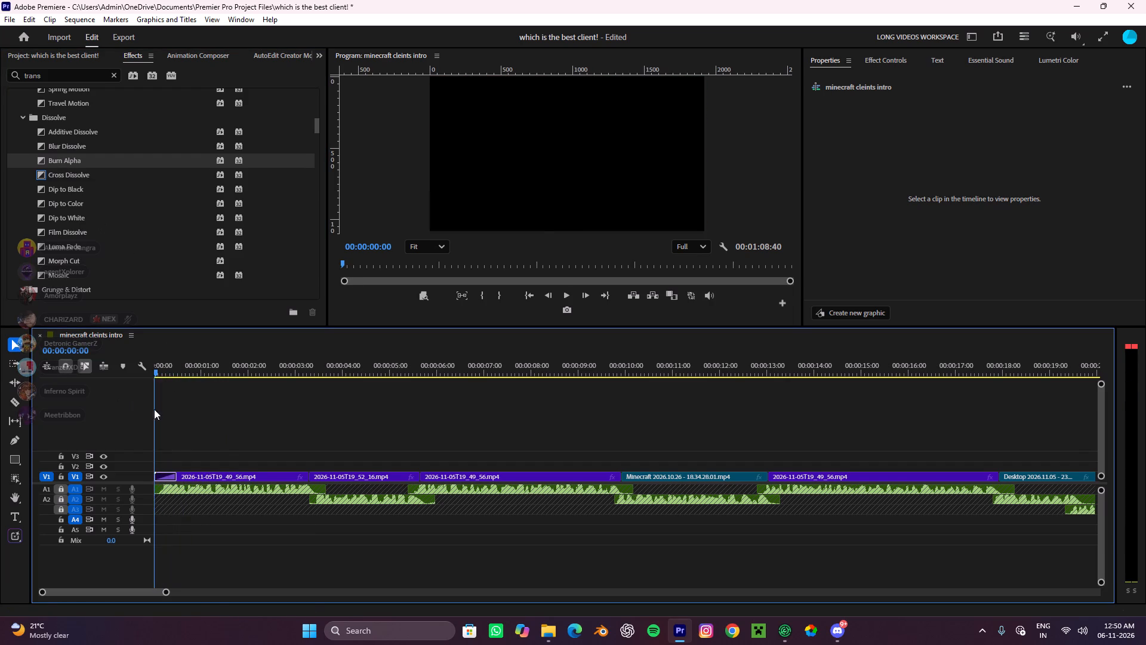
key(space)
Lengthen the Burn Alpha transition on the first clip to 41 frames and replay it from the beginning of the sequence.
click(169, 472)
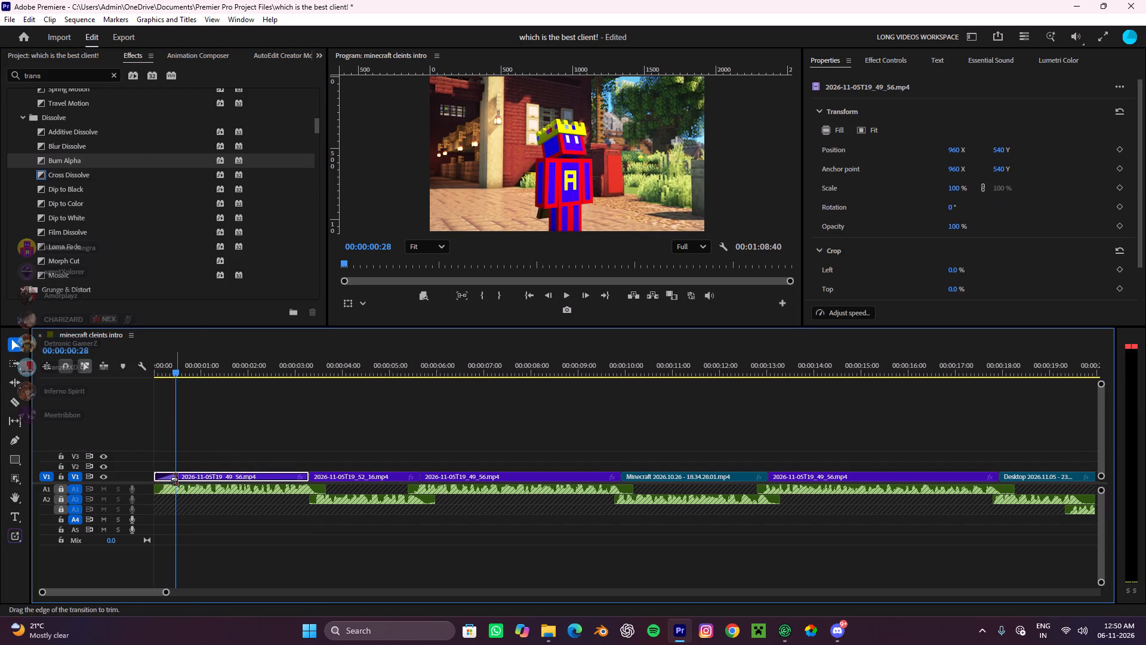
click(165, 477)
drag(174, 474, 181, 488)
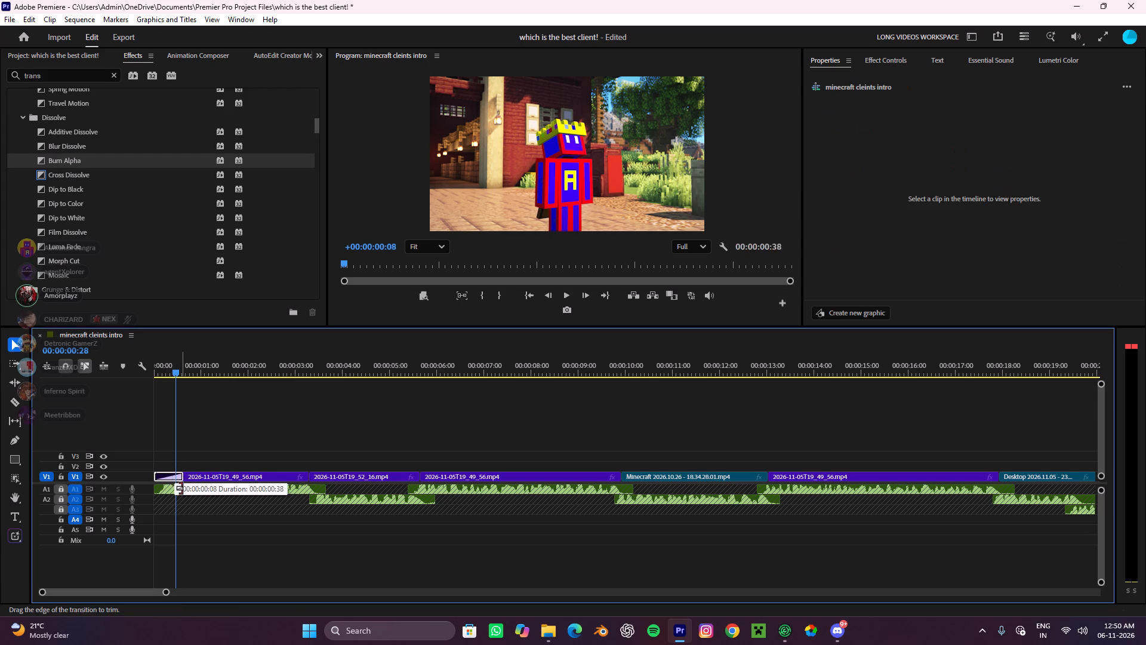
drag(181, 488, 183, 493)
drag(175, 373, 46, 403)
key(space)
key(space)
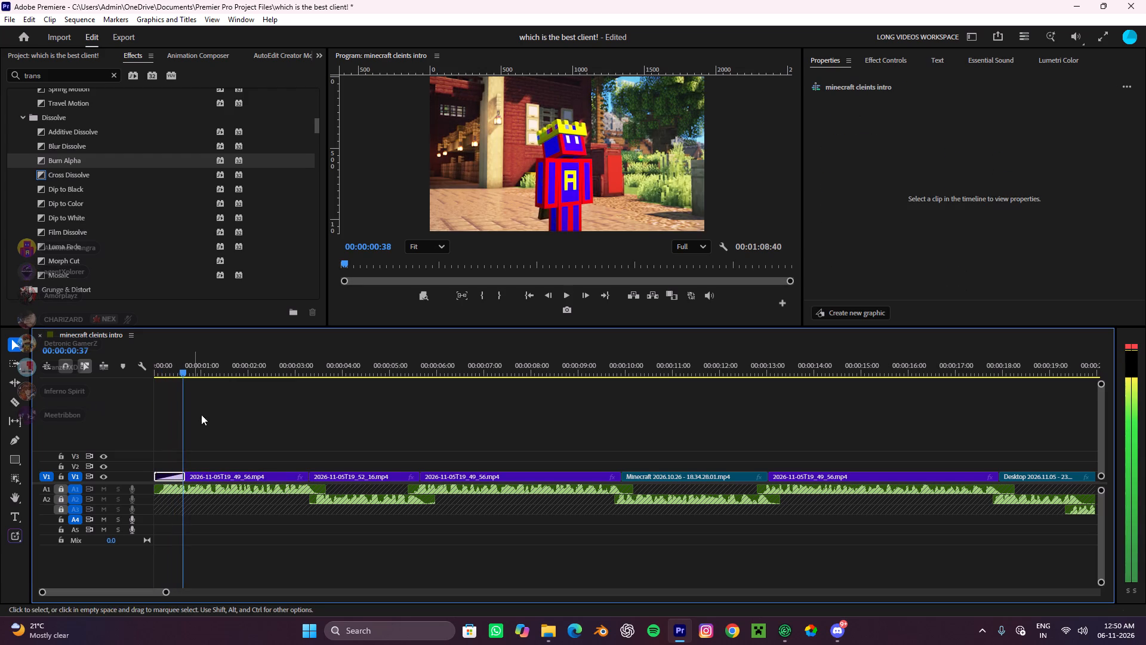
drag(199, 367, 105, 389)
key(space)
key(space)
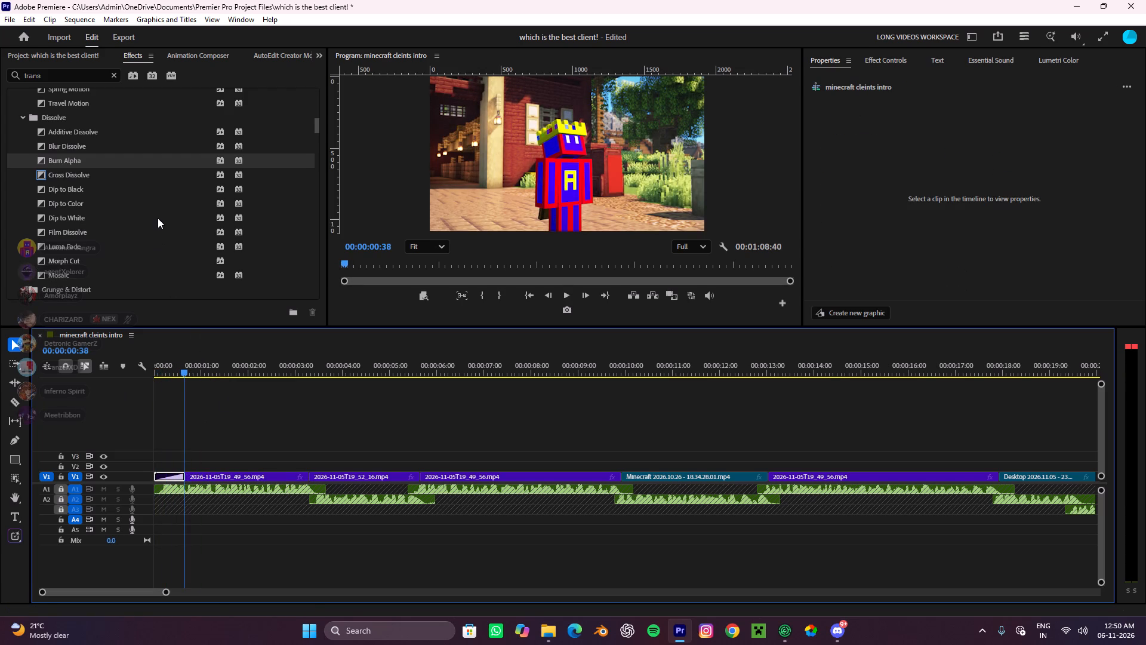
Set the Burn Alpha transition's Colorize Outgoing colour to white (FFFFFF) and replay the opening.
scroll(155, 210, down, 7)
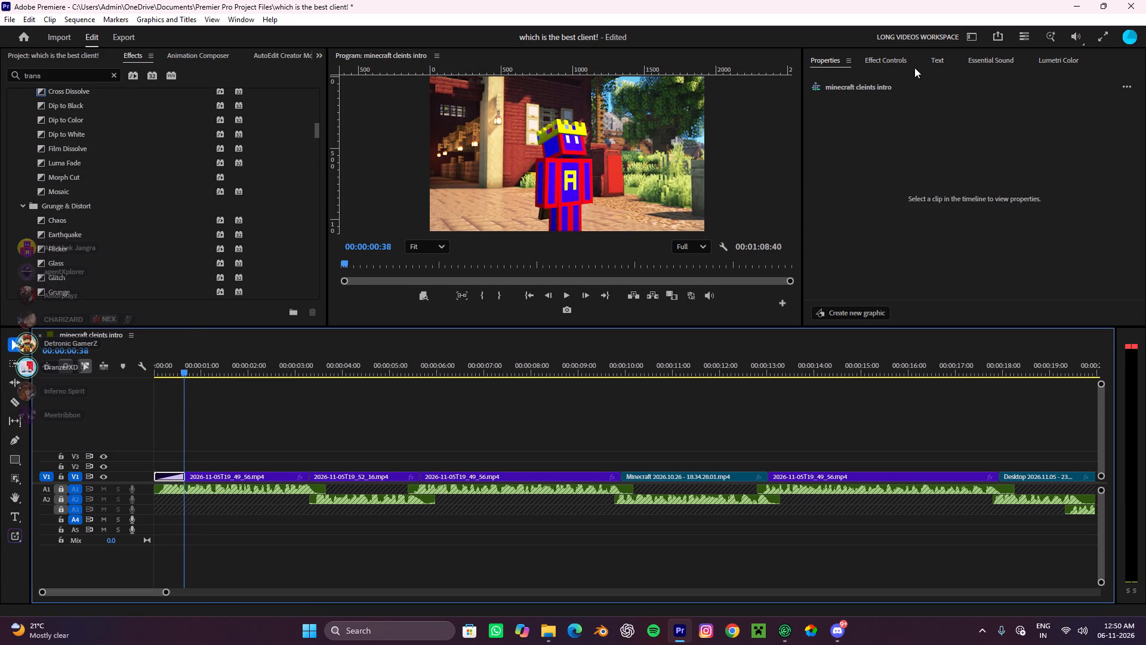
click(902, 56)
click(177, 477)
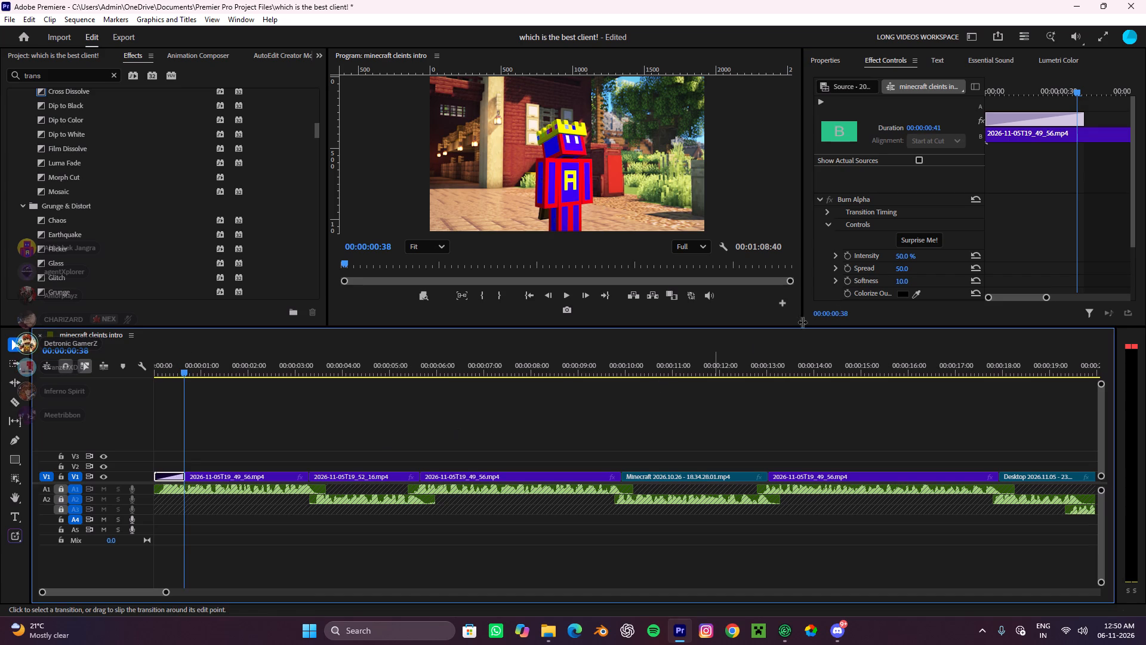
scroll(856, 299, down, 4)
click(910, 244)
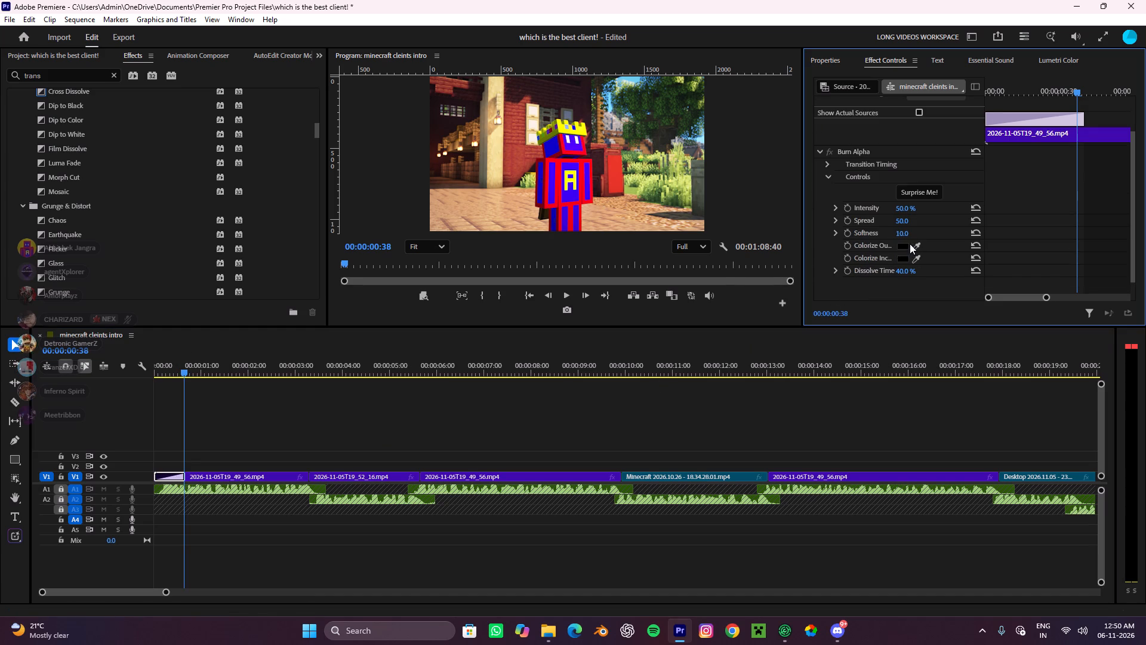
click(900, 245)
drag(544, 312, 344, 453)
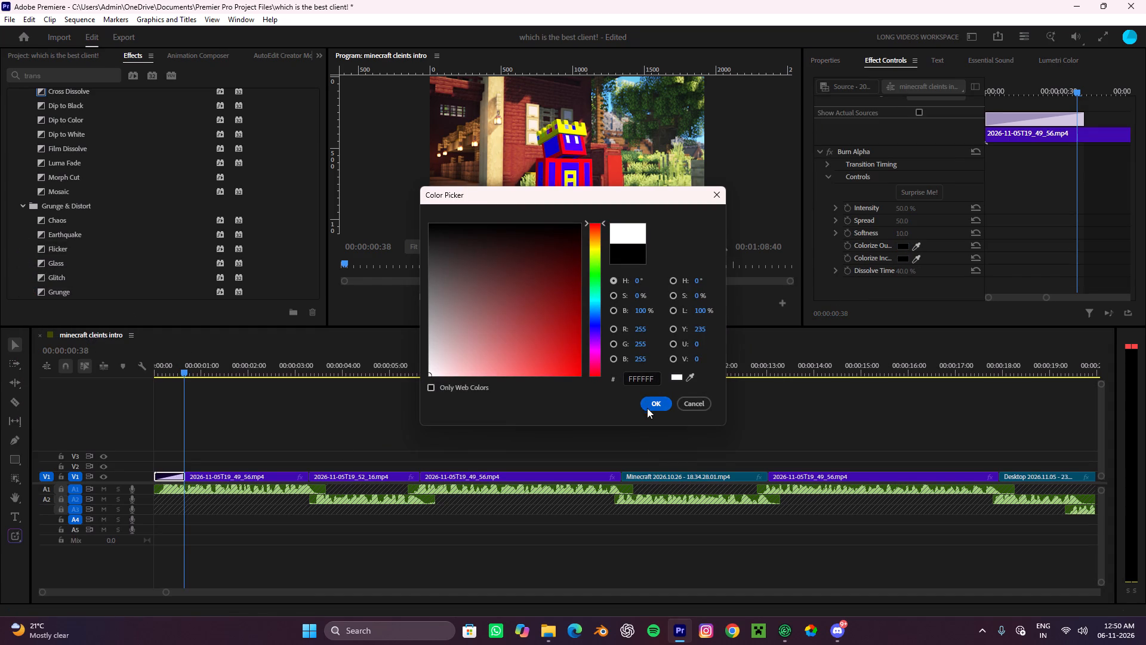
click(647, 408)
drag(220, 363, 58, 397)
key(space)
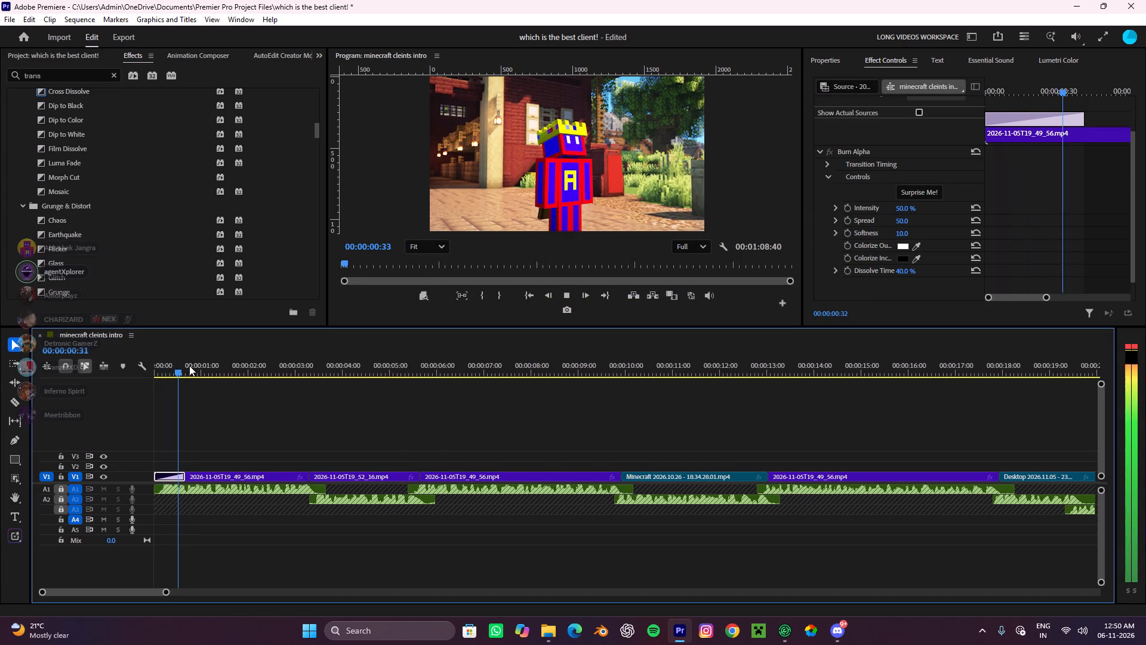
key(space)
Set the Burn Alpha transition's Colorize Incoming colour to white.
click(904, 257)
drag(470, 327, 387, 415)
click(652, 401)
Play the recoloured Burn Alpha transition several times from the beginning of the sequence to review it.
drag(187, 367, 110, 382)
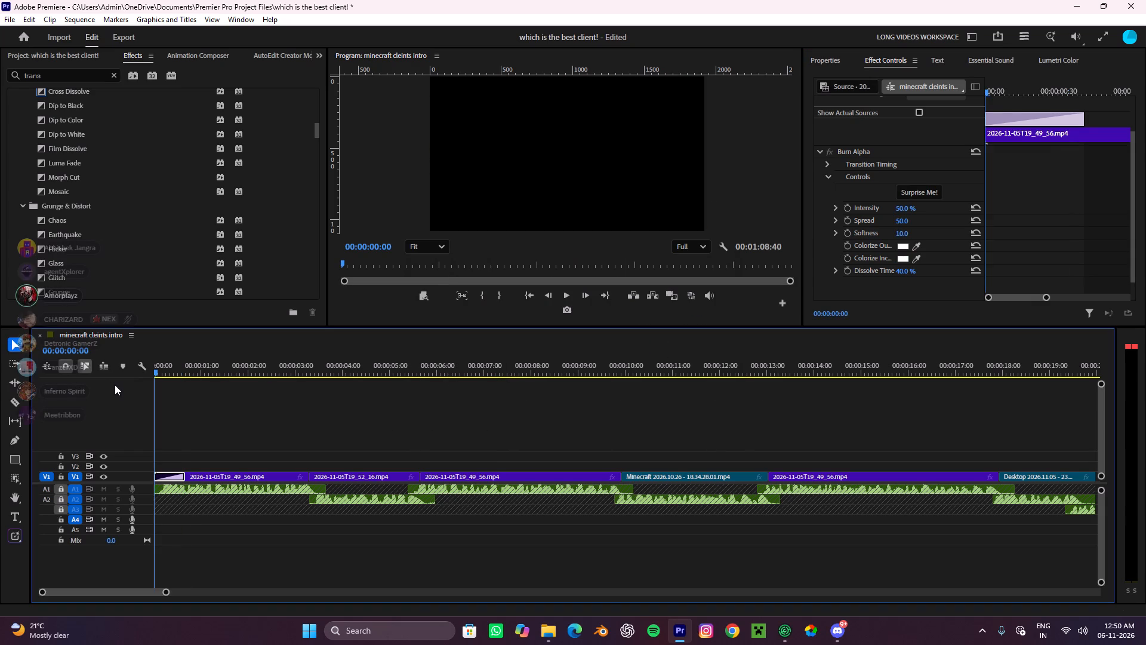
key(space)
key(space)
drag(212, 367, 110, 386)
key(space)
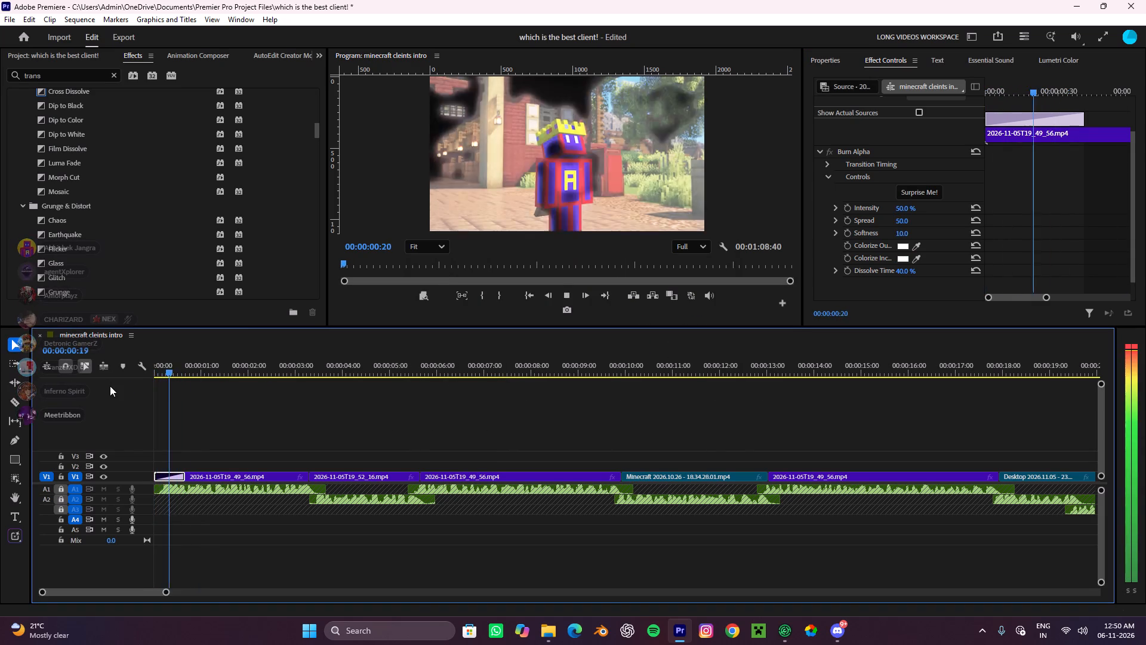
key(space)
click(291, 397)
drag(193, 359, 97, 389)
key(space)
alt+scroll(273, 422, down, 4)
key(space)
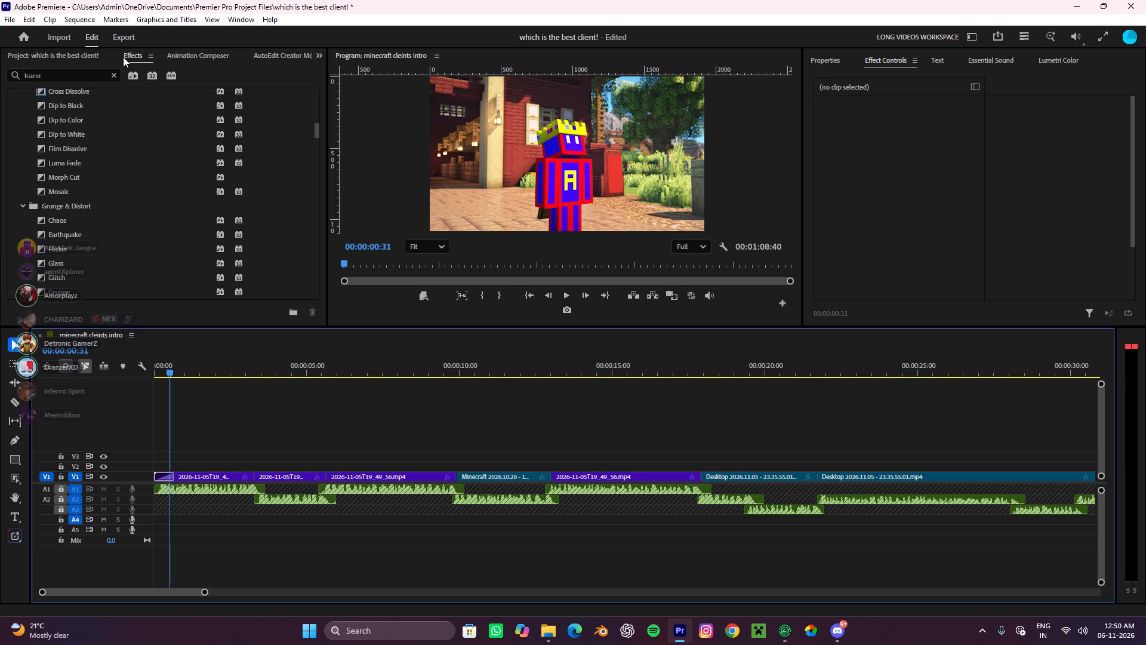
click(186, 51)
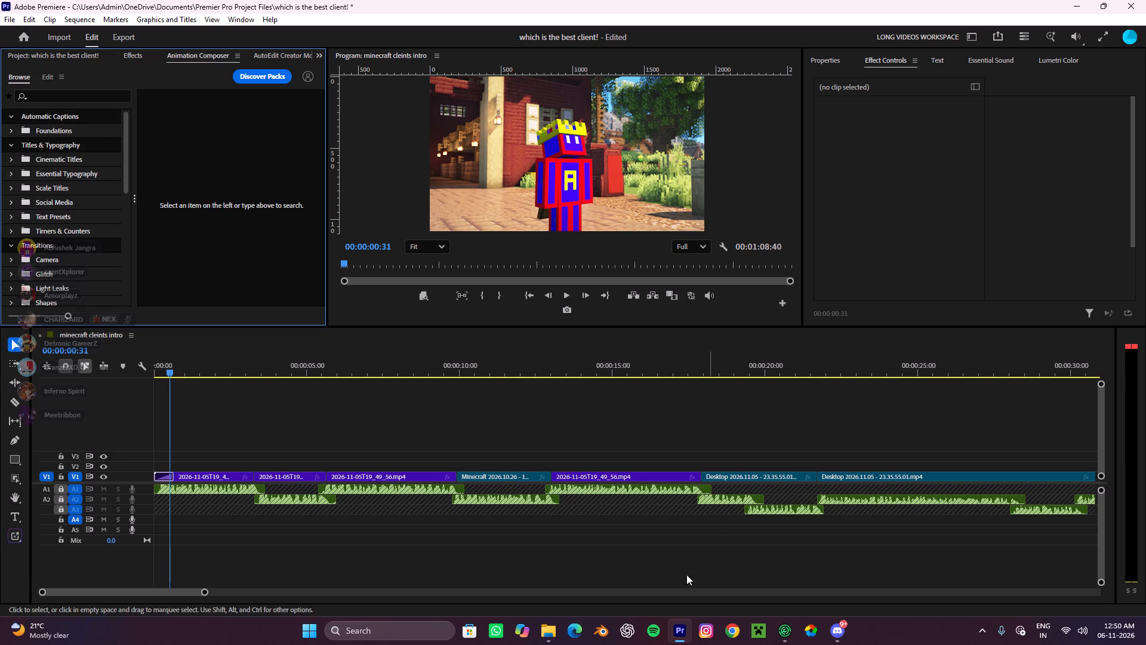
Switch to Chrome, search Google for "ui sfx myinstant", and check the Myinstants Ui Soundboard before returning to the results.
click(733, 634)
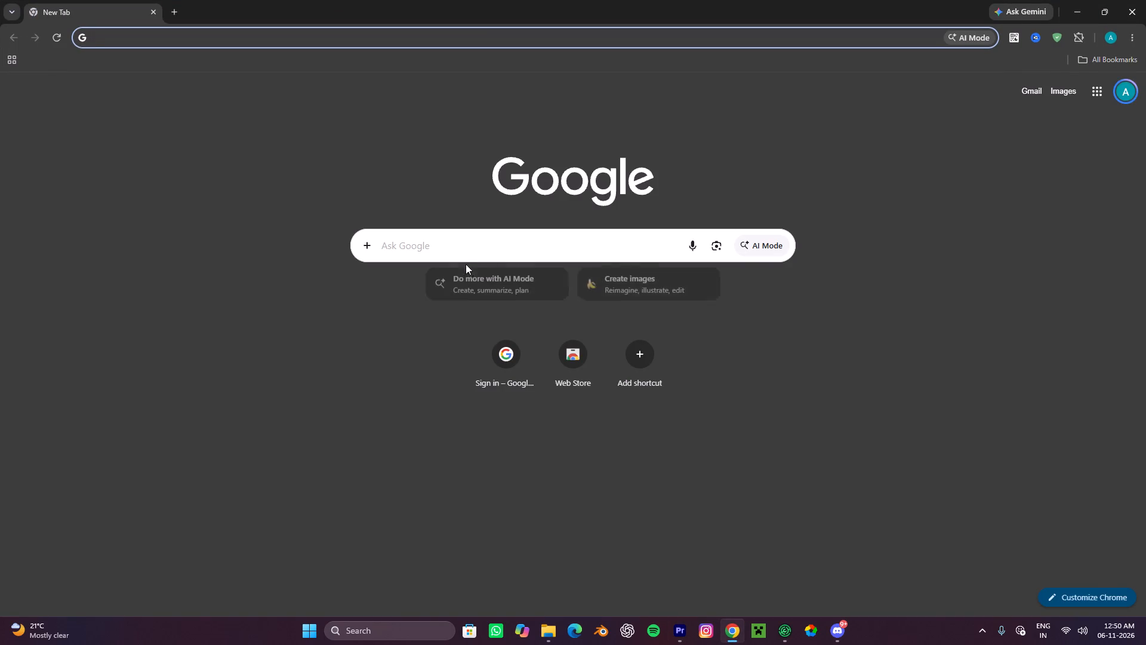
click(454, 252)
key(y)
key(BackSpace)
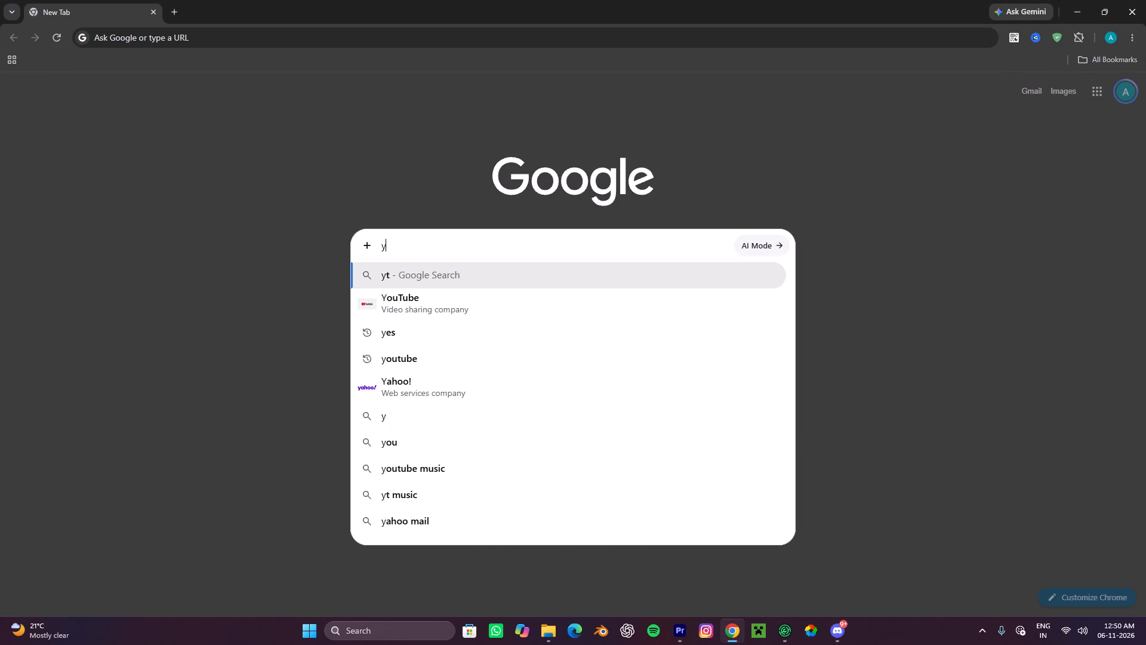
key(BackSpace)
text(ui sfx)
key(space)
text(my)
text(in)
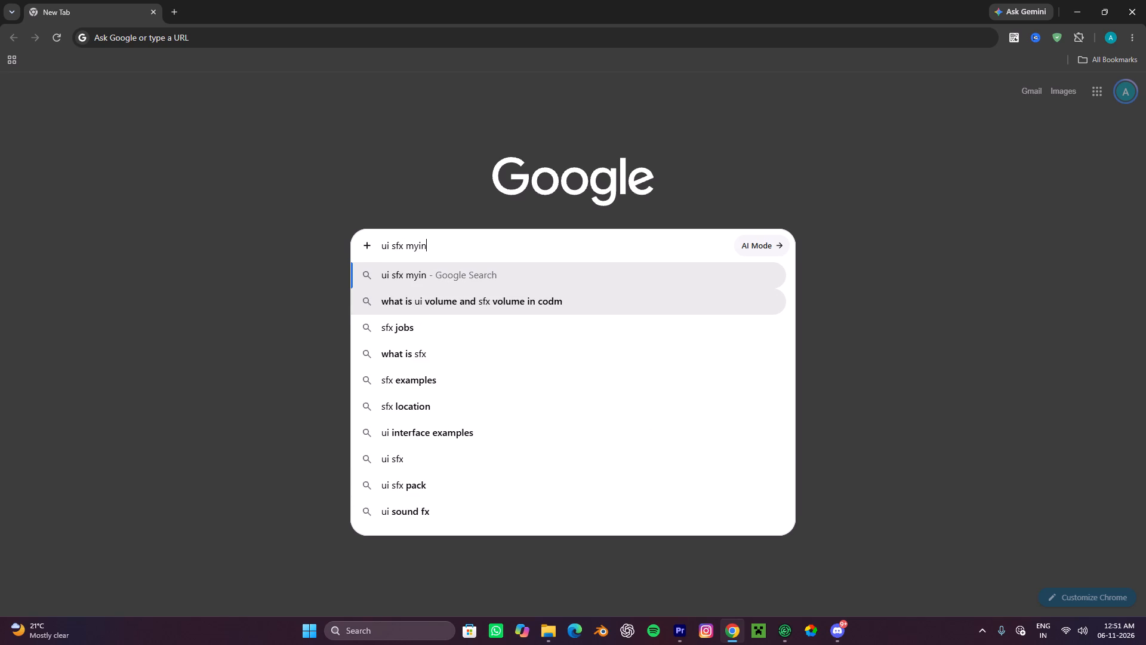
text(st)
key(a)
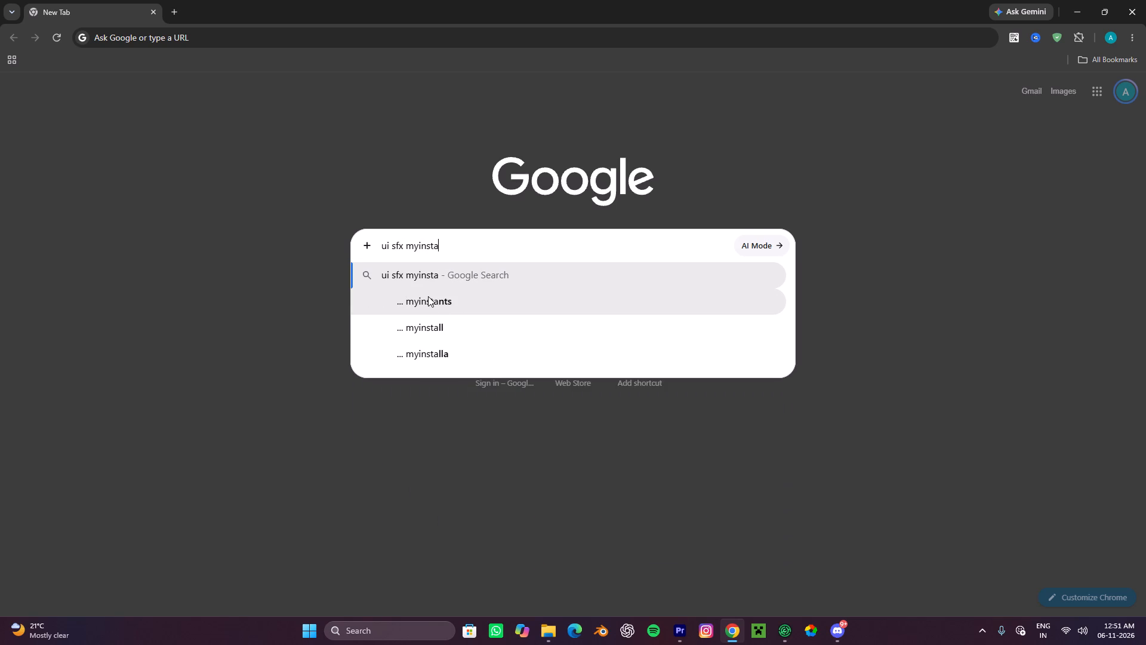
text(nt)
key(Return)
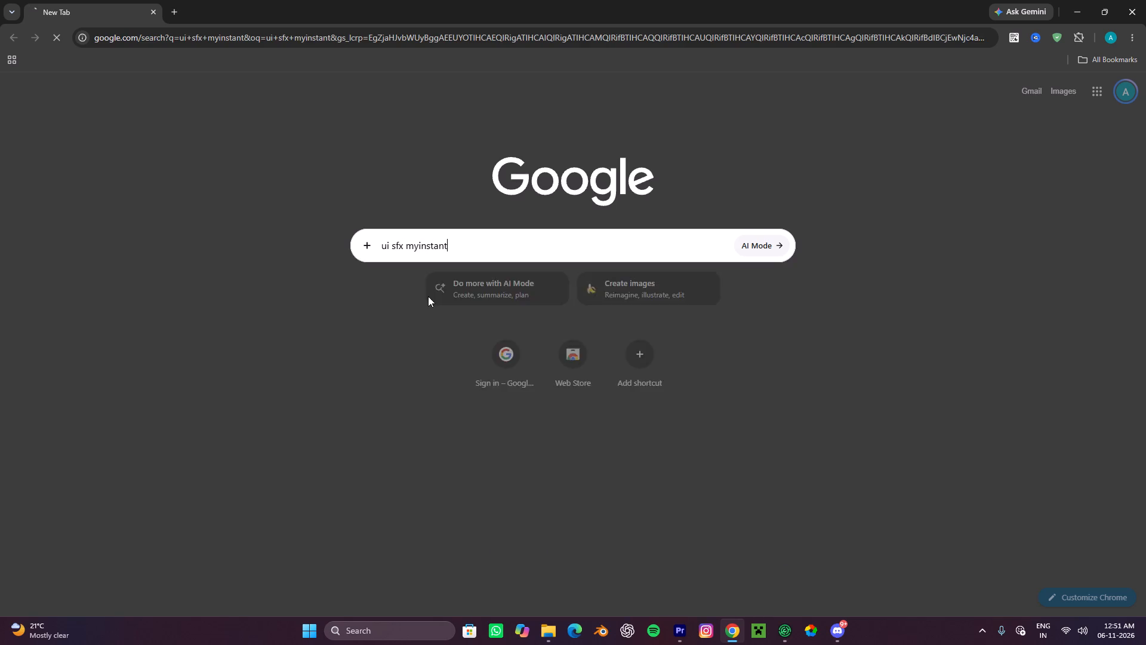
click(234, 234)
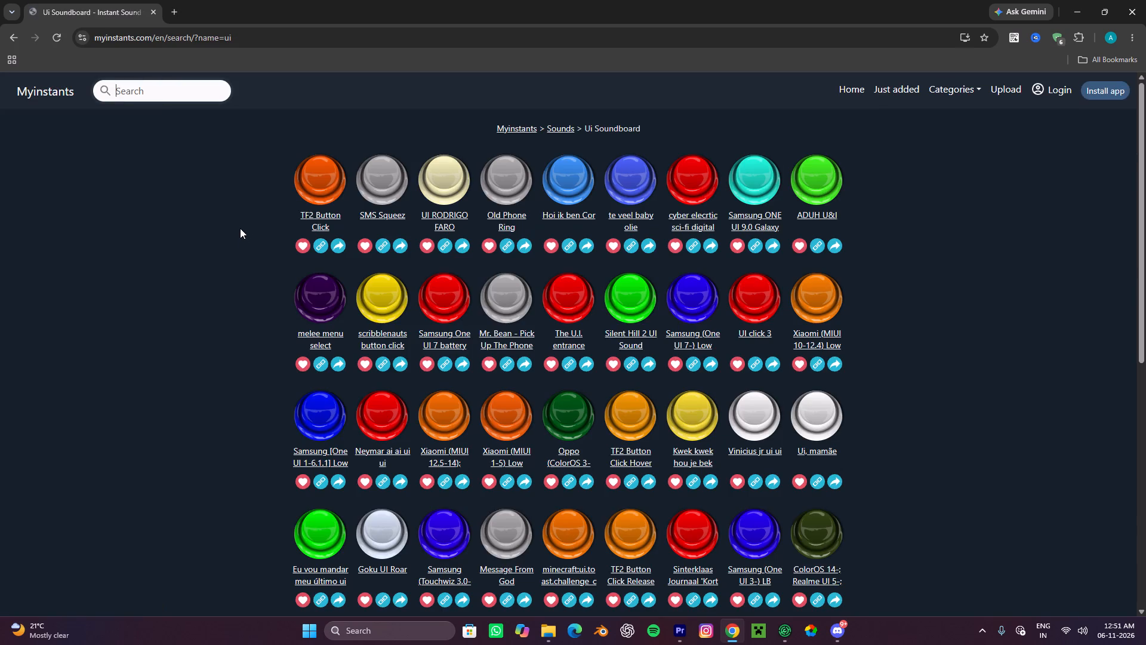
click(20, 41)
Change the Google search to "ui sfx" and open Pixabay's Free Ui Sound Effects Download page.
click(248, 103)
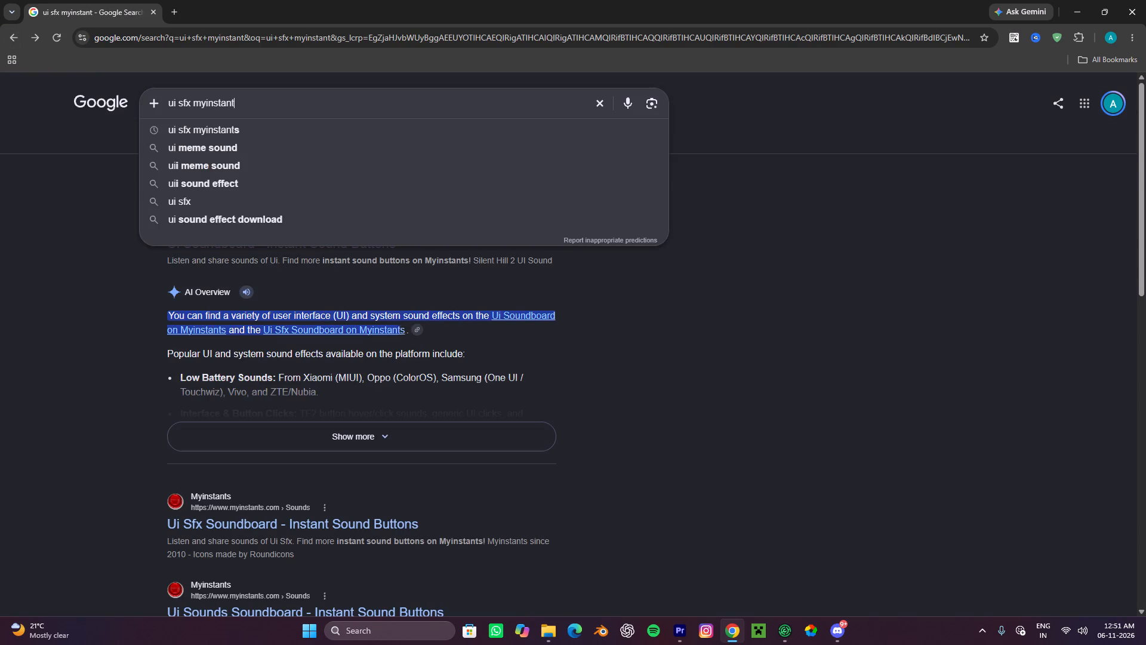
key(BackSpace)
key(BackSpace)
key(BackSpace)
key(BackSpace)
key(BackSpace)
key(BackSpace)
key(BackSpace)
key(BackSpace)
key(BackSpace)
key(BackSpace)
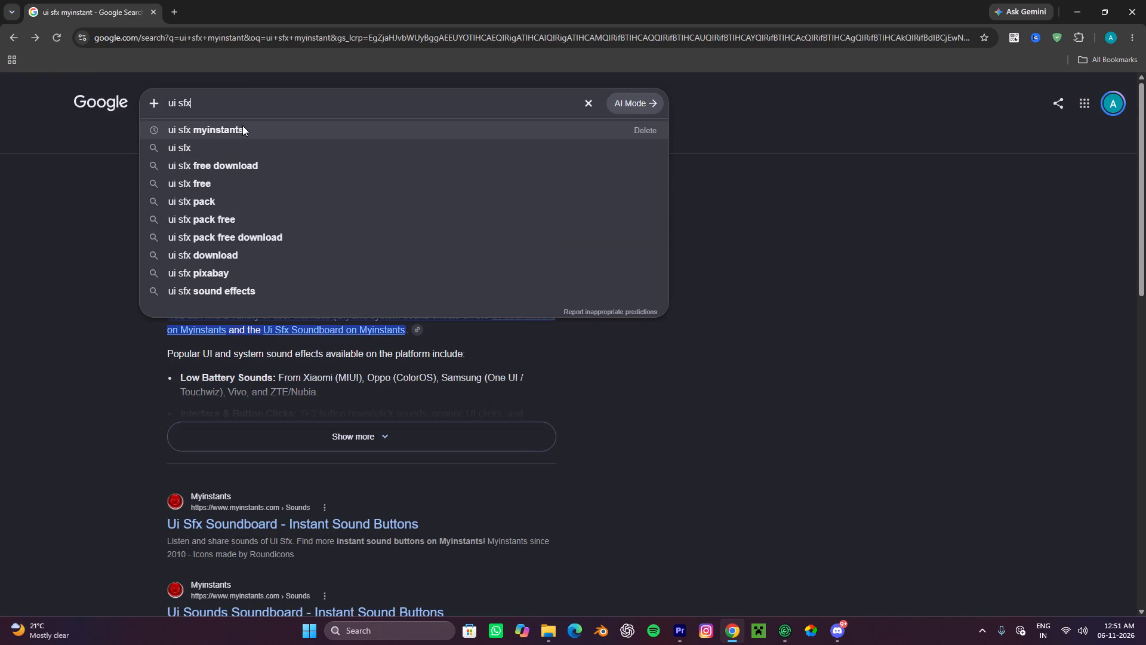
key(Return)
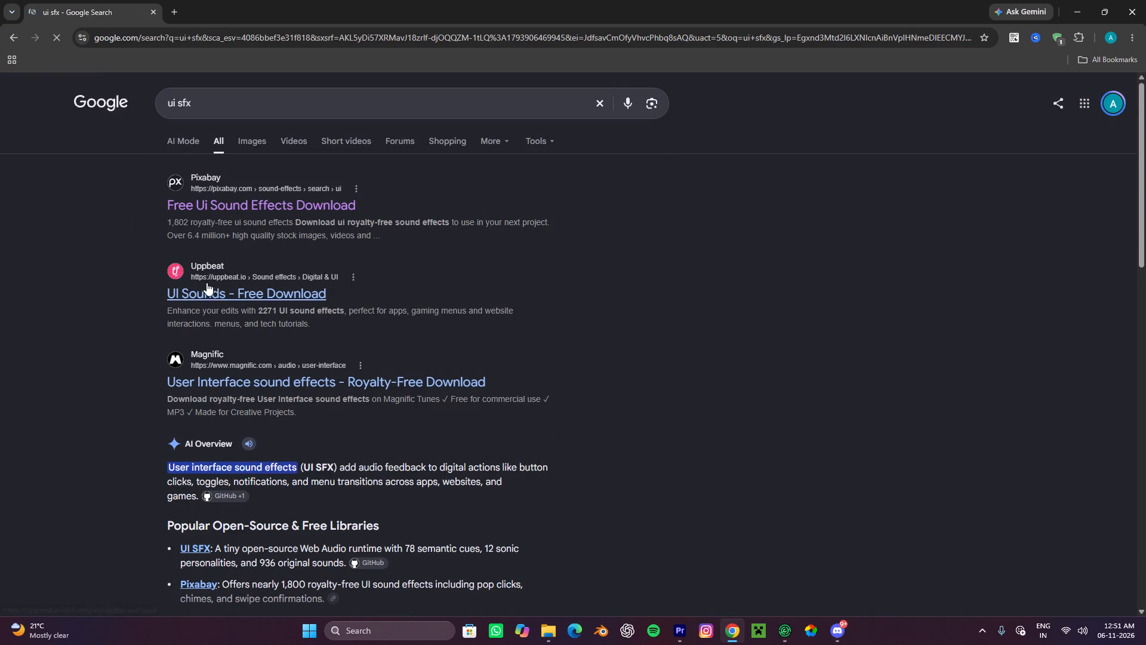
click(234, 207)
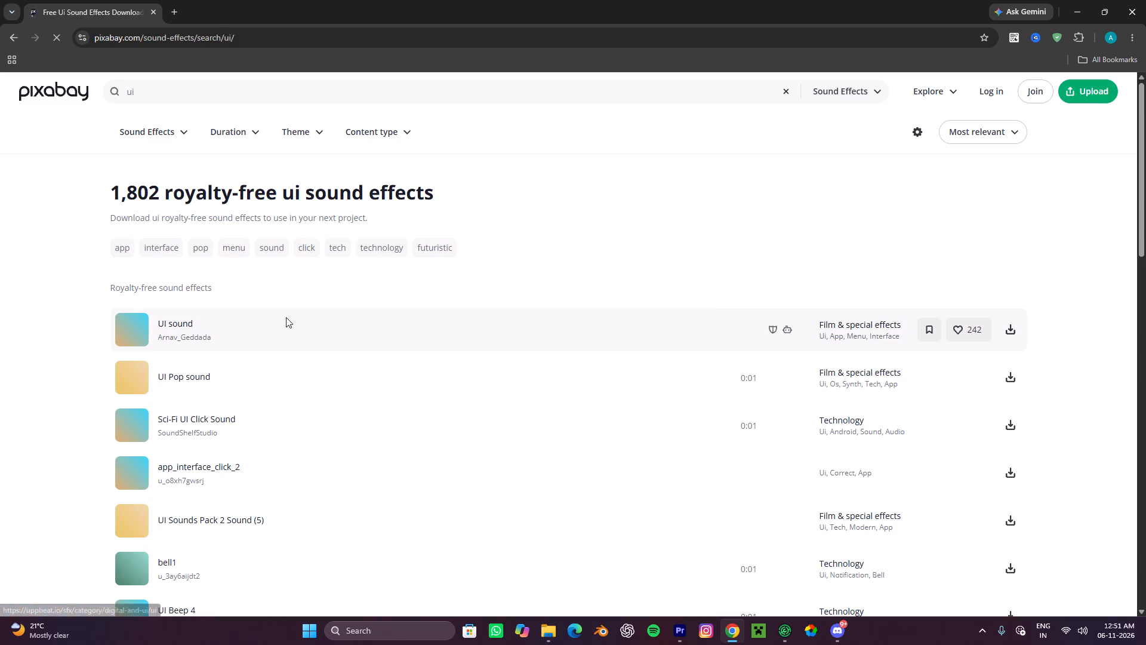
Preview the UI sound effects on Pixabay from UI sound to bell1, replaying UI Pop sound and Sci-Fi UI Click Sound.
click(125, 339)
click(138, 383)
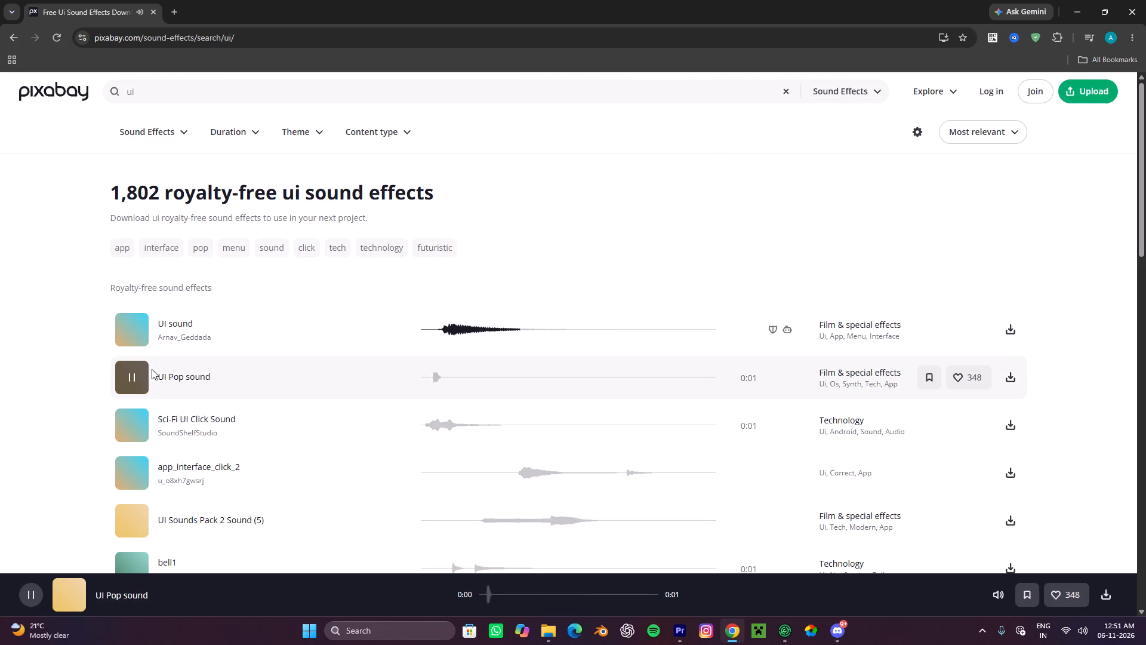
click(126, 426)
scroll(165, 416, down, 2)
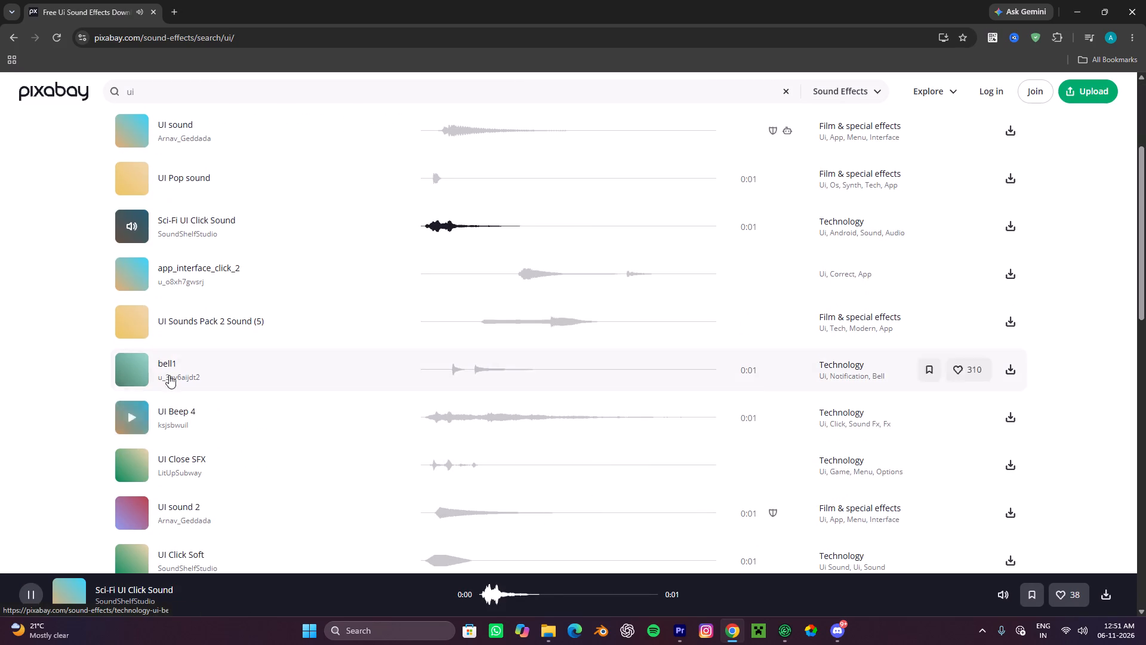
click(137, 275)
click(131, 328)
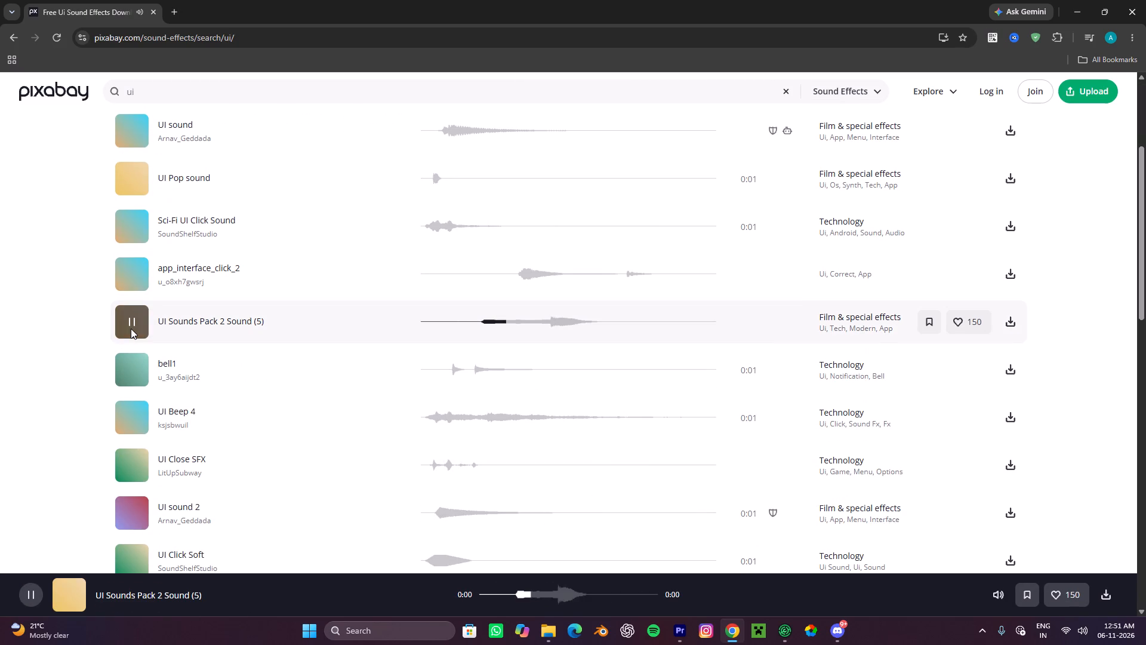
click(131, 373)
scroll(131, 373, up, 1)
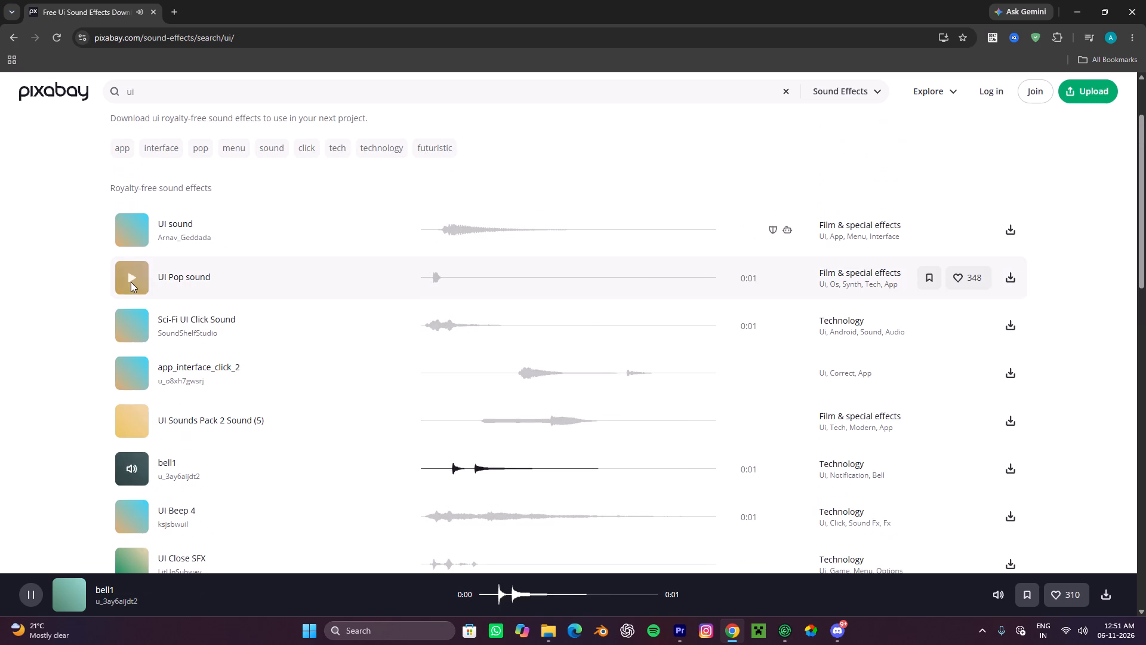
click(131, 282)
click(141, 325)
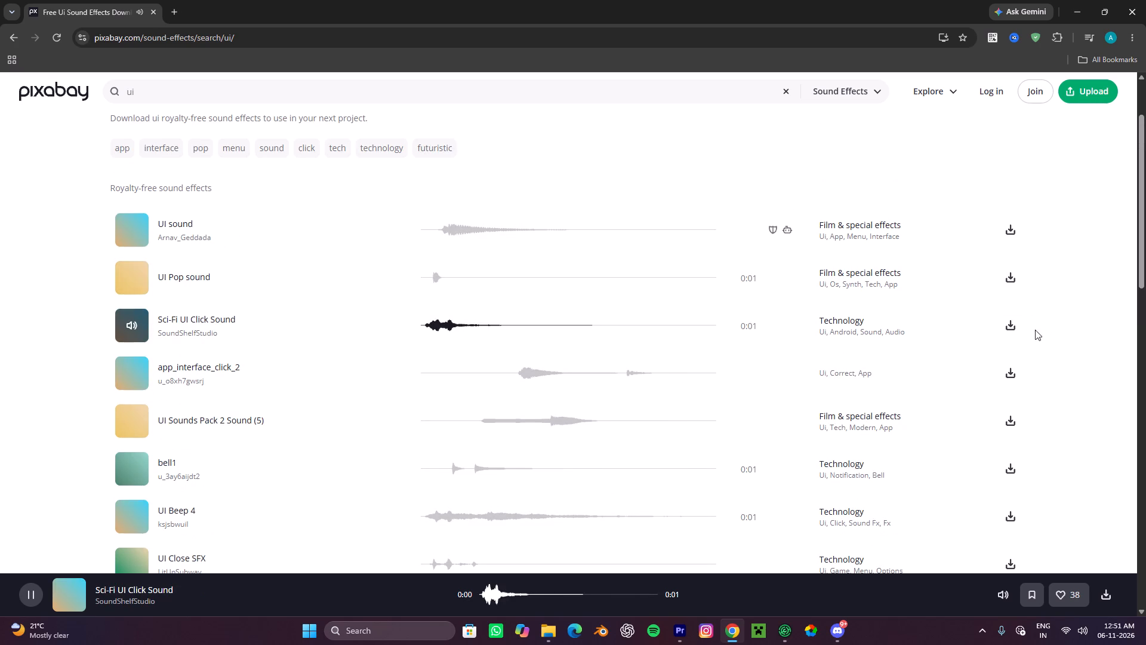
Download the Sci-Fi UI Click Sound from Pixabay and dismiss the thank-you popup.
click(1020, 324)
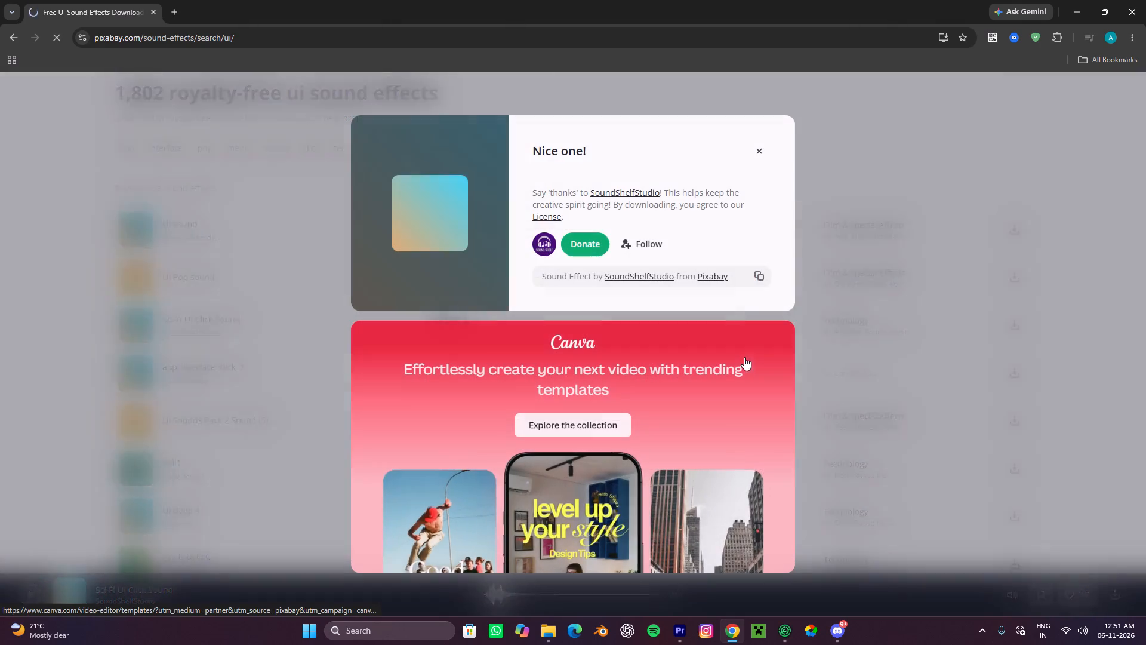
click(759, 148)
Bring the downloaded soundshelfstudio sci-fi UI click MP3 into the Premiere sequence, placing it on audio track A4 at the very start.
click(1089, 39)
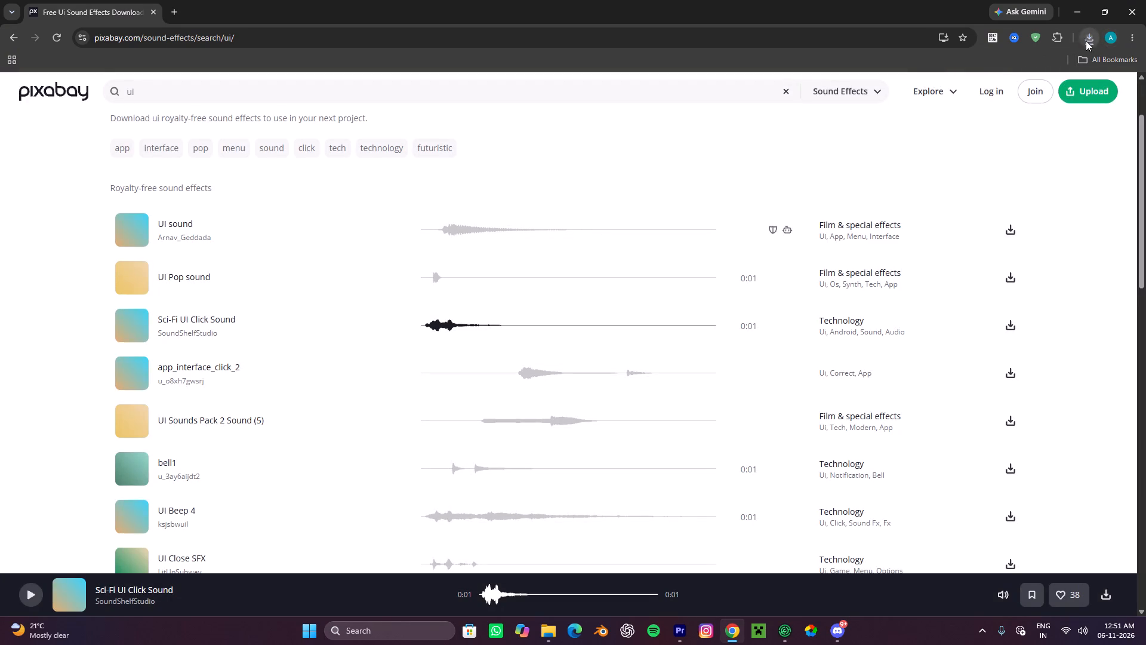
drag(971, 98, 686, 601)
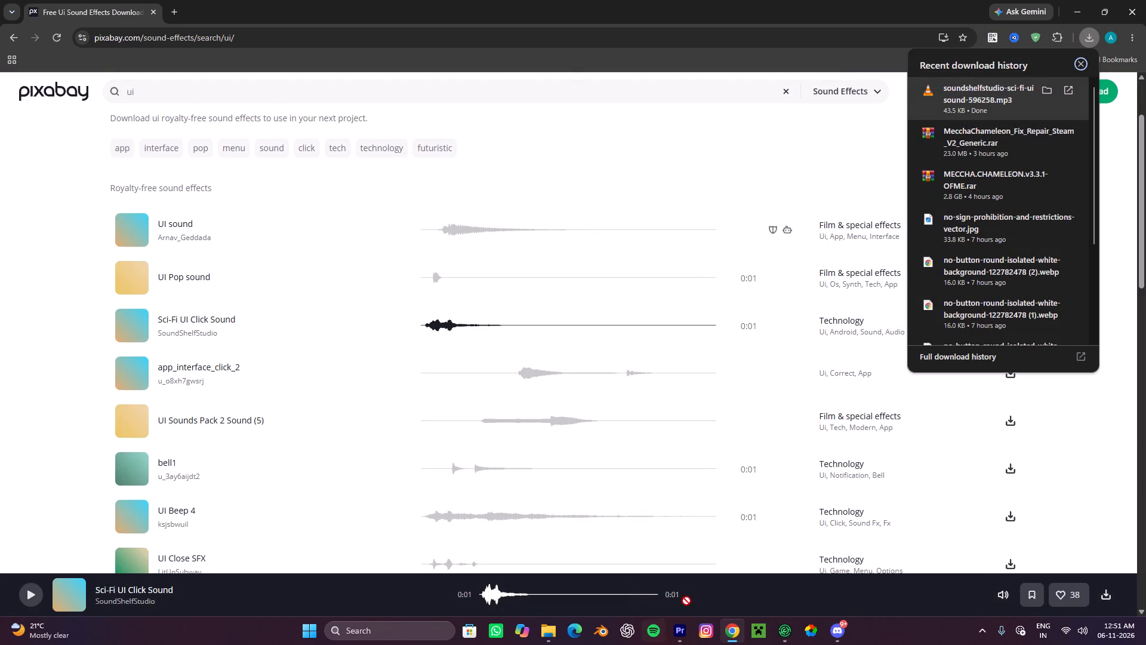
drag(686, 601, 165, 515)
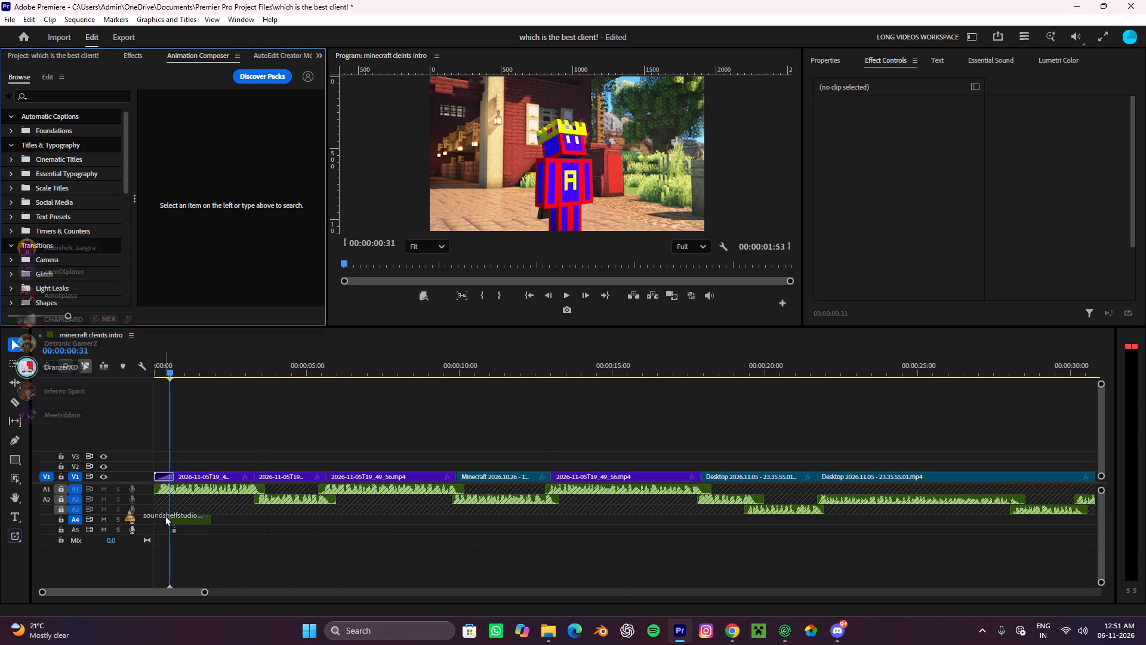
drag(165, 515, 148, 515)
Play the opening from the beginning of the sequence twice to review the click sound against the Burn Alpha transition.
alt+scroll(181, 502, up, 17)
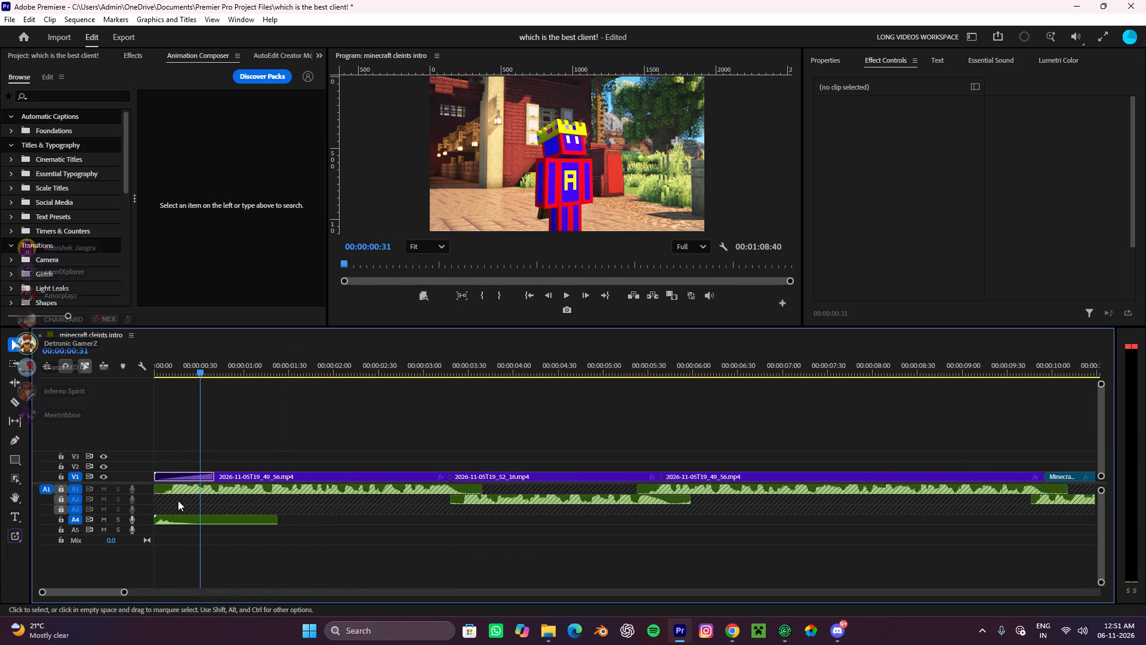
alt+scroll(177, 500, up, 11)
drag(249, 367, 14, 393)
key(space)
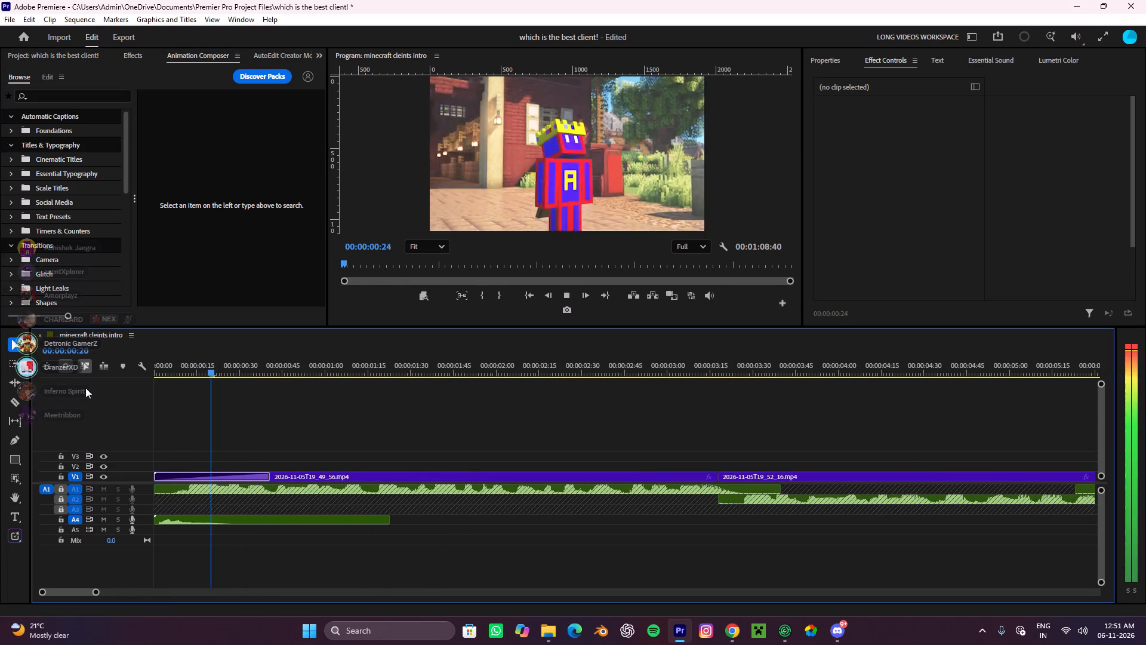
key(space)
drag(229, 365, 0, 378)
key(space)
alt+scroll(283, 420, down, 4)
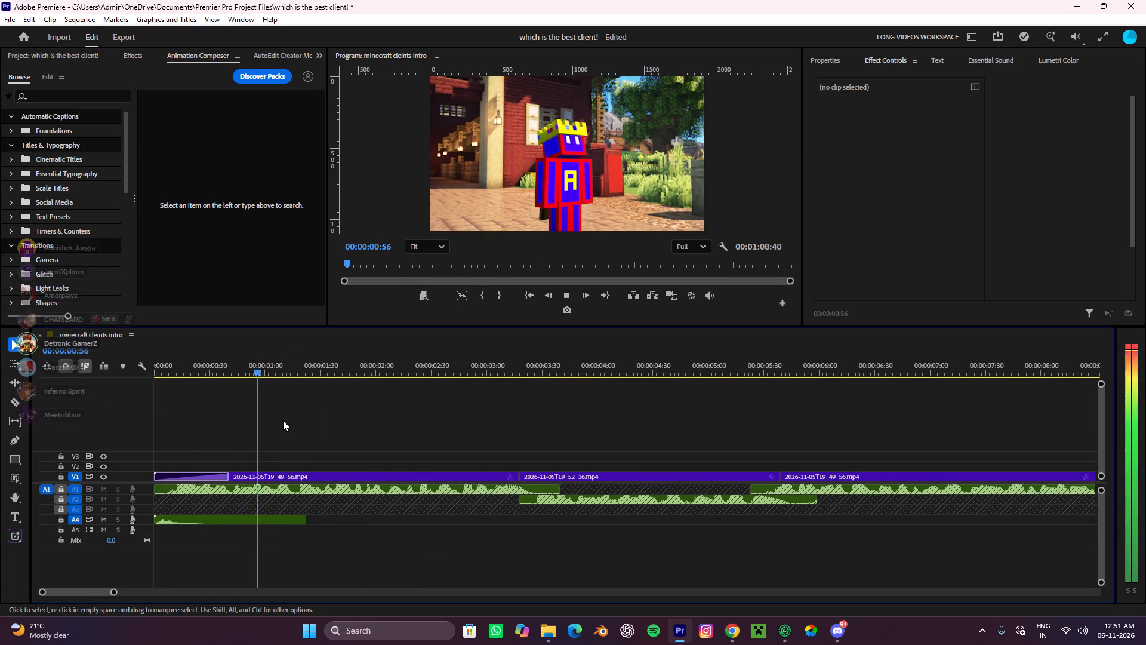
key(space)
Split the click sound on A4 at about 45 frames, just past the end of the opening transition, and remove its tail.
drag(283, 368, 44, 360)
key(c)
click(238, 520)
key(v)
click(261, 522)
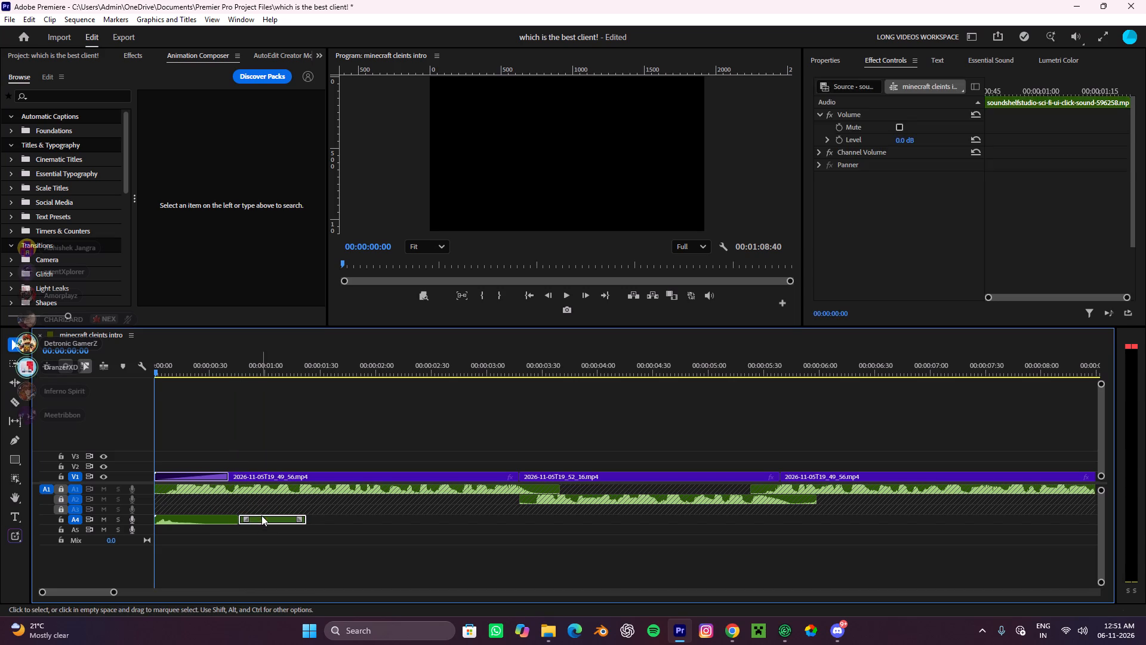
key(ctrl+x)
Replay the opening several times from the start of the sequence to check the shortened click sound with the transition.
drag(162, 364, 111, 377)
key(space)
alt+scroll(295, 432, down, 5)
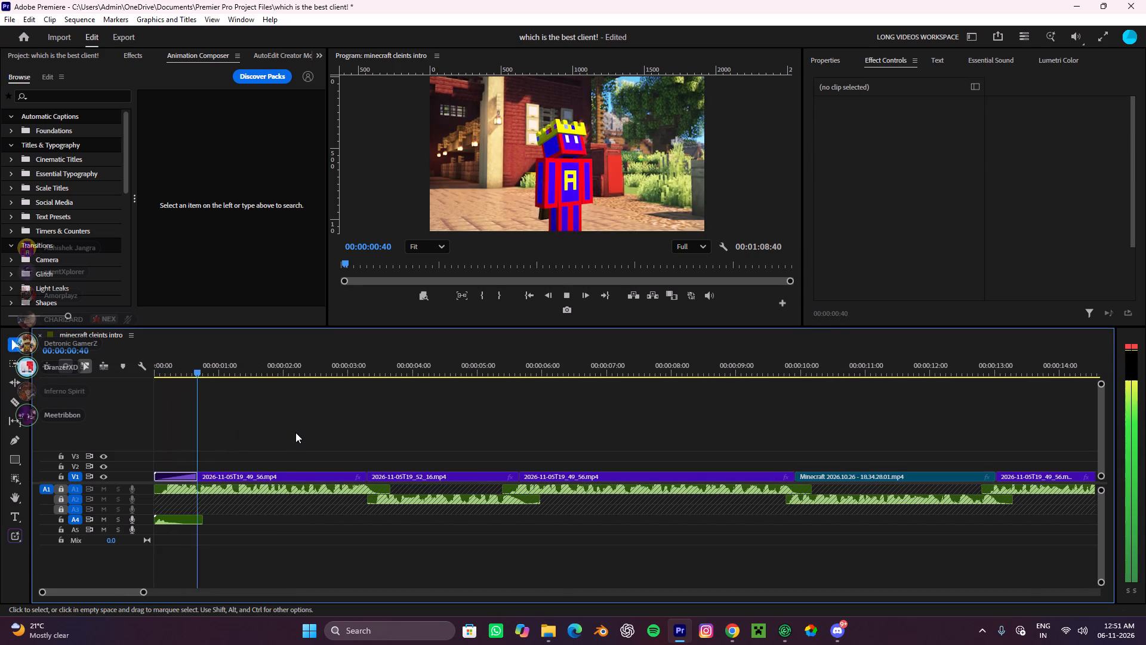
key(space)
drag(207, 358, 110, 383)
key(space)
alt+scroll(283, 416, down, 3)
key(space)
key(space)
key(space)
drag(230, 358, 5, 386)
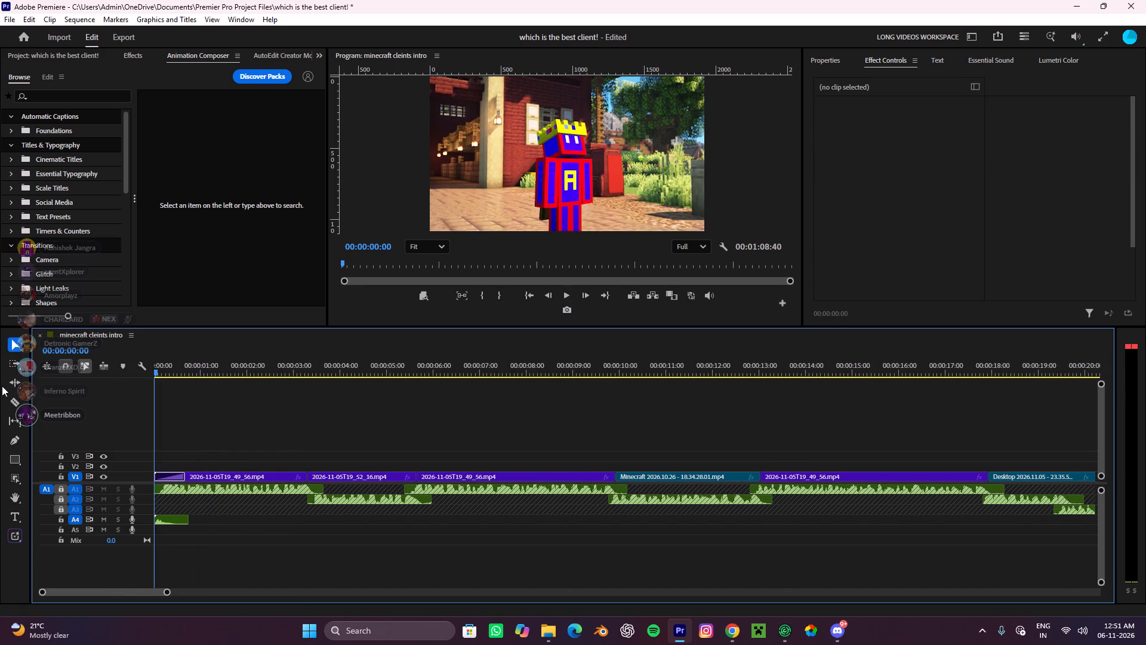
key(space)
key(space)
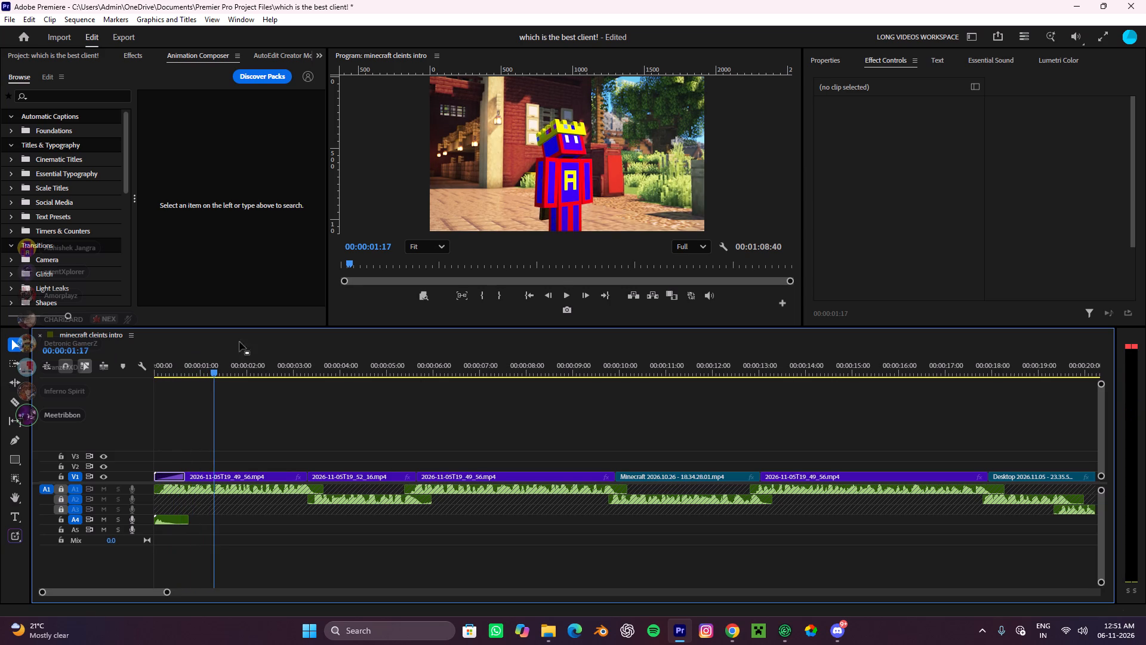
Show the project's imported media items.
click(93, 58)
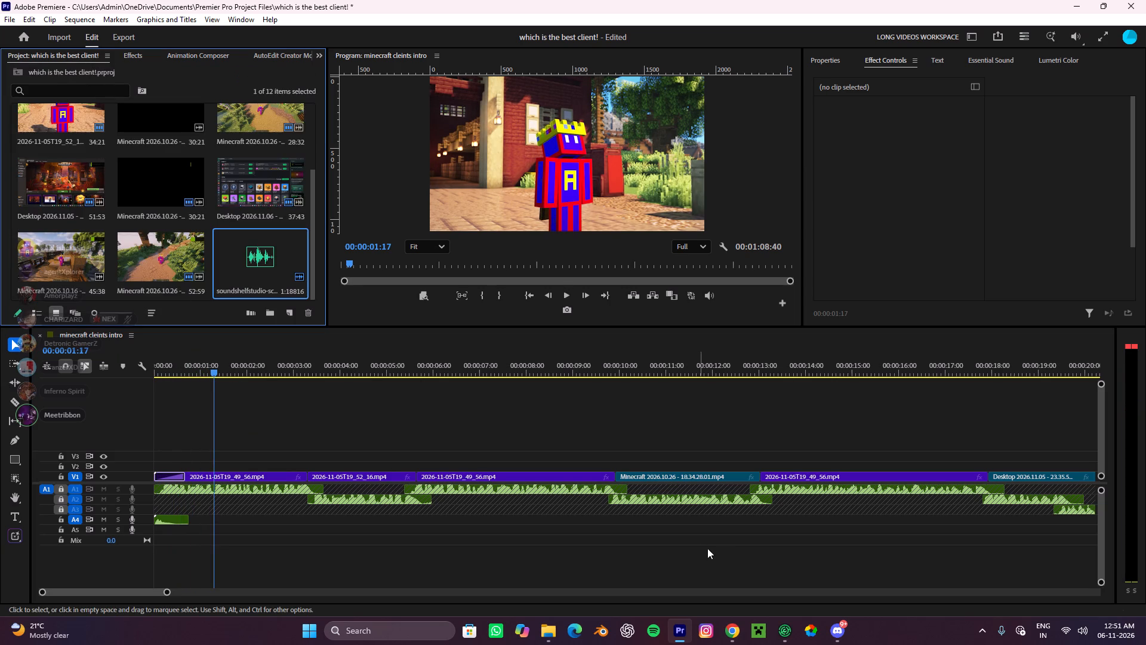
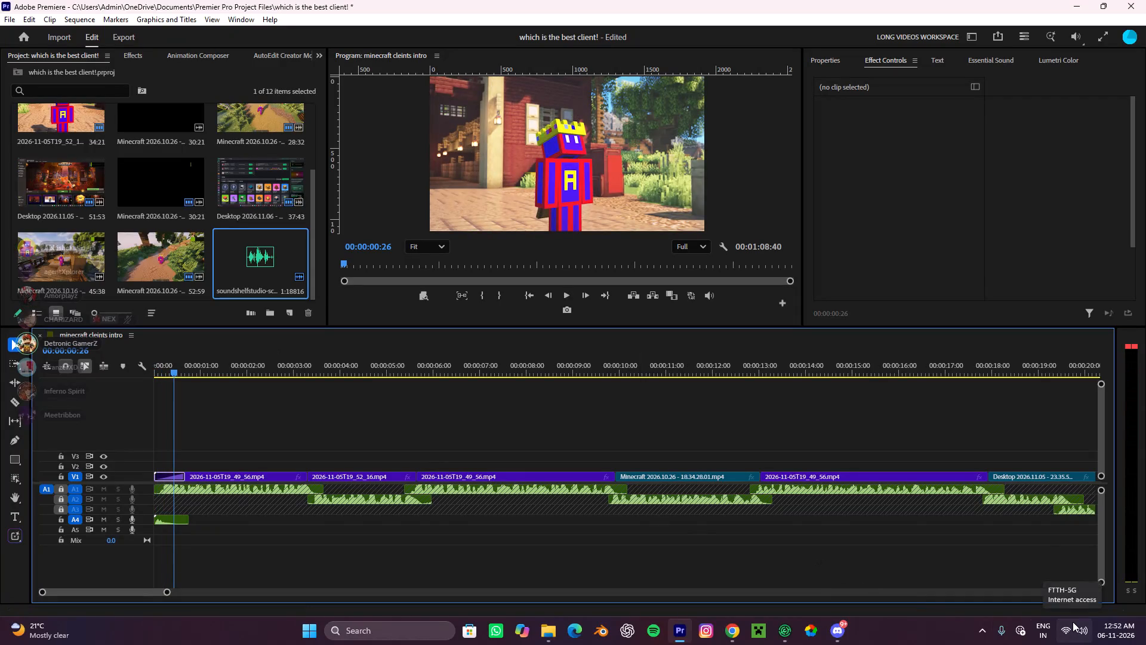
Lower Discord's volume in the Windows volume mixer, leaving the other apps' levels alone.
click(1073, 622)
click(1125, 554)
scroll(1119, 554, down, 9)
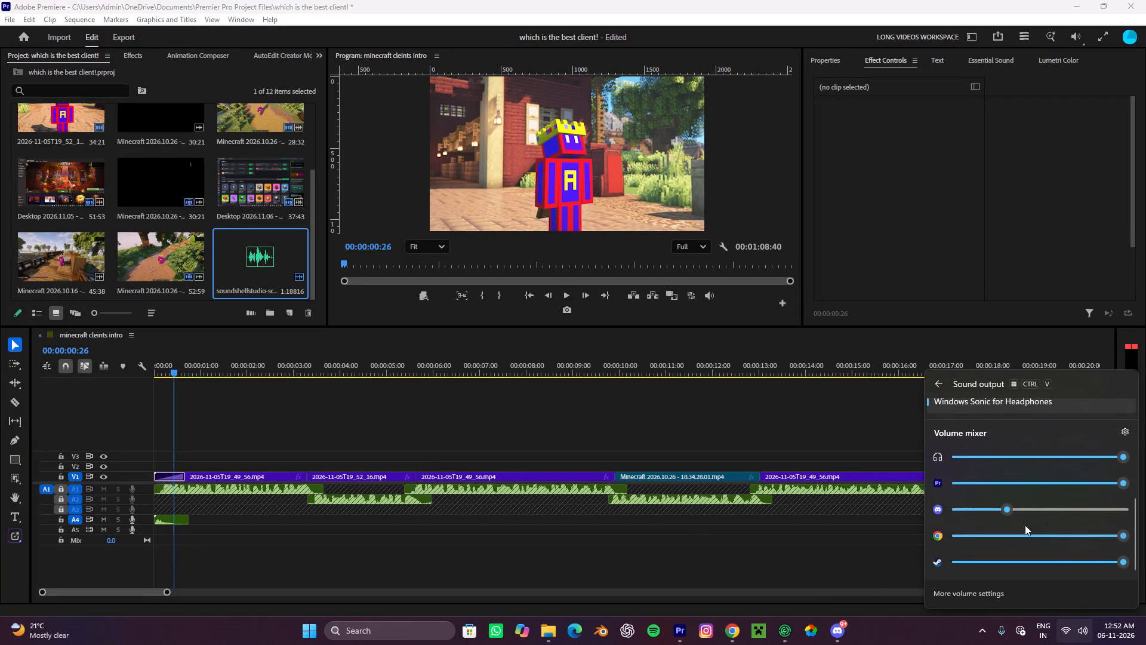
drag(1006, 511, 973, 540)
click(923, 625)
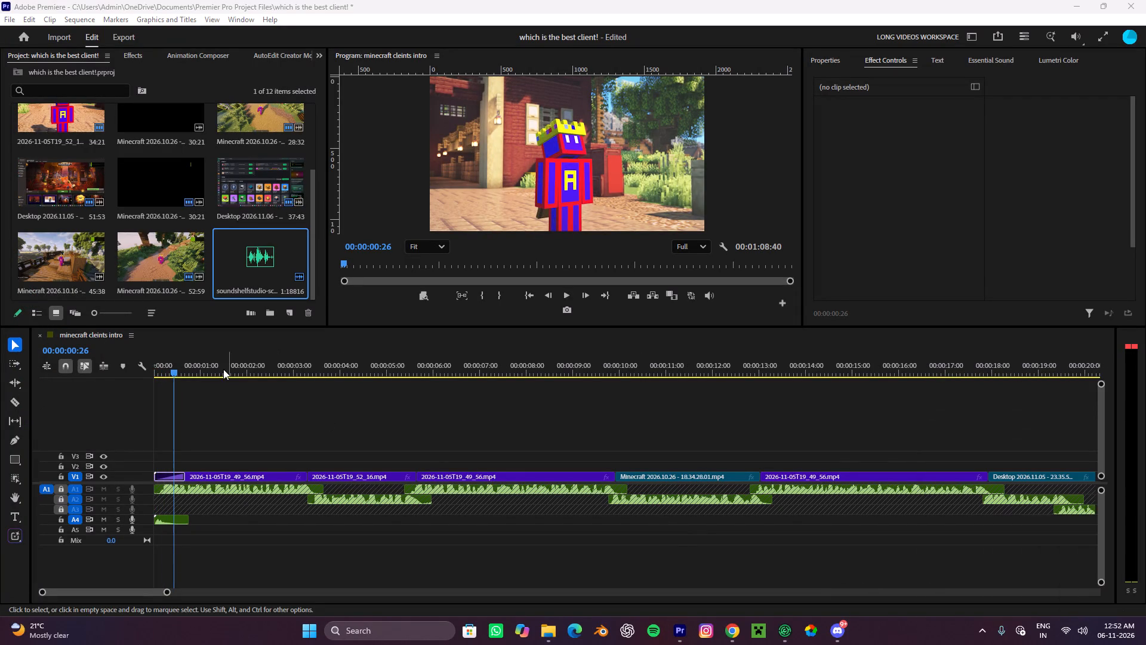
Replay the opening from the start of the sequence to review the click sound with the Burn Alpha transition.
drag(175, 361, 79, 384)
key(space)
drag(175, 367, 98, 387)
key(space)
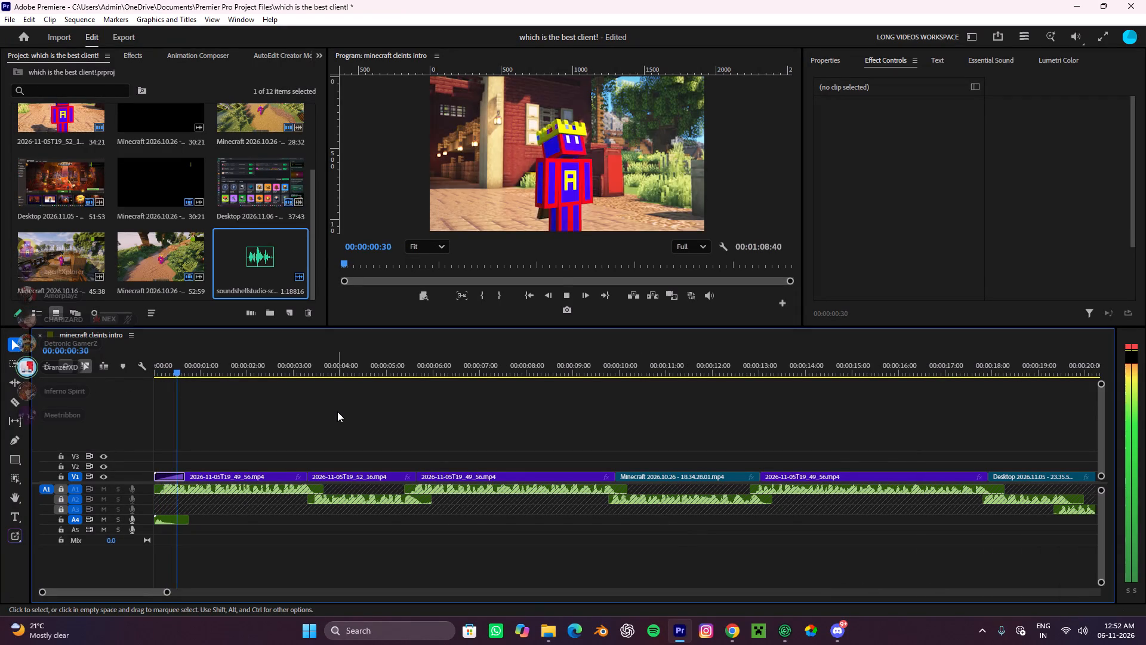
key(space)
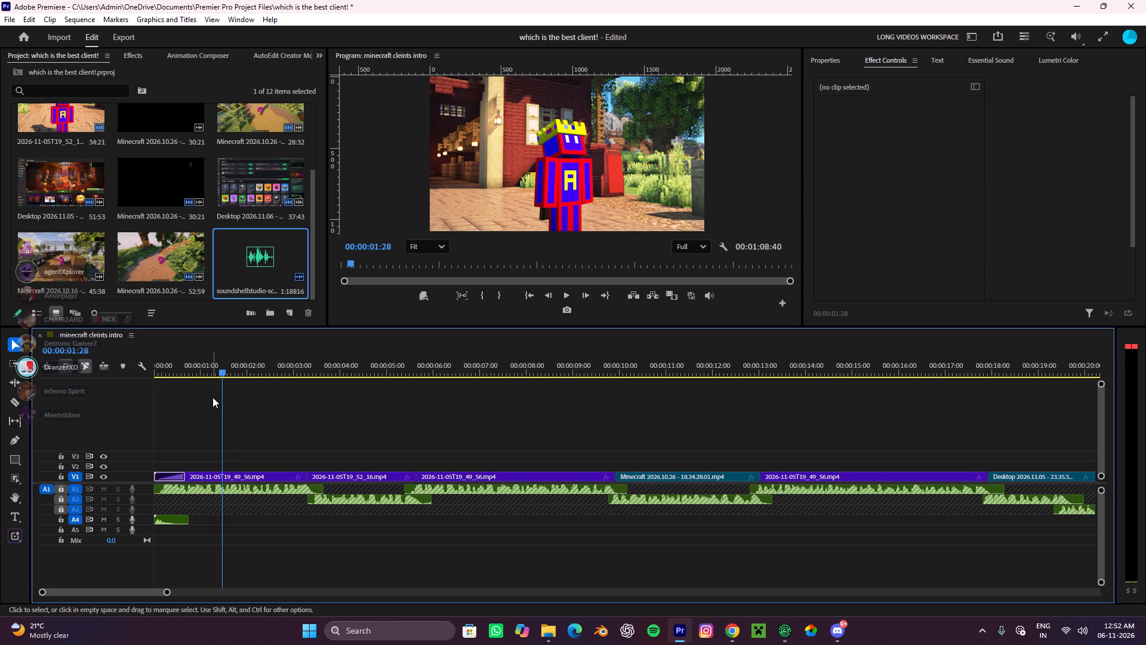
key(space)
key(space)
Look through the PNG folder inside VIDEO EDITING ASSET in File Explorer for a PC image.
click(549, 633)
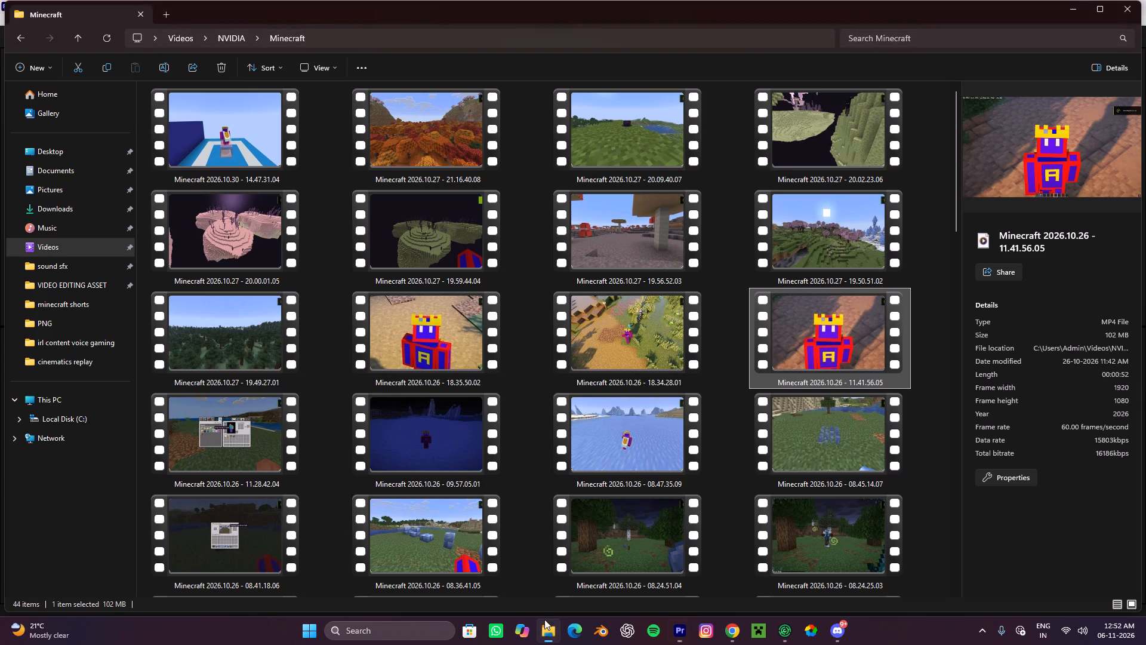
click(74, 190)
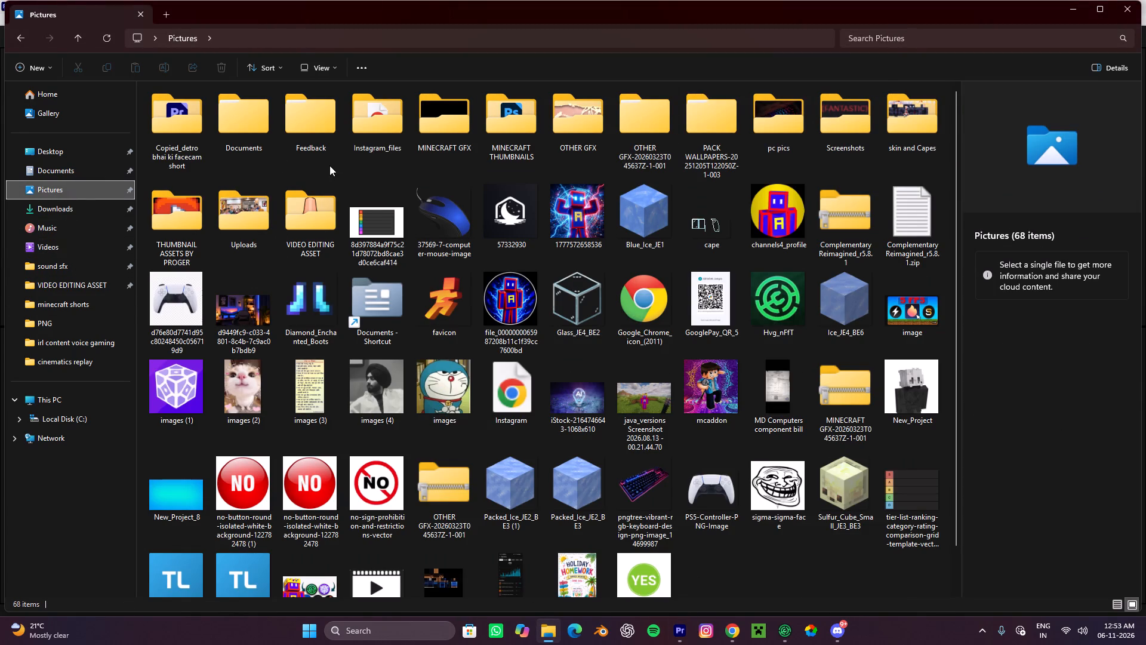
click(65, 284)
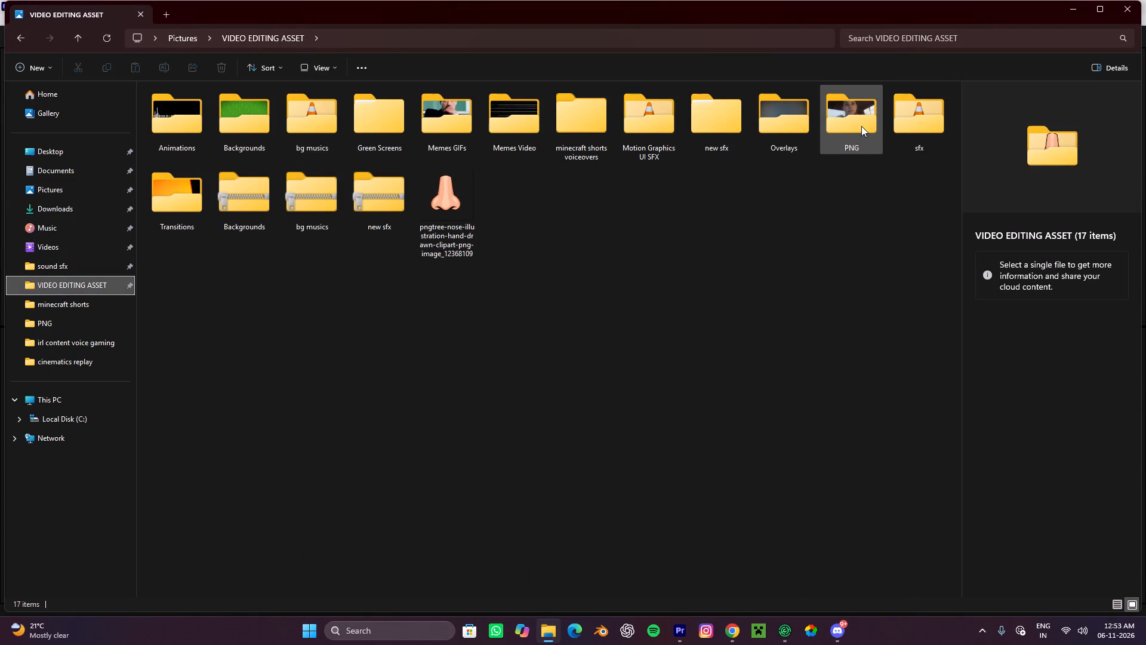
double_click(861, 126)
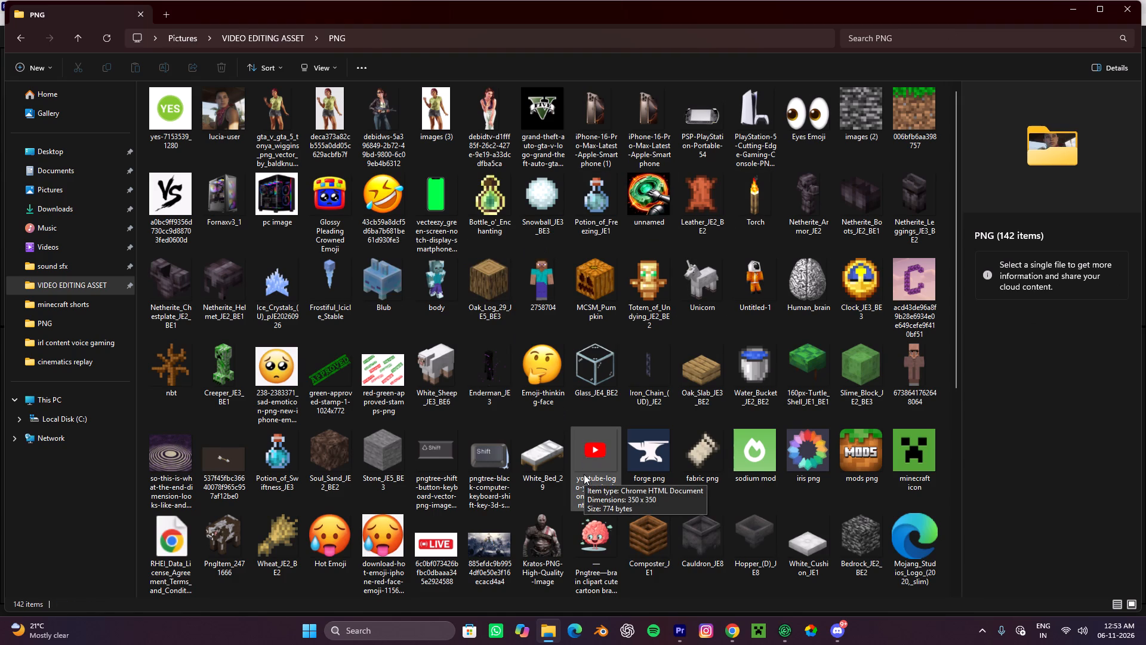
click(242, 195)
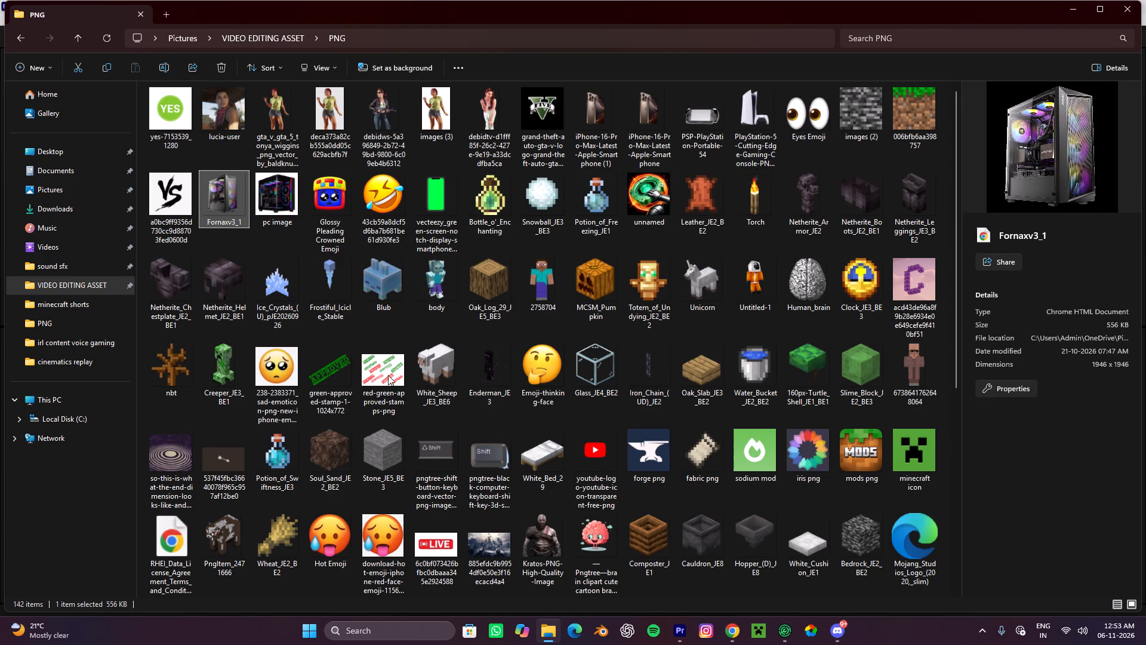
scroll(427, 403, down, 7)
Switch to Chrome and search Google for "pc png" in a new tab.
click(738, 628)
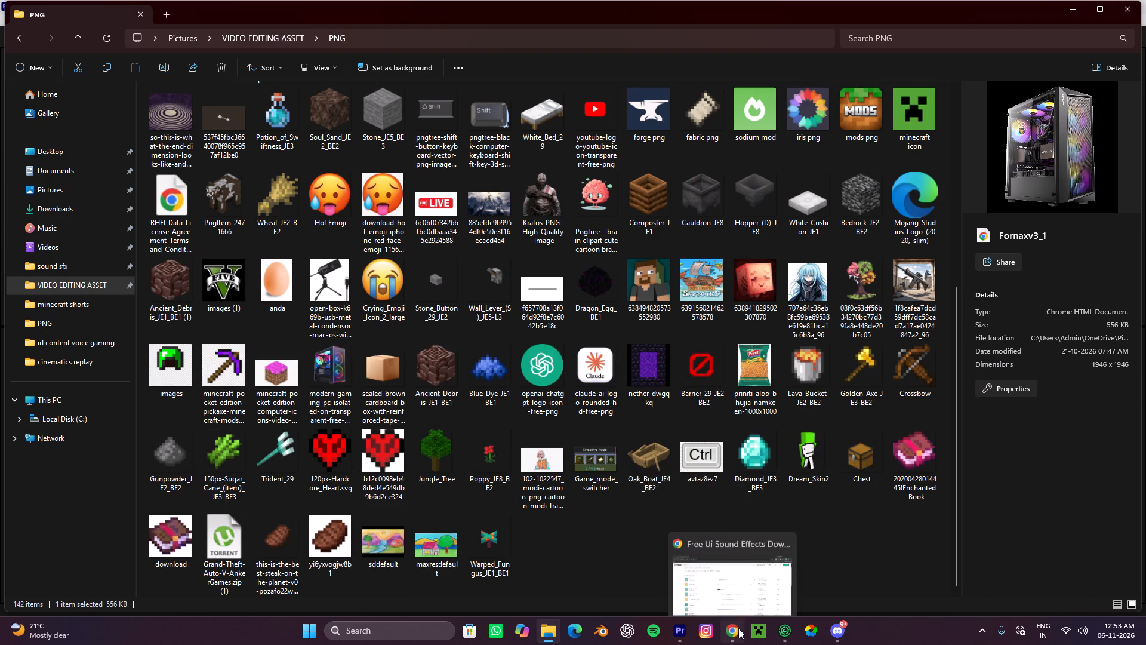
click(177, 14)
click(417, 265)
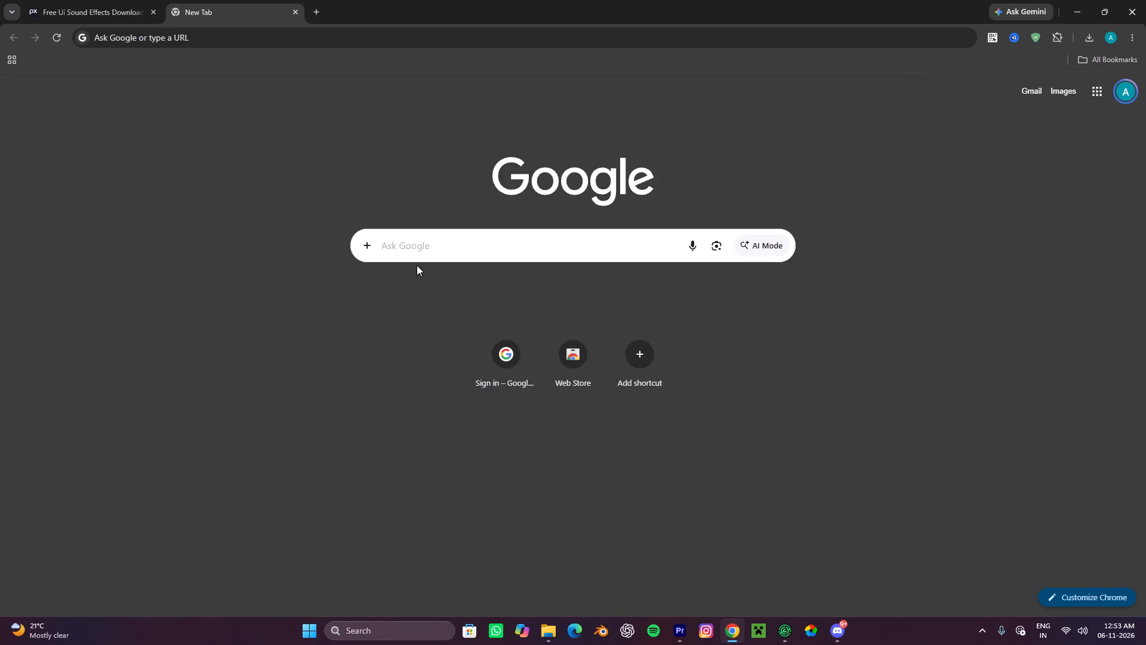
click(409, 250)
key(p)
key(c)
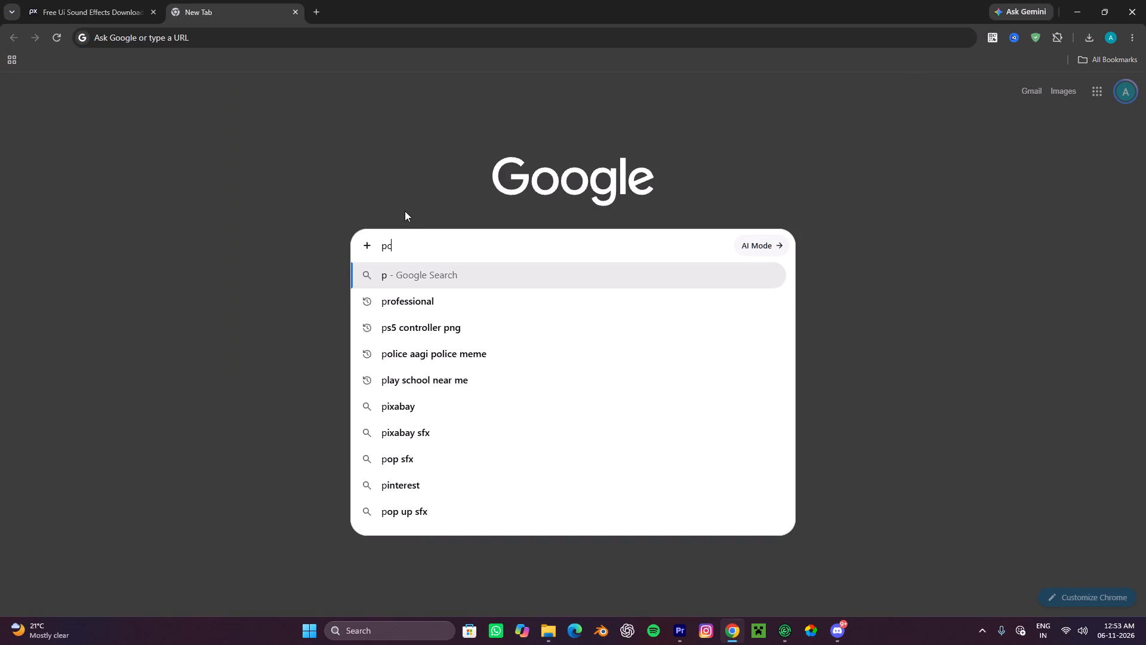
key(space)
text(pn)
key(g)
key(Return)
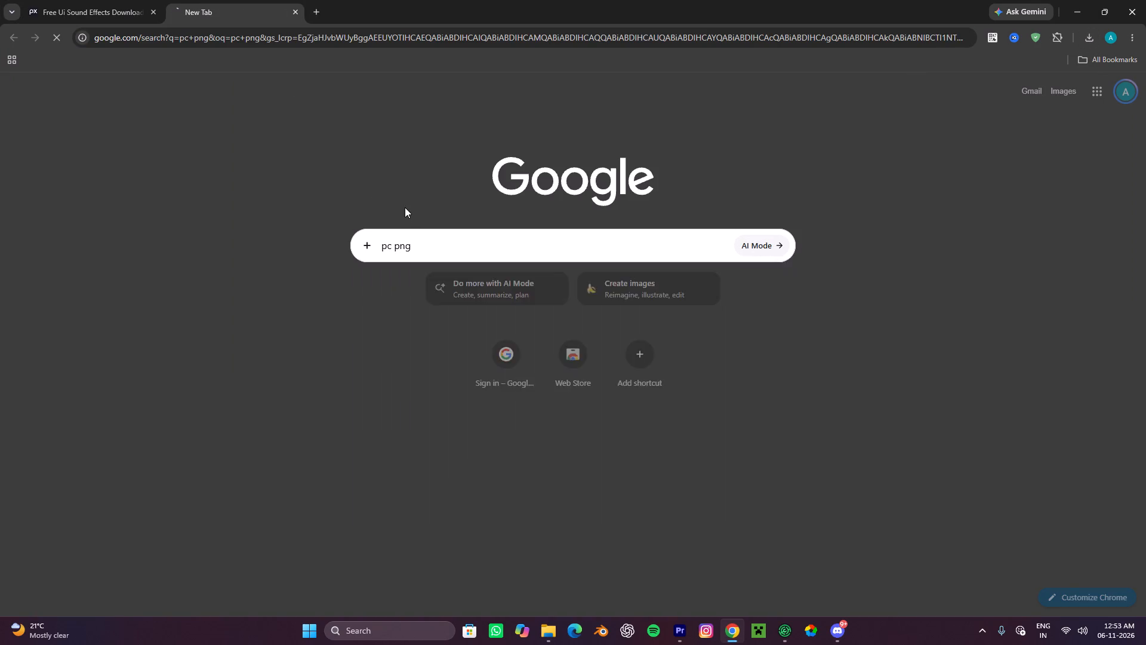
Browse the PC image results and filter the image search to transparent pictures.
click(227, 257)
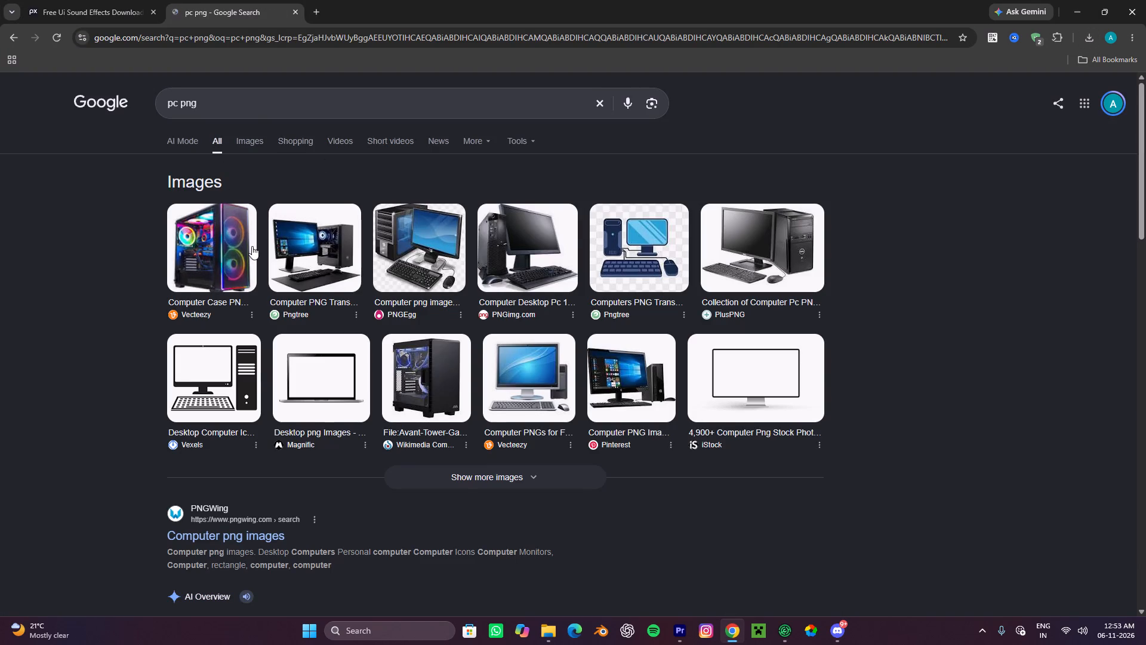
scroll(750, 373, down, 2)
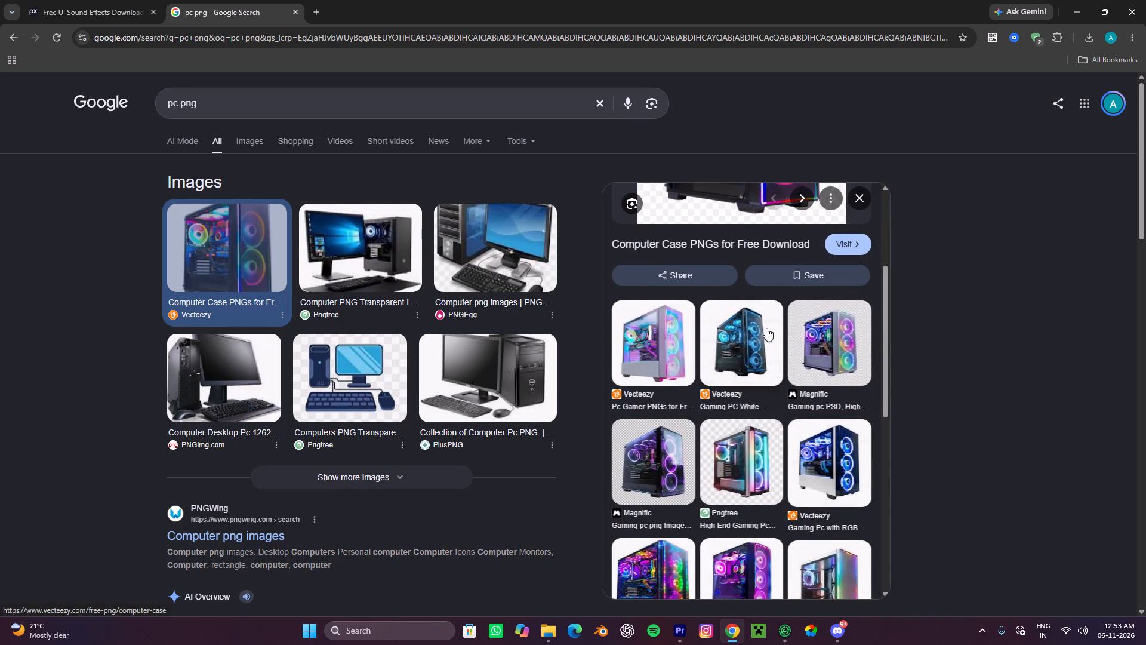
scroll(777, 317, up, 1)
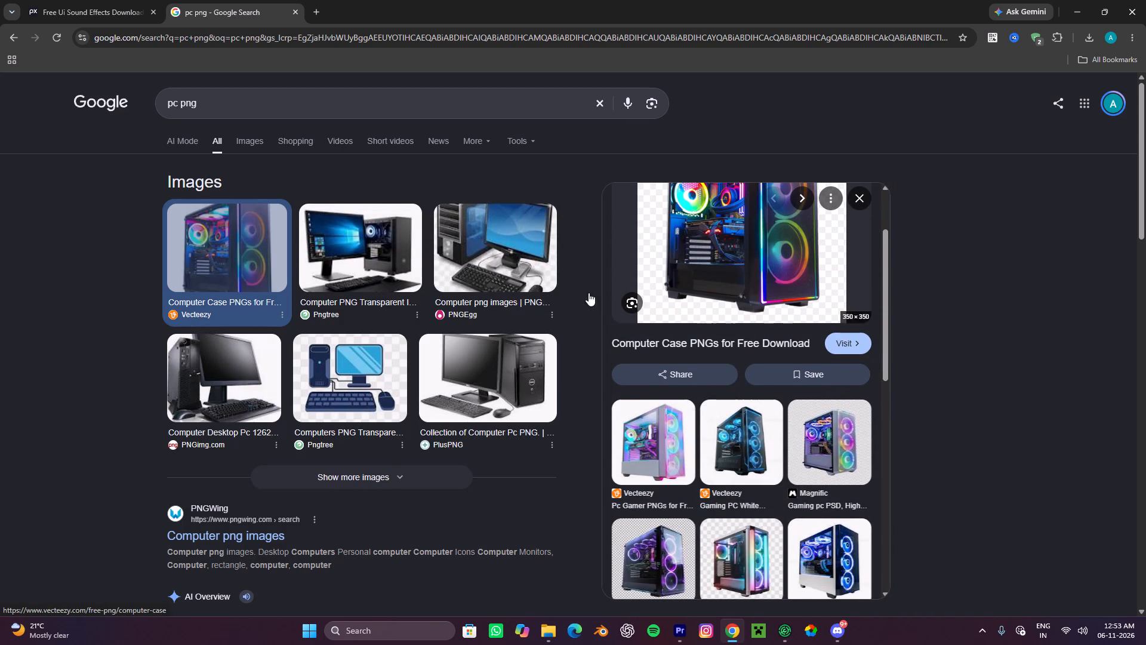
click(260, 150)
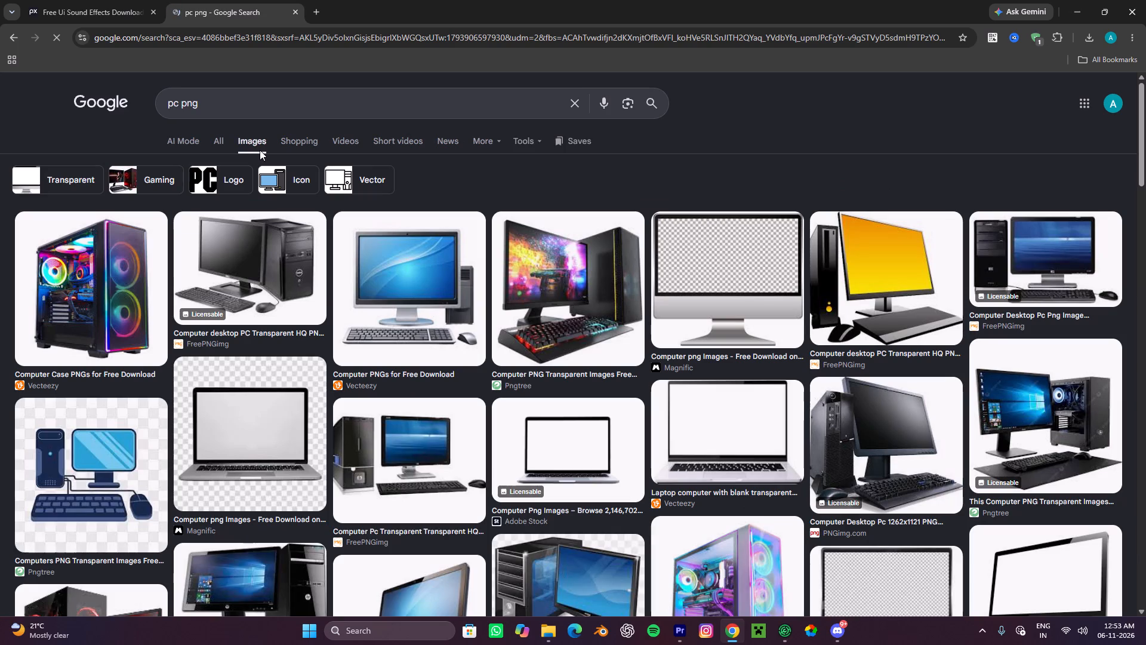
scroll(485, 272, down, 4)
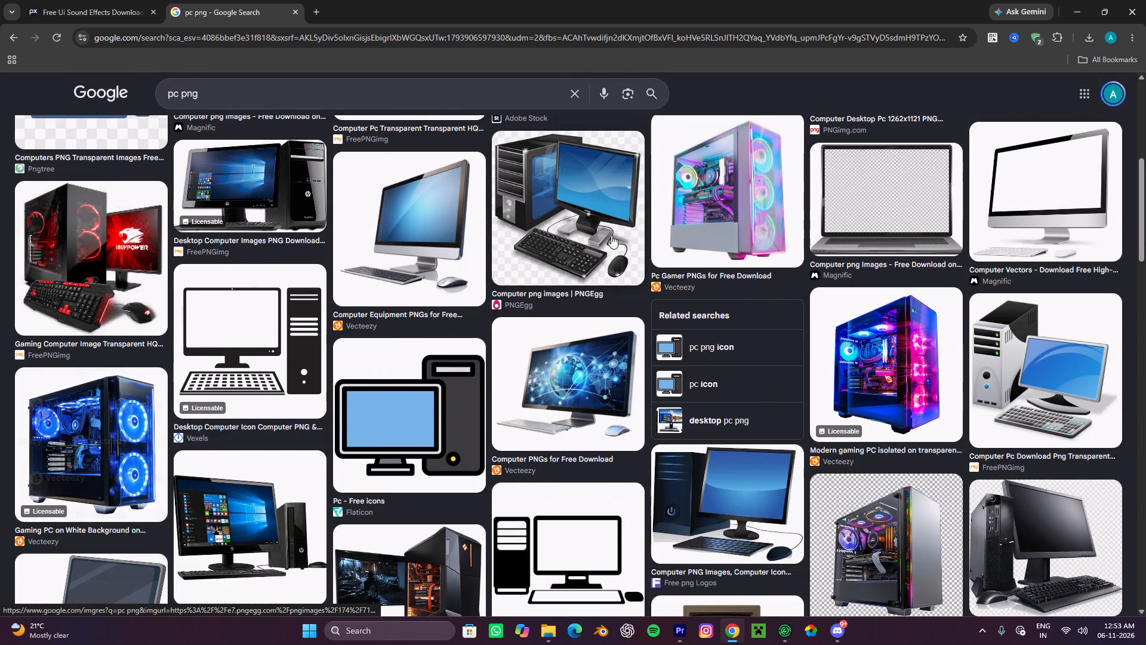
scroll(443, 258, up, 6)
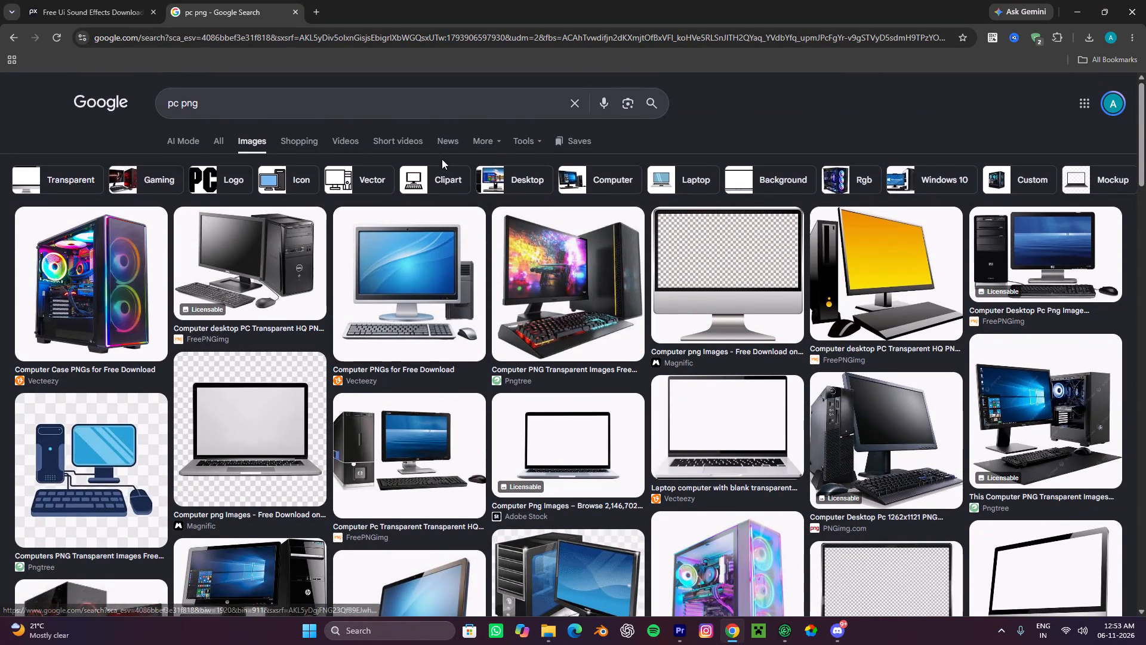
click(530, 139)
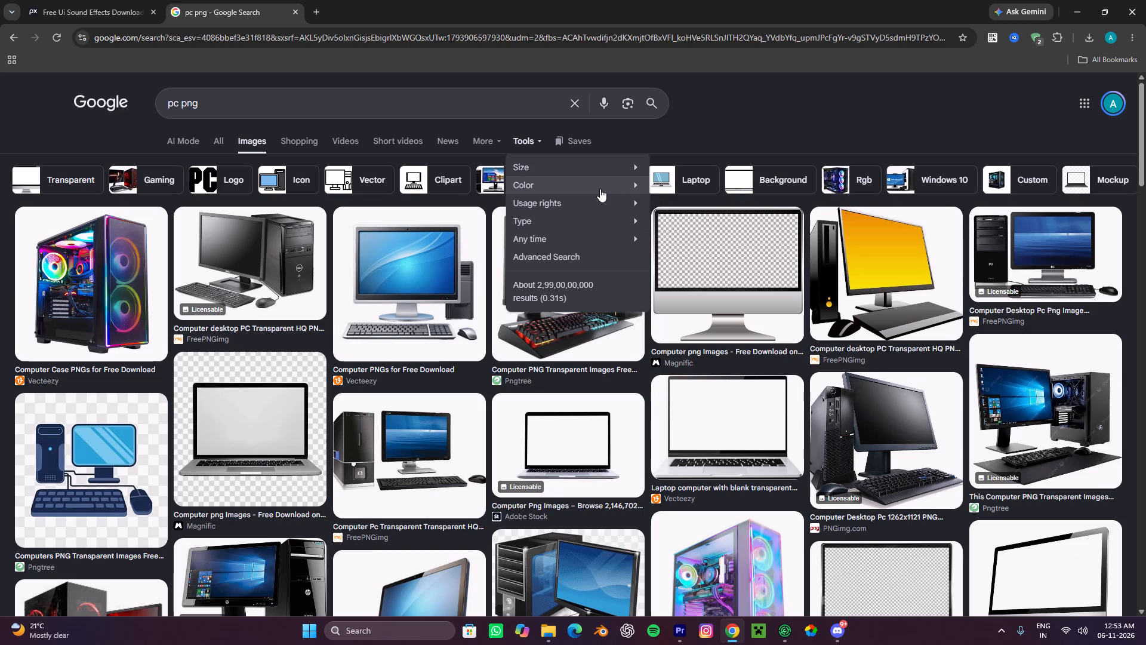
click(699, 221)
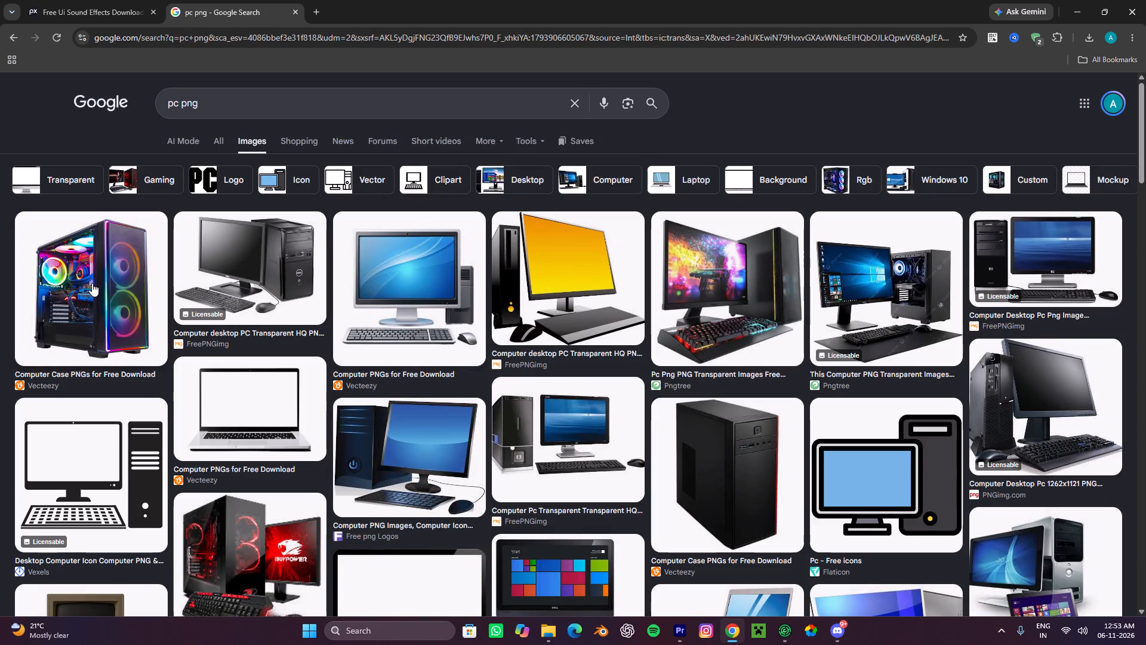
Save Vecteezy's RGB computer case image to the VIDEO EDITING ASSET PNG folder under its suggested name, replacing the existing file.
click(92, 283)
right_click(854, 357)
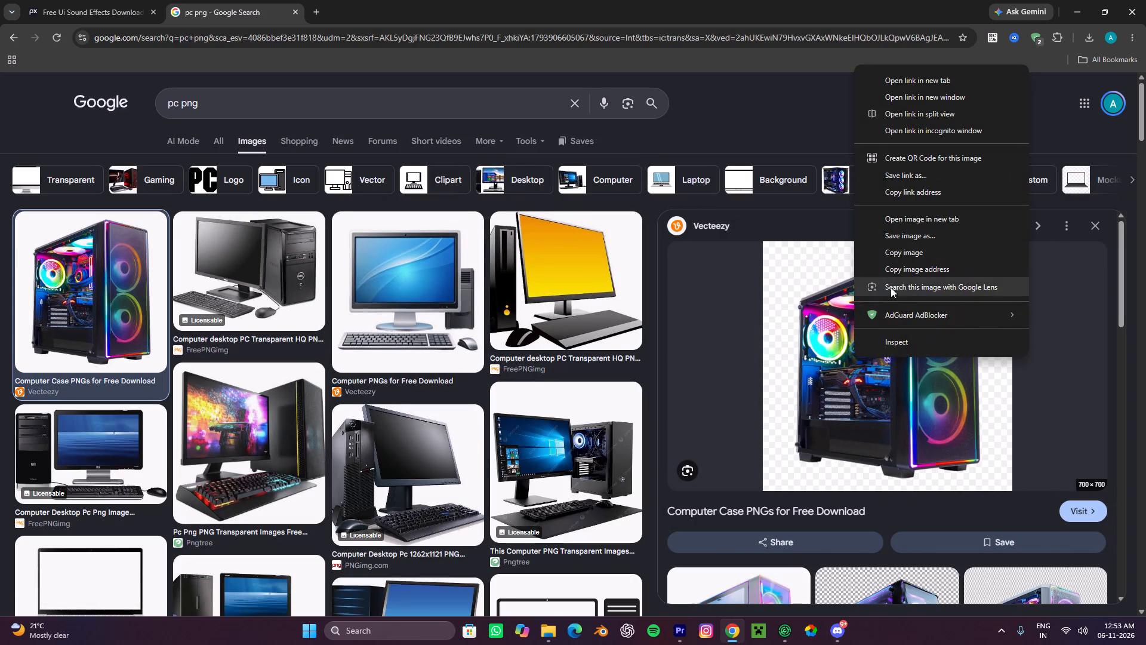
click(912, 238)
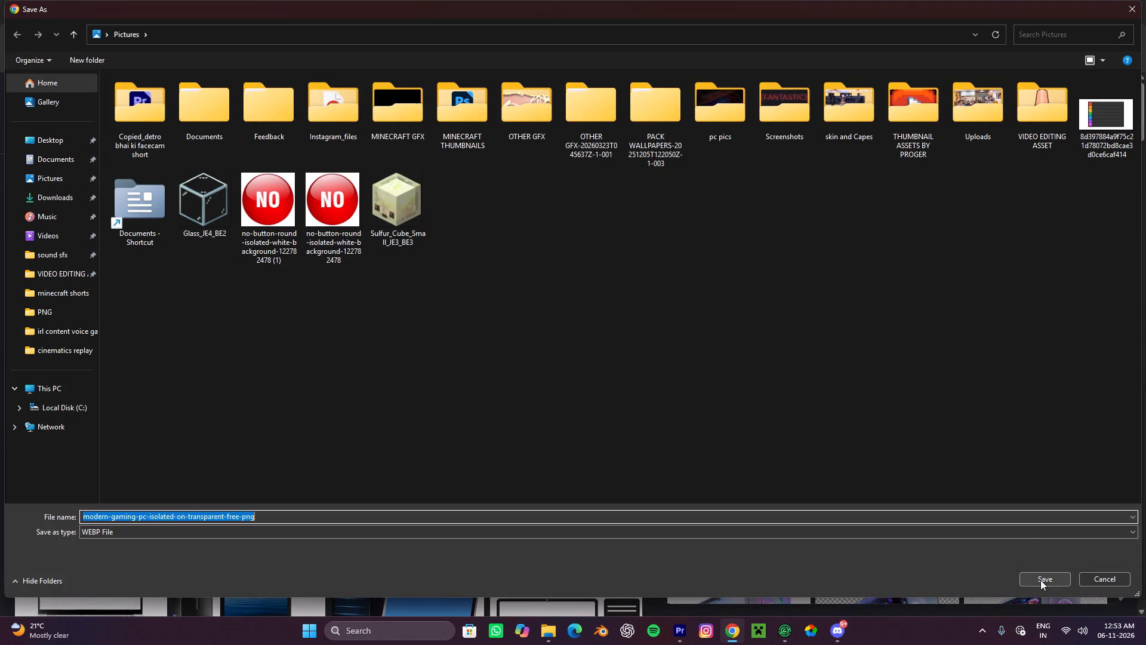
click(45, 278)
double_click(811, 124)
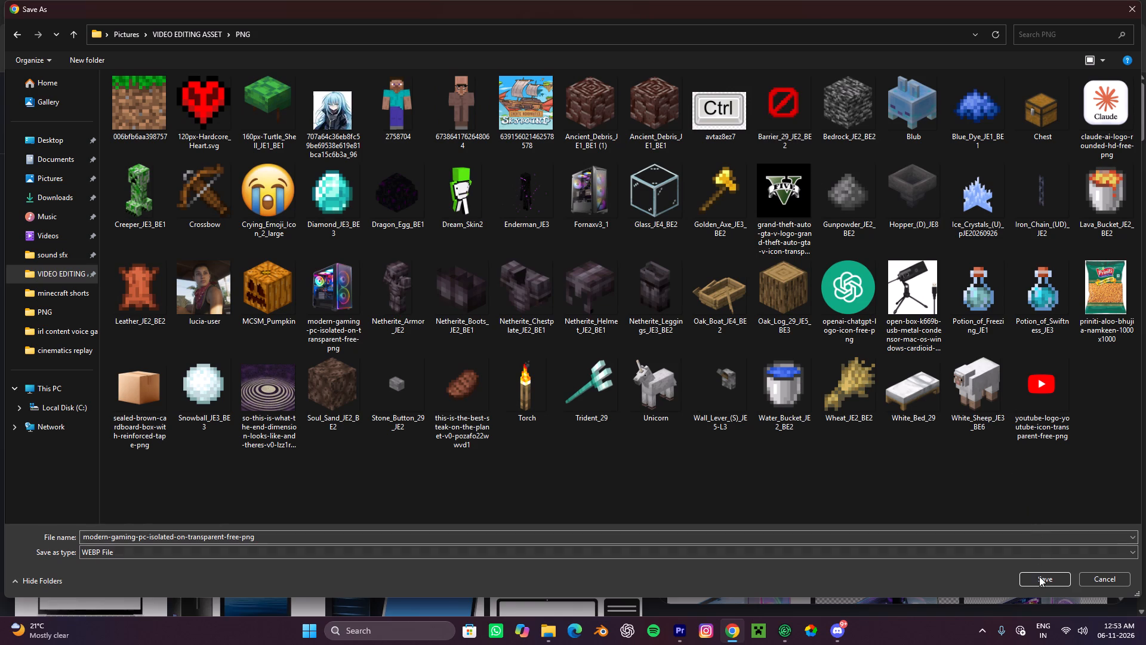
click(1039, 577)
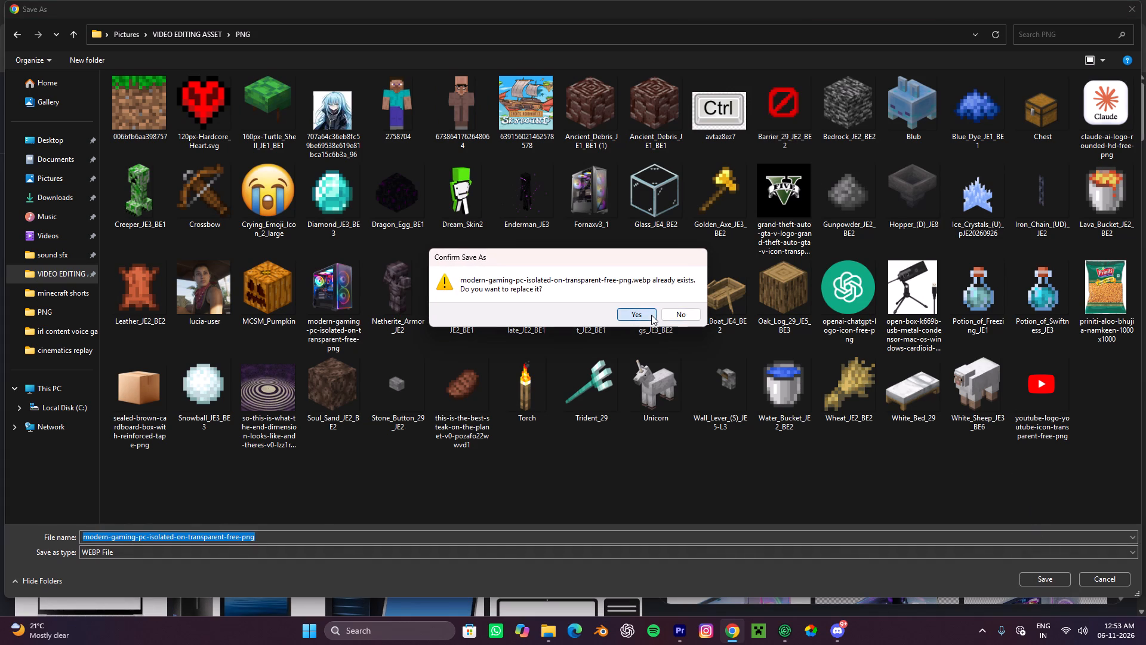
click(651, 315)
Place the downloaded PC image on V3 in the Premiere timeline, starting at 00:00:00:46 where the click sound ends.
drag(969, 68, 673, 594)
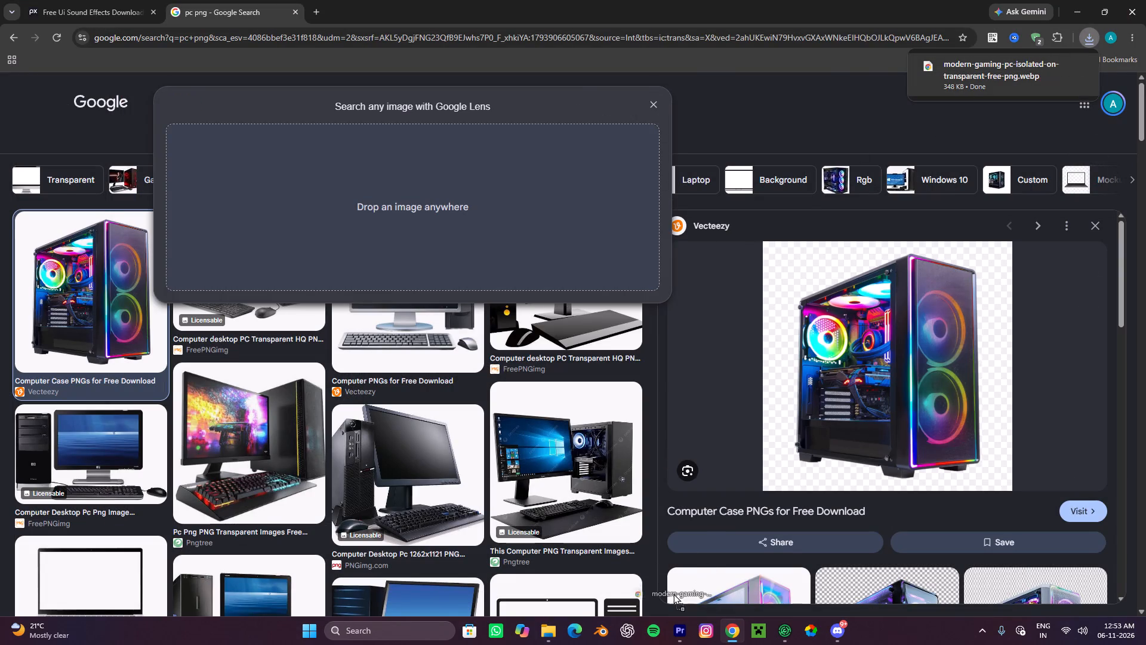
drag(673, 594, 190, 458)
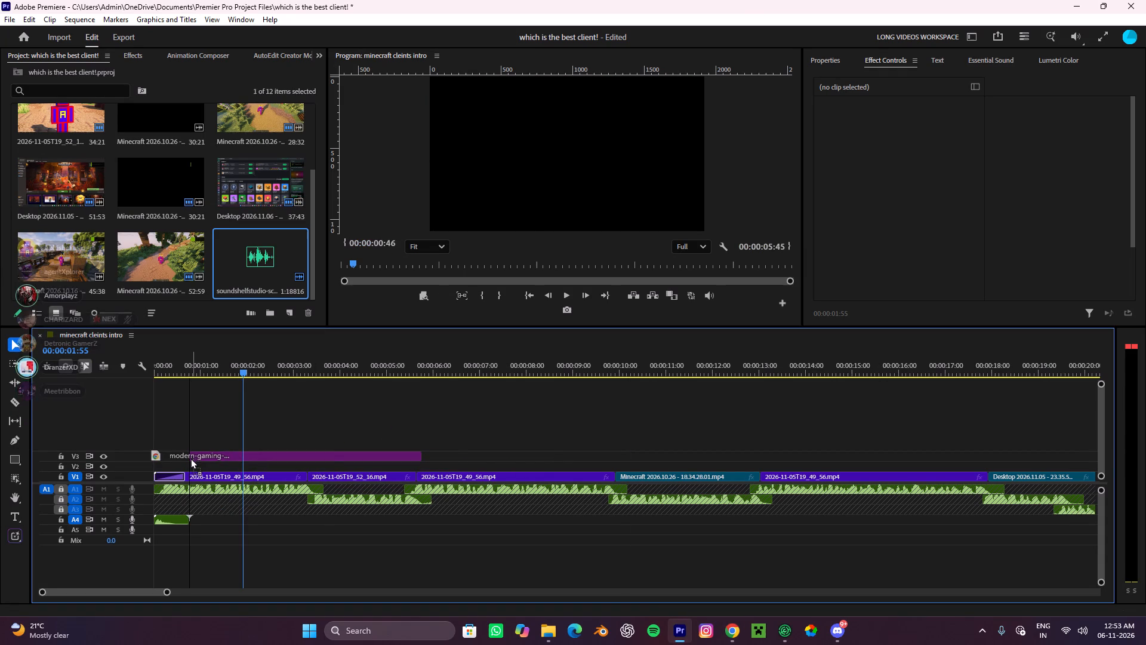
drag(190, 458, 190, 458)
alt+scroll(249, 413, up, 9)
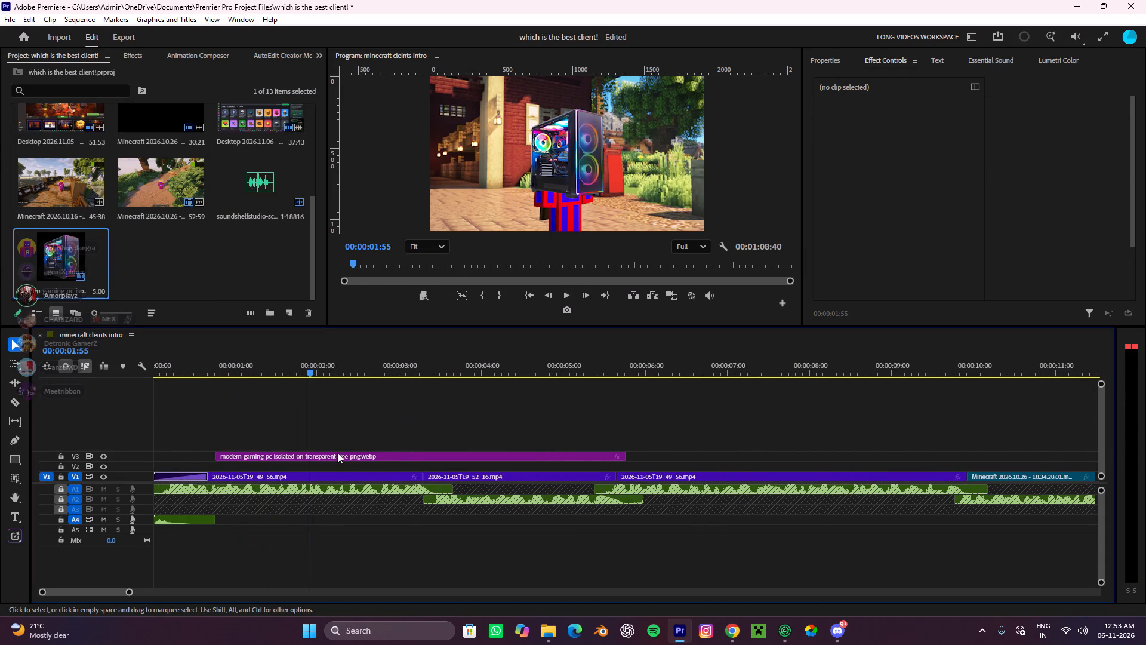
Set the scale of the PC image clip on V3 to 106%.
click(326, 454)
click(836, 61)
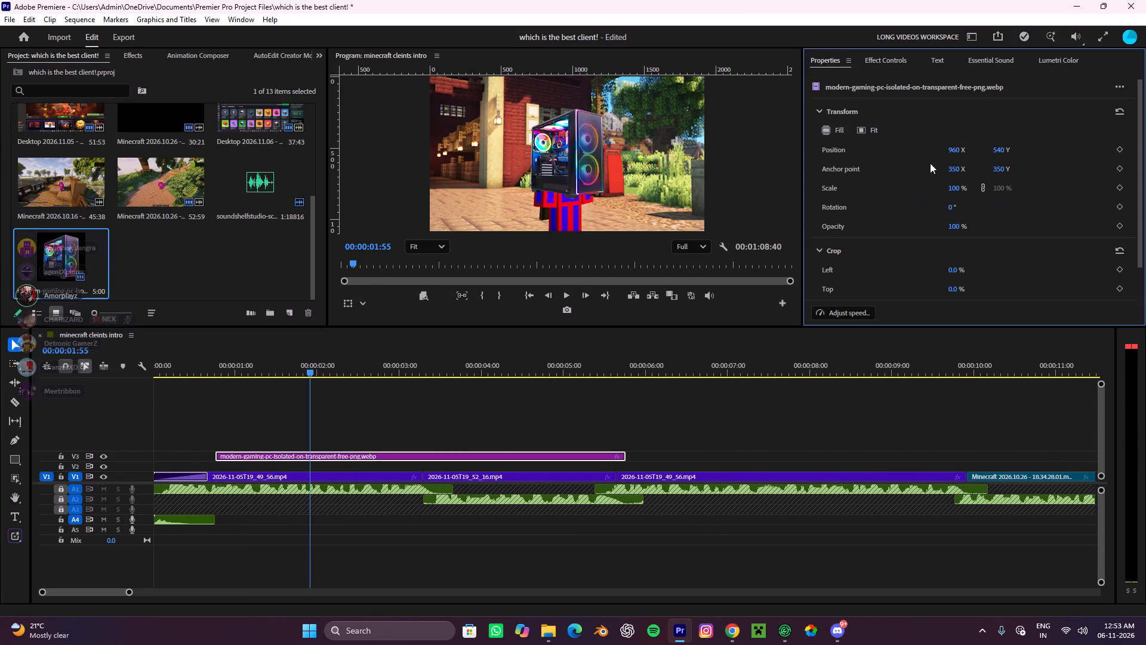
click(959, 193)
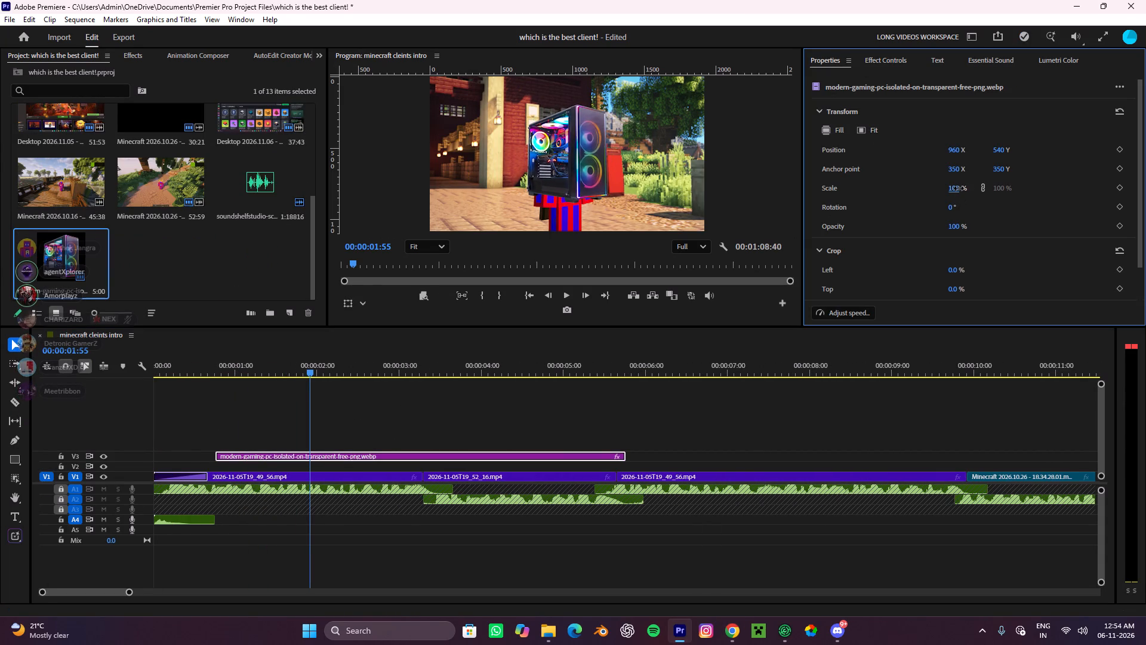
Play the opening to find the PC image's entry point, split the image clip just before 2 seconds, and cut away its first part.
alt+scroll(594, 447, down, 5)
scroll(504, 444, up, 5)
drag(258, 368, 95, 382)
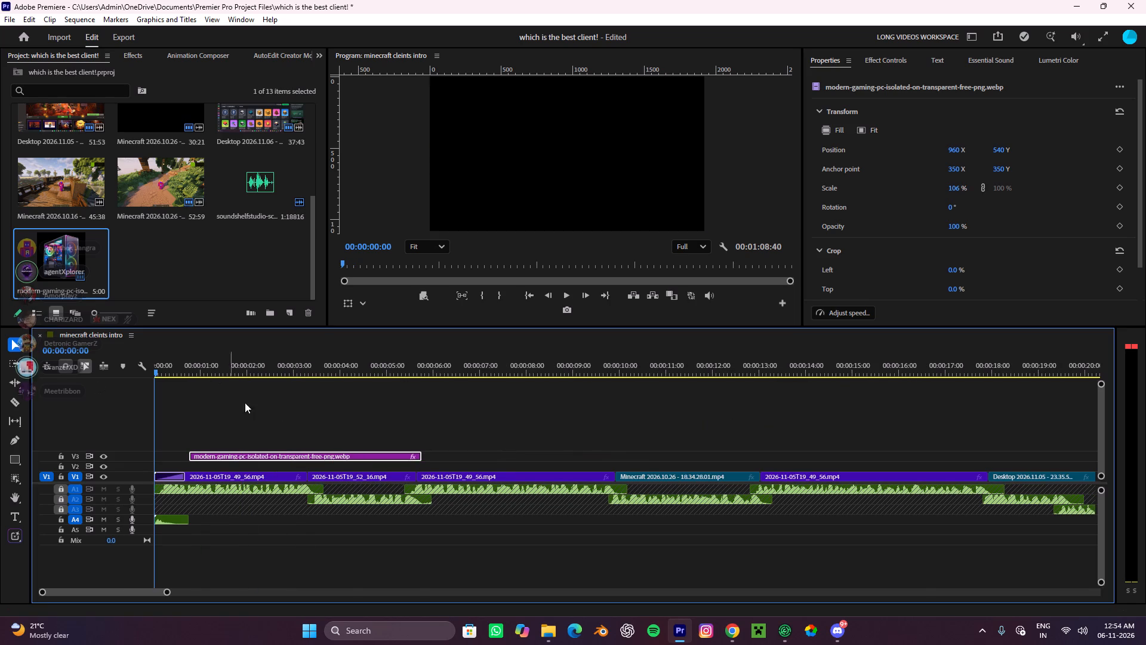
key(space)
alt+scroll(297, 409, up, 8)
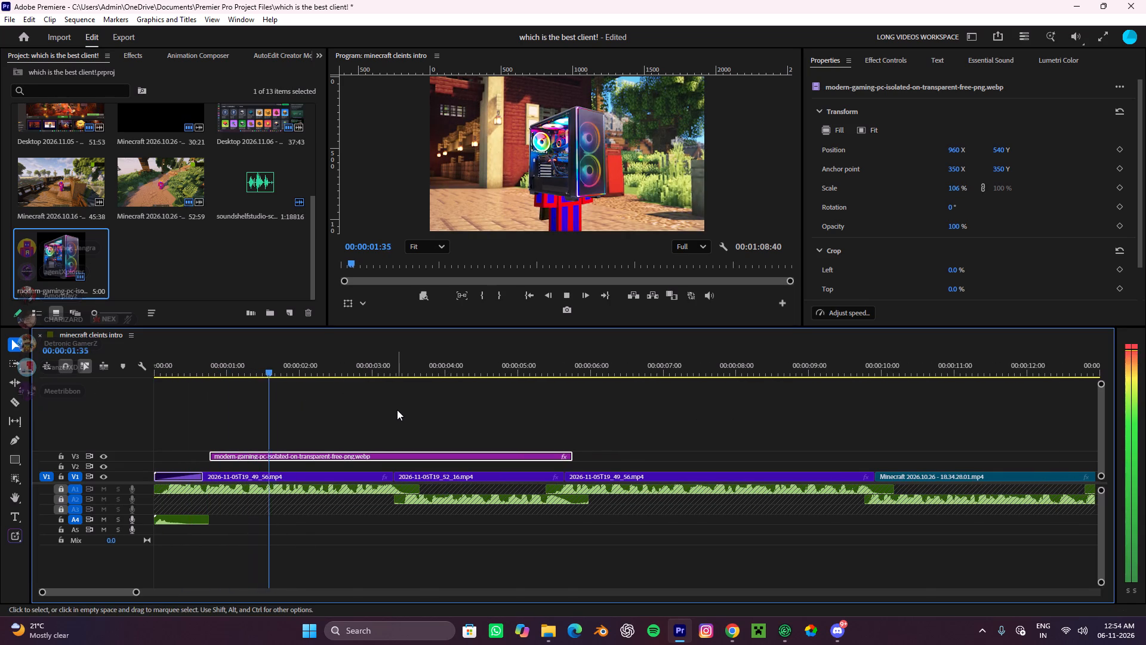
key(space)
key(c)
click(295, 454)
key(v)
click(261, 456)
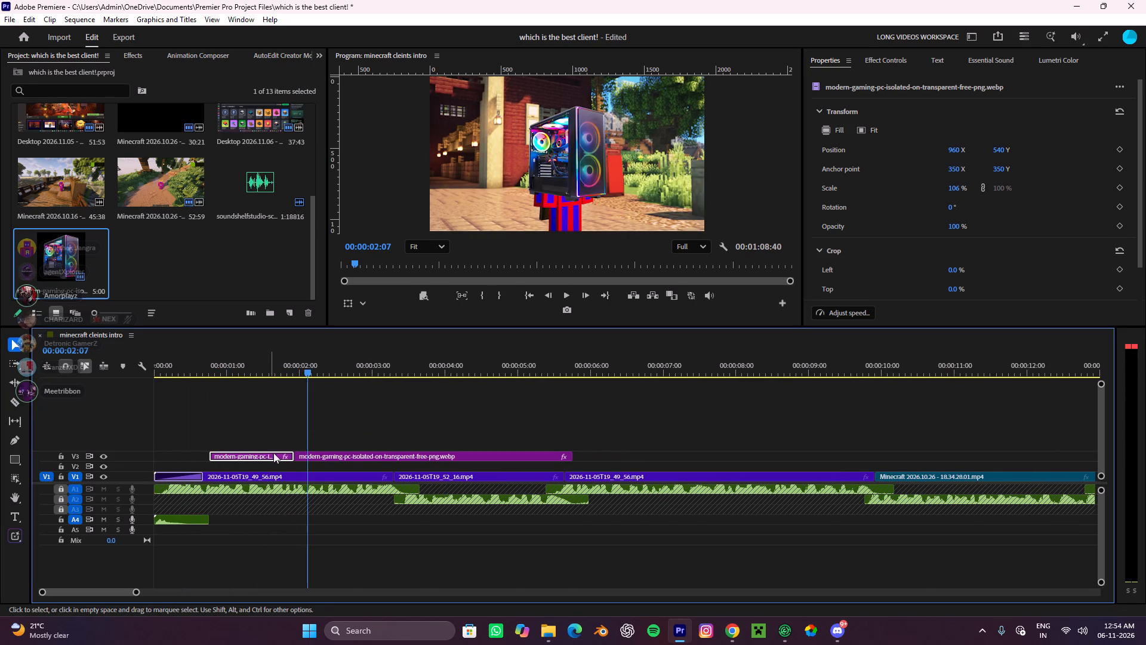
key(ctrl+x)
Replay the opening from the start of the sequence to check when the PC image appears.
drag(310, 368, 23, 379)
click(306, 405)
key(space)
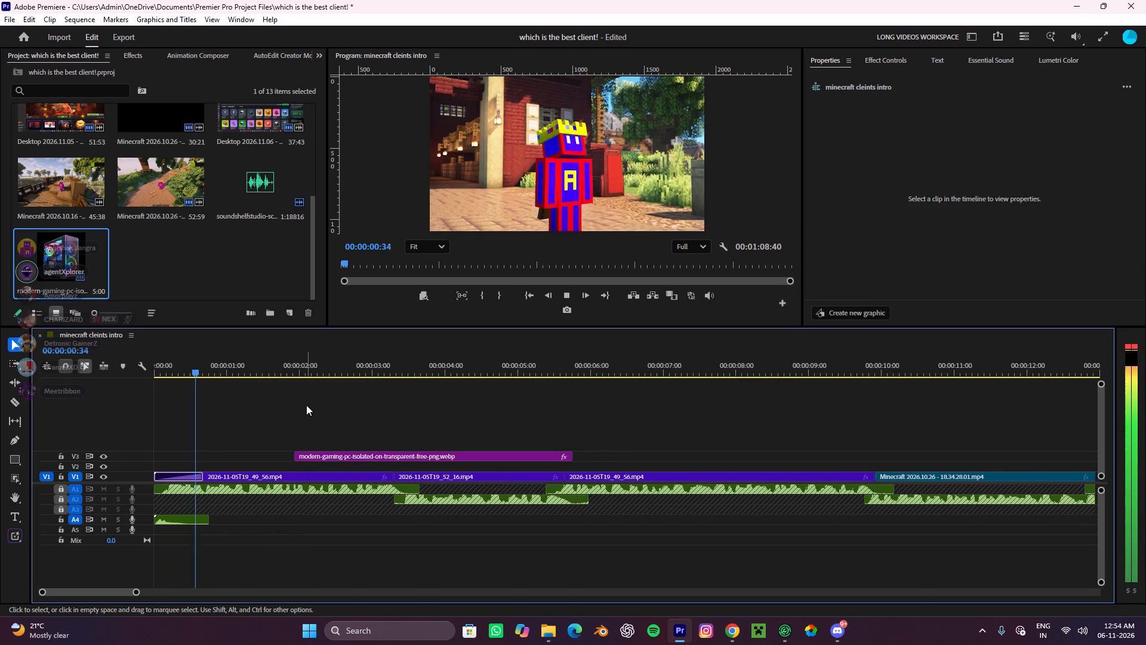
key(space)
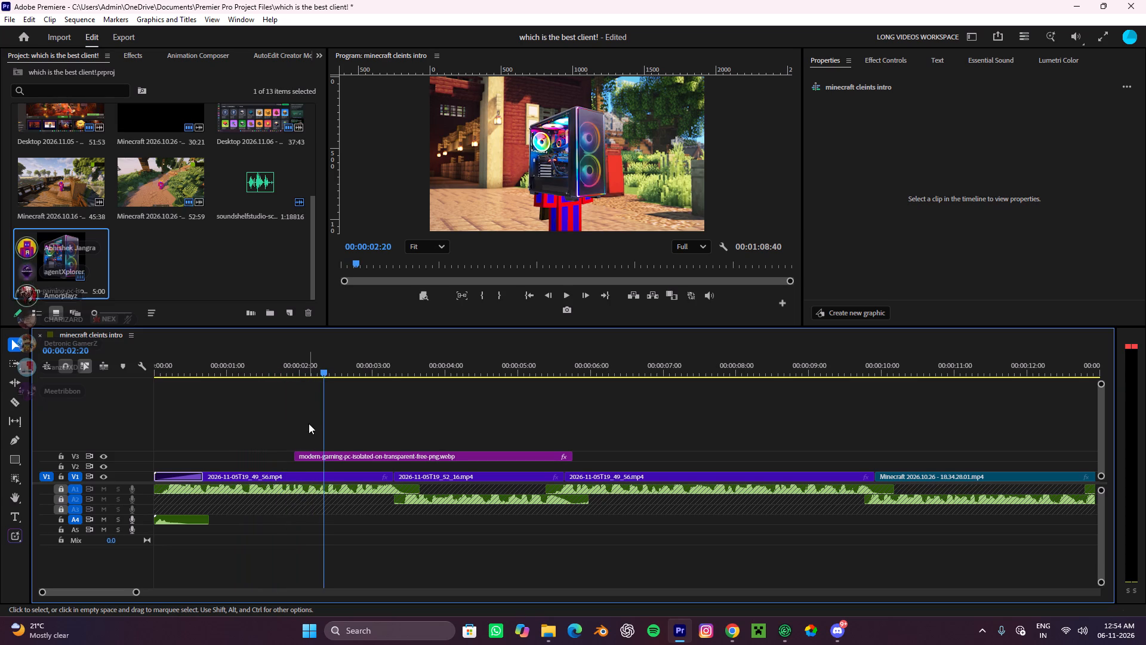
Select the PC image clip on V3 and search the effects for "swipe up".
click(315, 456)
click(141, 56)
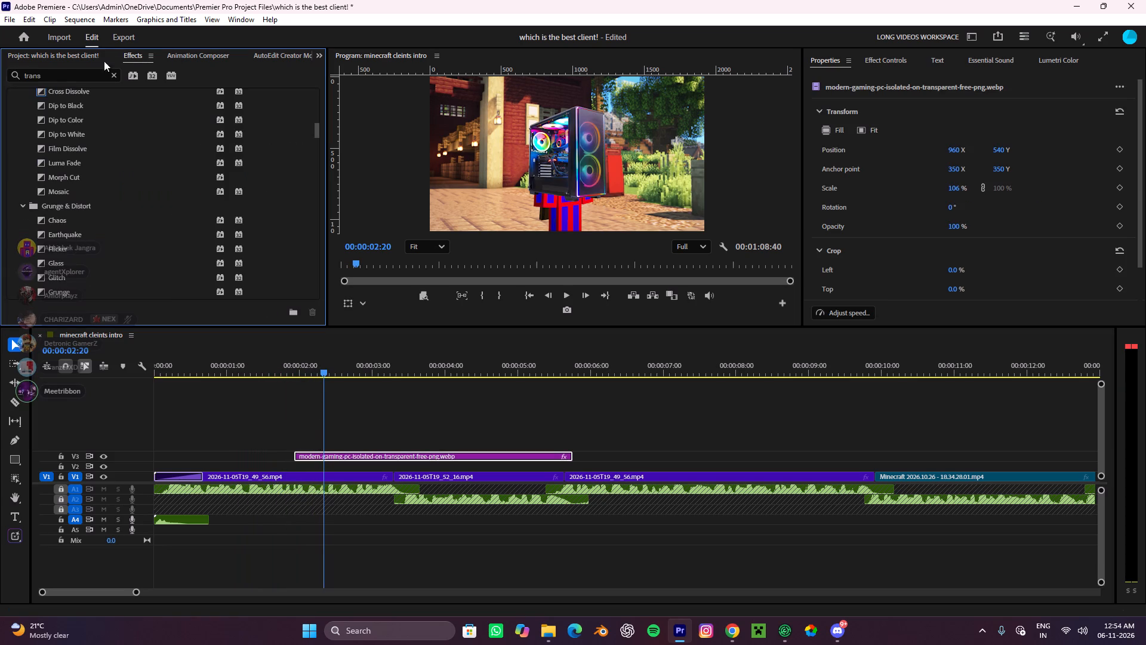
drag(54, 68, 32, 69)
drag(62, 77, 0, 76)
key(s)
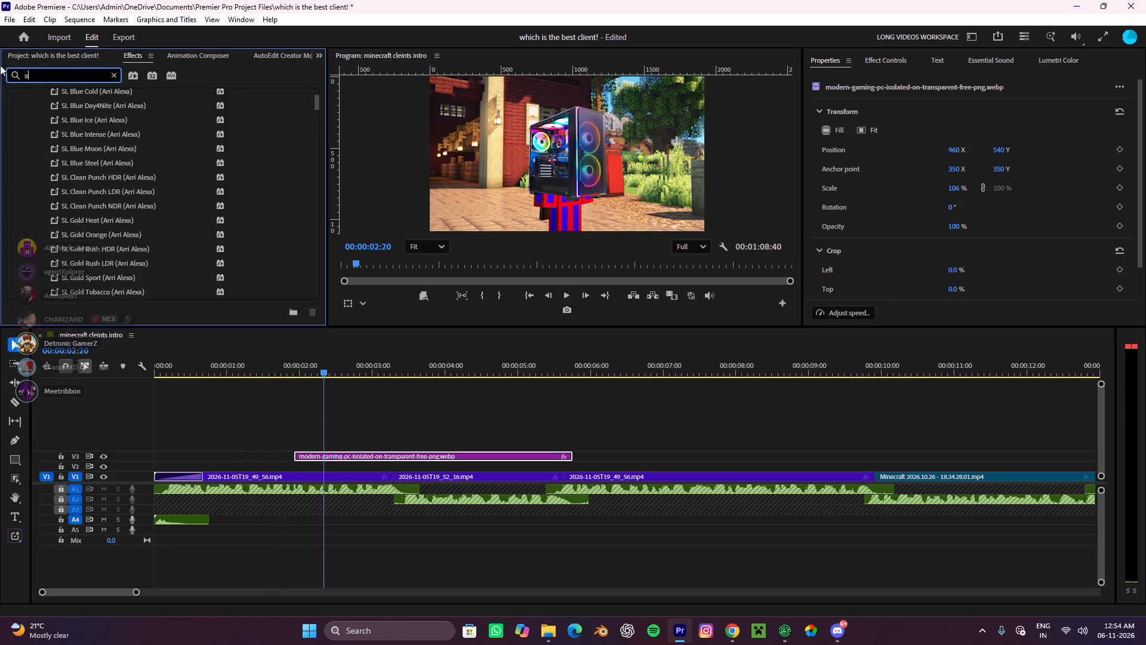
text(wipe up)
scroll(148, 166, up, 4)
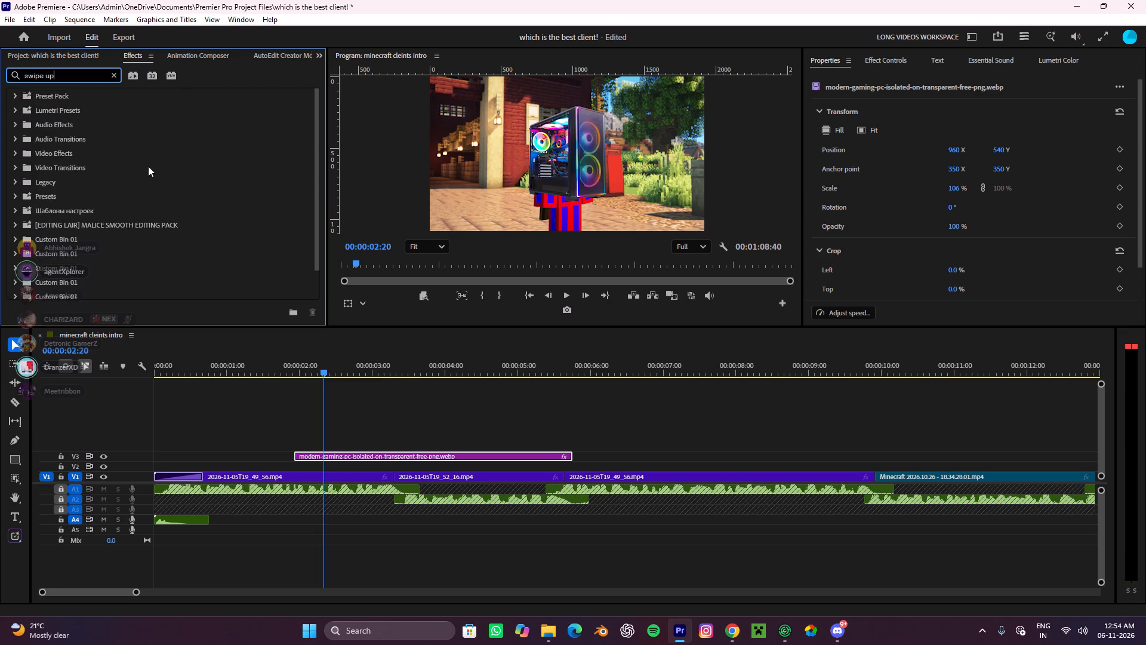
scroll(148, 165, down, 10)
Replace the effects search with "slide up" to find an entrance preset for the PC image.
click(79, 75)
key(BackSpace)
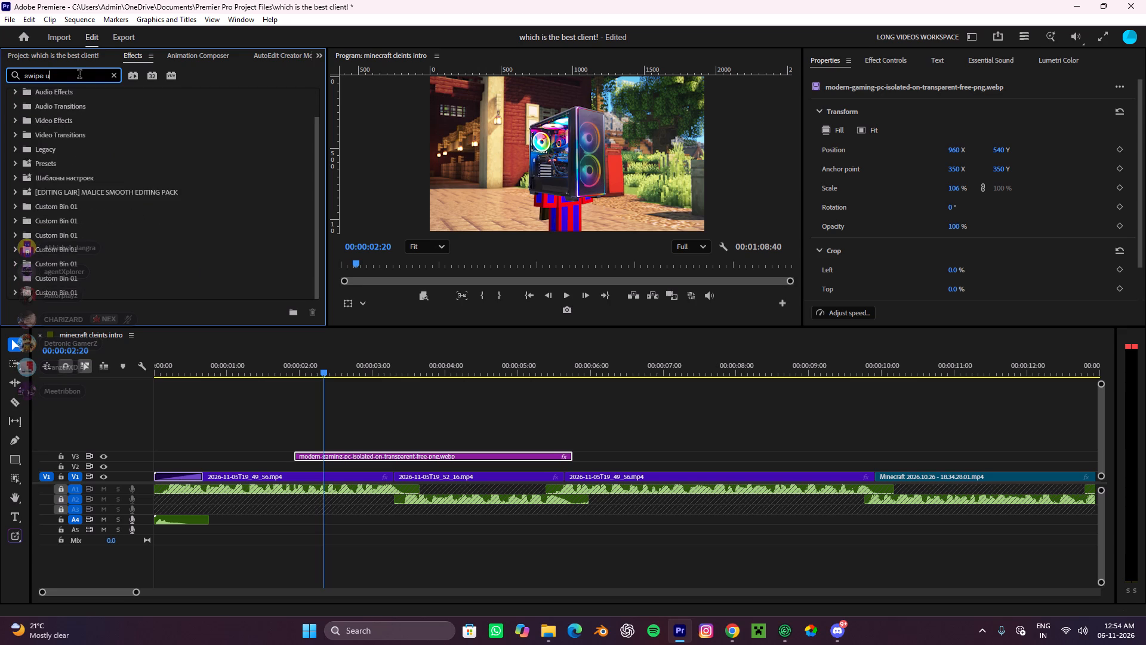
key(BackSpace)
key(BackSpace)
key(BackSpace)
key(BackSpace)
key(BackSpace)
key(BackSpace)
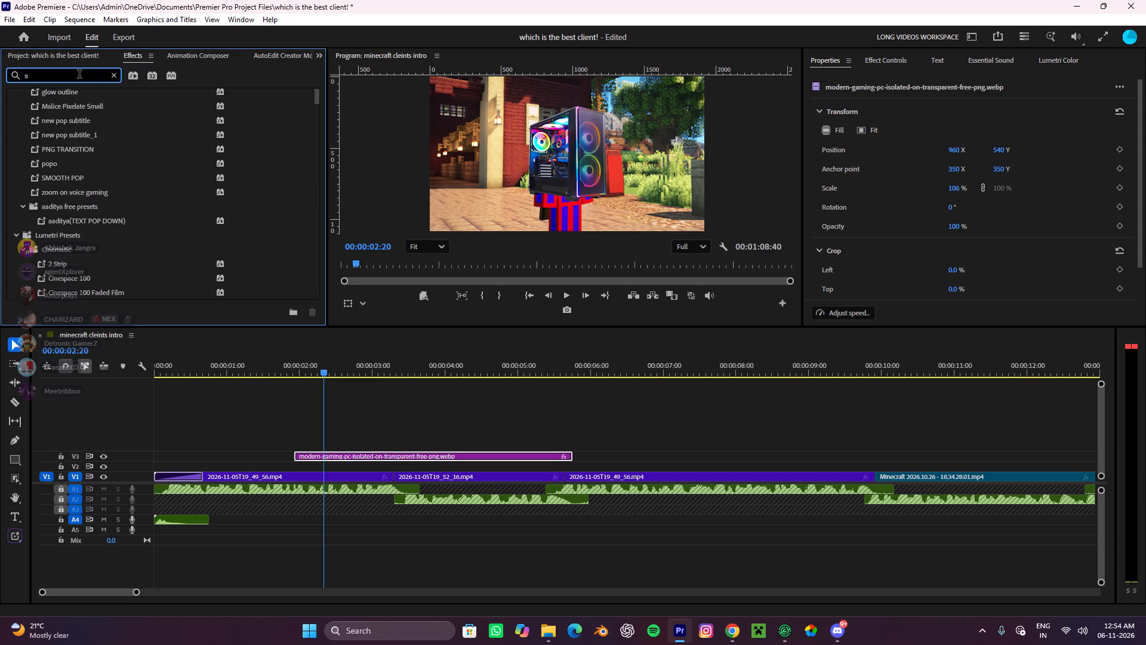
text(lie)
key(BackSpace)
text(de u)
key(p)
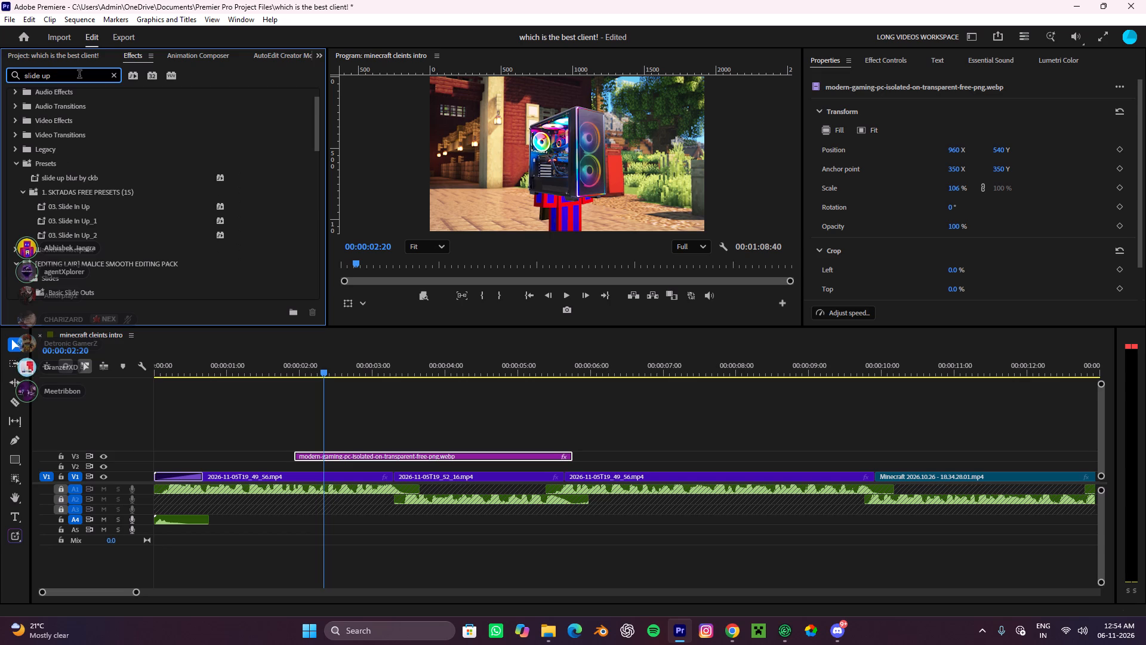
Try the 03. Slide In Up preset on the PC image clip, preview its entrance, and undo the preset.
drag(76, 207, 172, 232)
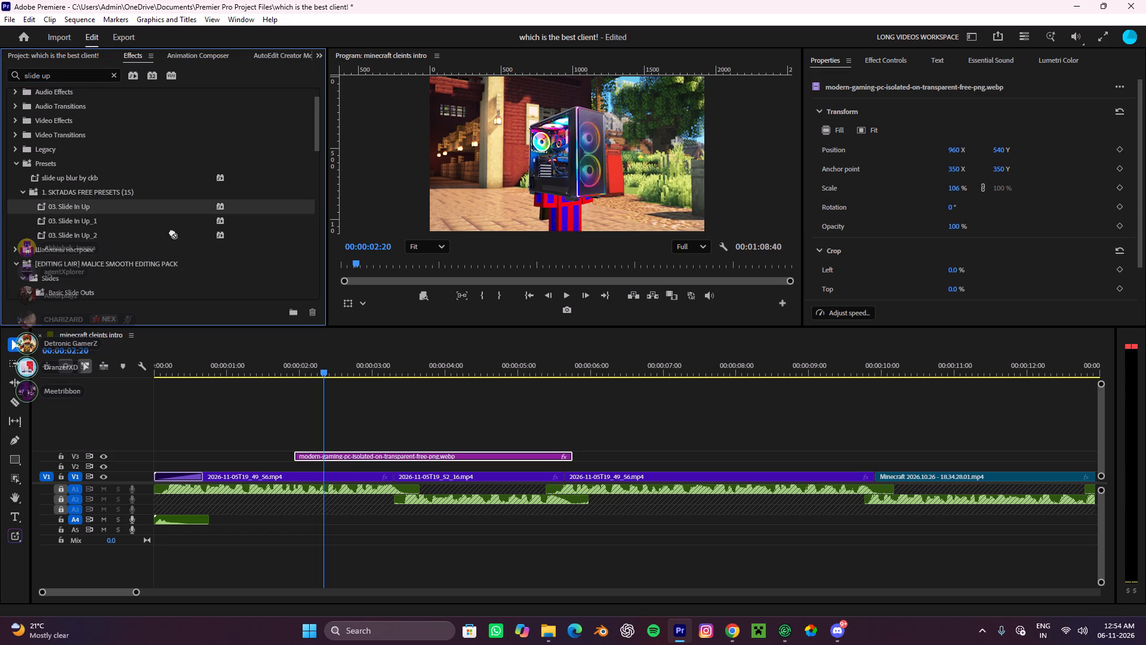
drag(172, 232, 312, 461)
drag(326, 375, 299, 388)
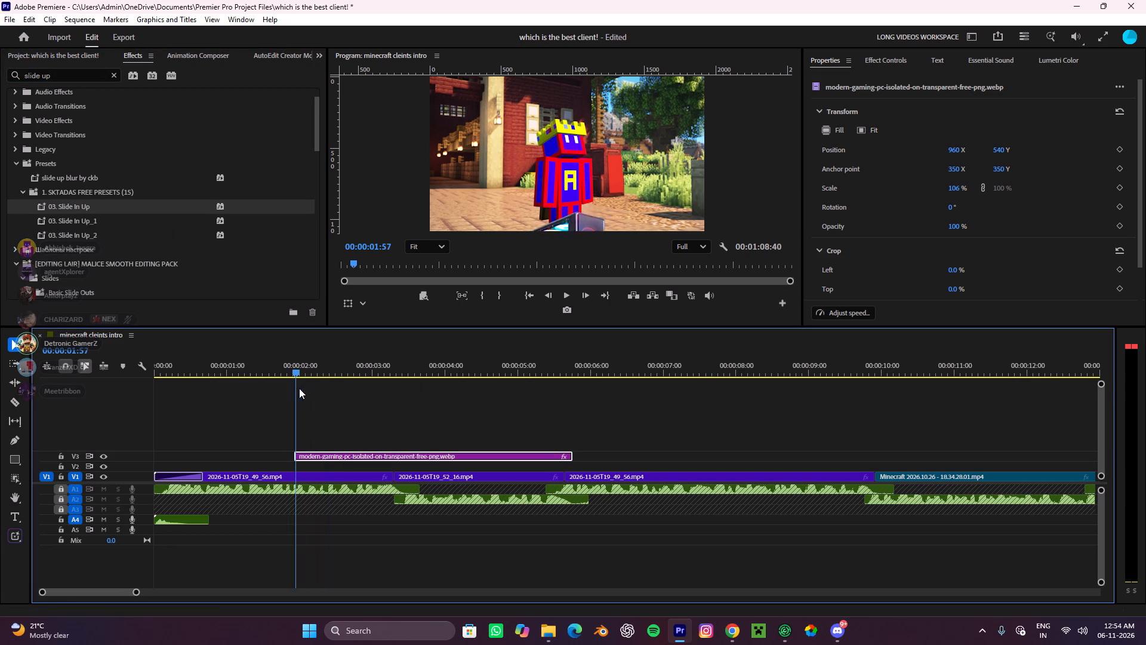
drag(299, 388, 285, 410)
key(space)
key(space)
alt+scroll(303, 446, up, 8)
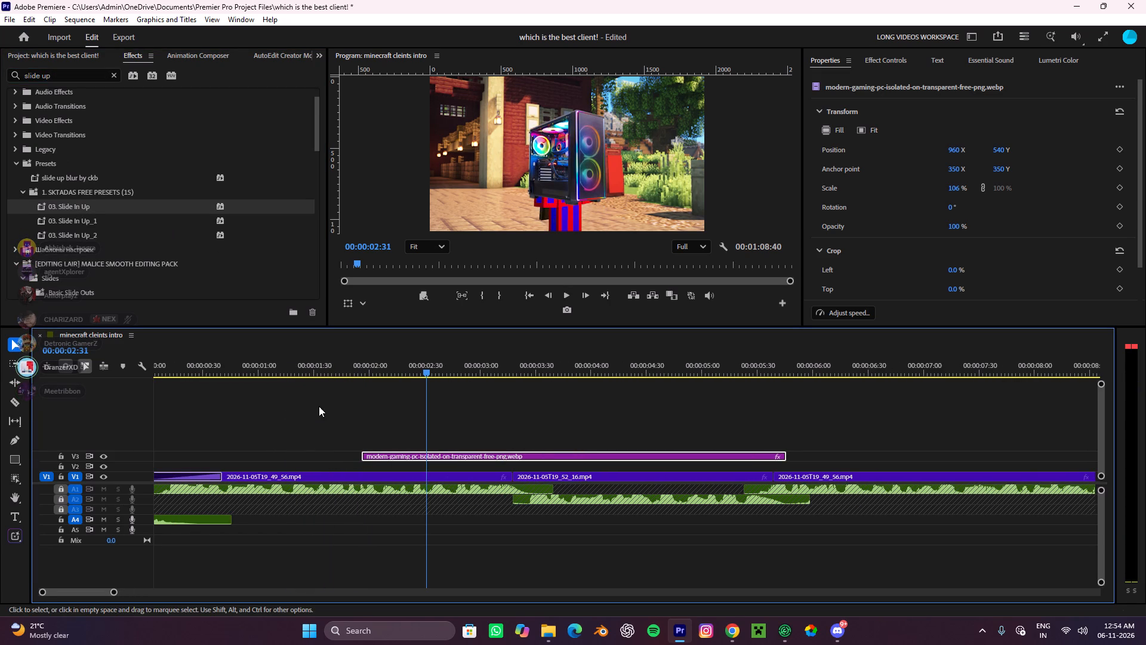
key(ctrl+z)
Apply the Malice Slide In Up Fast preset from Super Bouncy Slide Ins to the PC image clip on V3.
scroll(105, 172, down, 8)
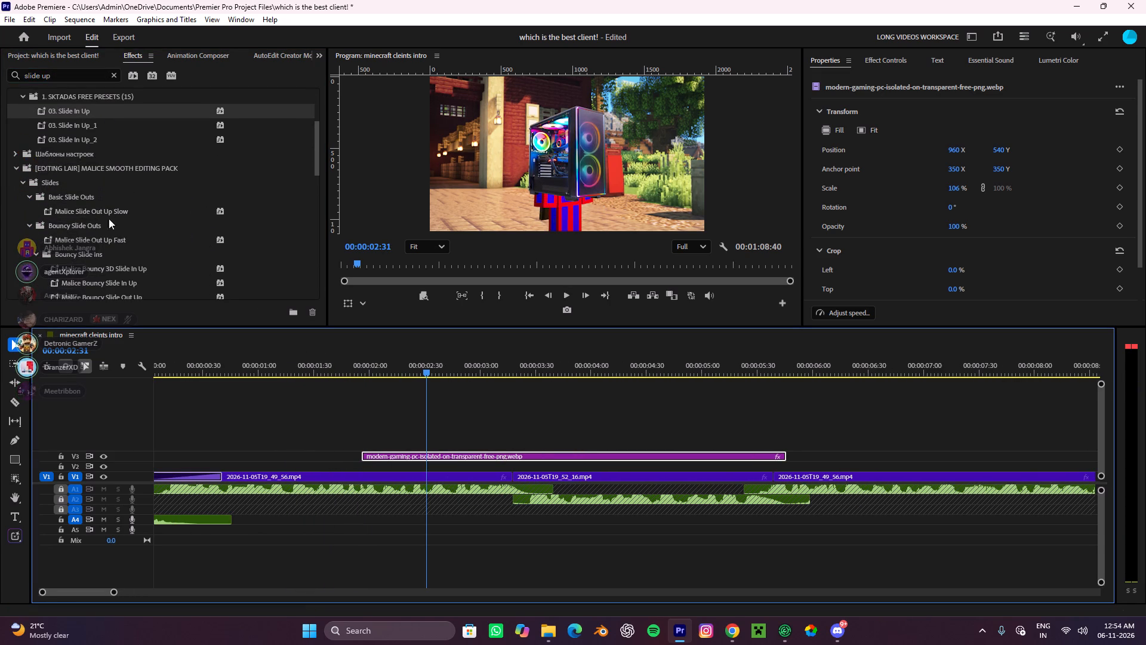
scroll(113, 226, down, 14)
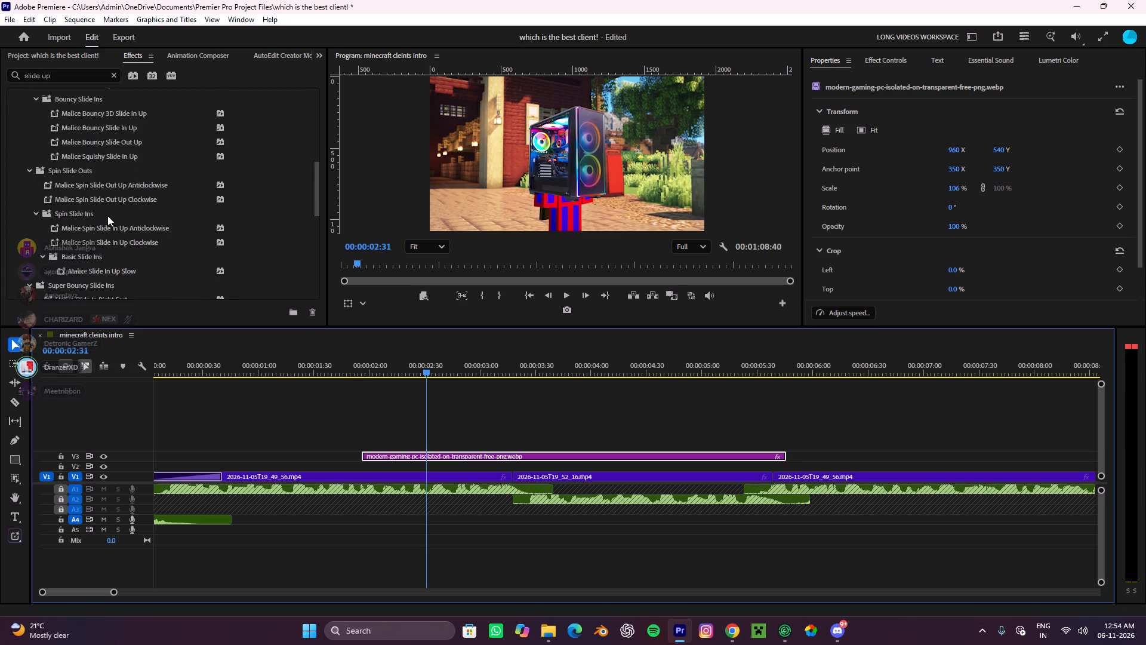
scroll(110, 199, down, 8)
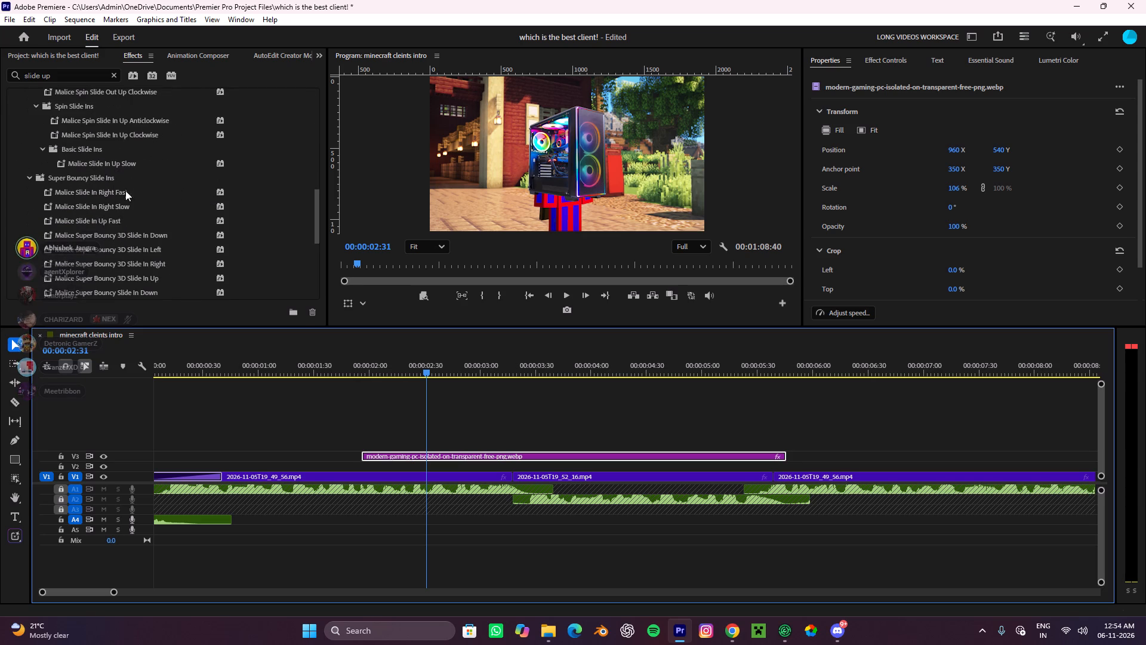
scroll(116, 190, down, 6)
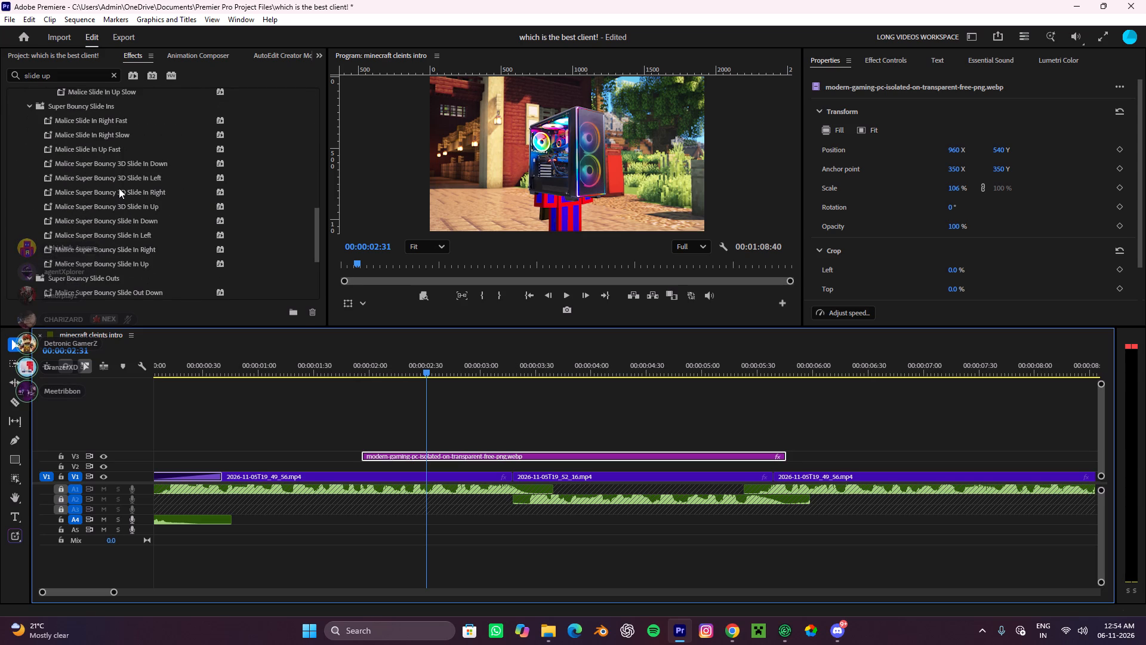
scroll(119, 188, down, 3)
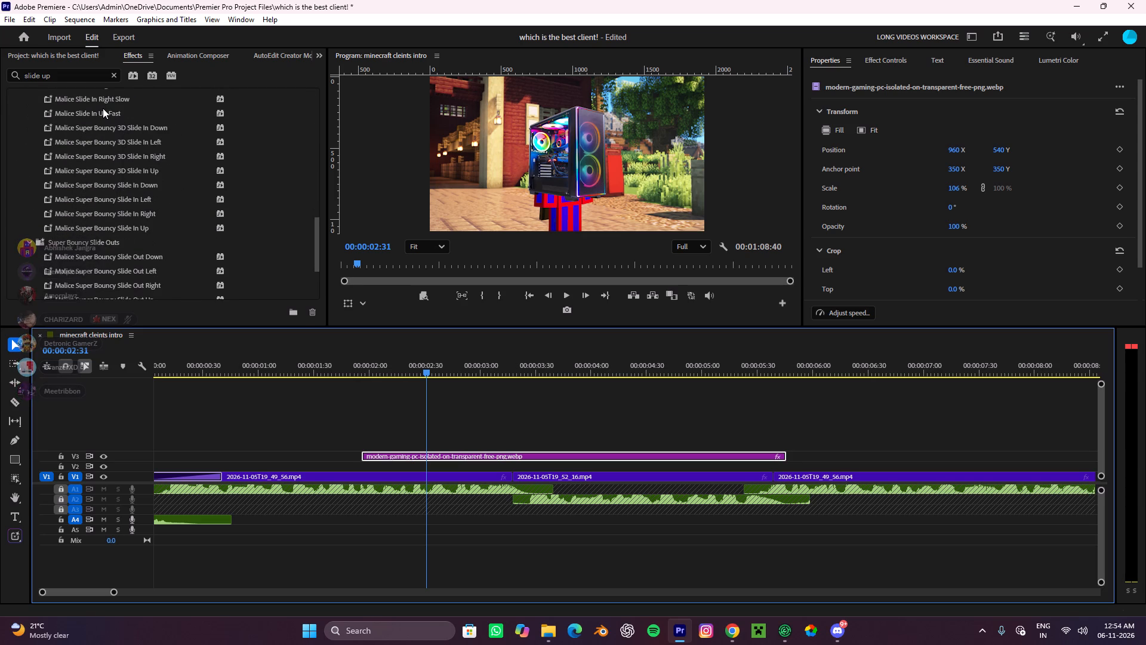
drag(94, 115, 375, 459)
Play the PC image's entrance from about 00:00:01:51 to check the fast slide-in.
drag(420, 363, 352, 425)
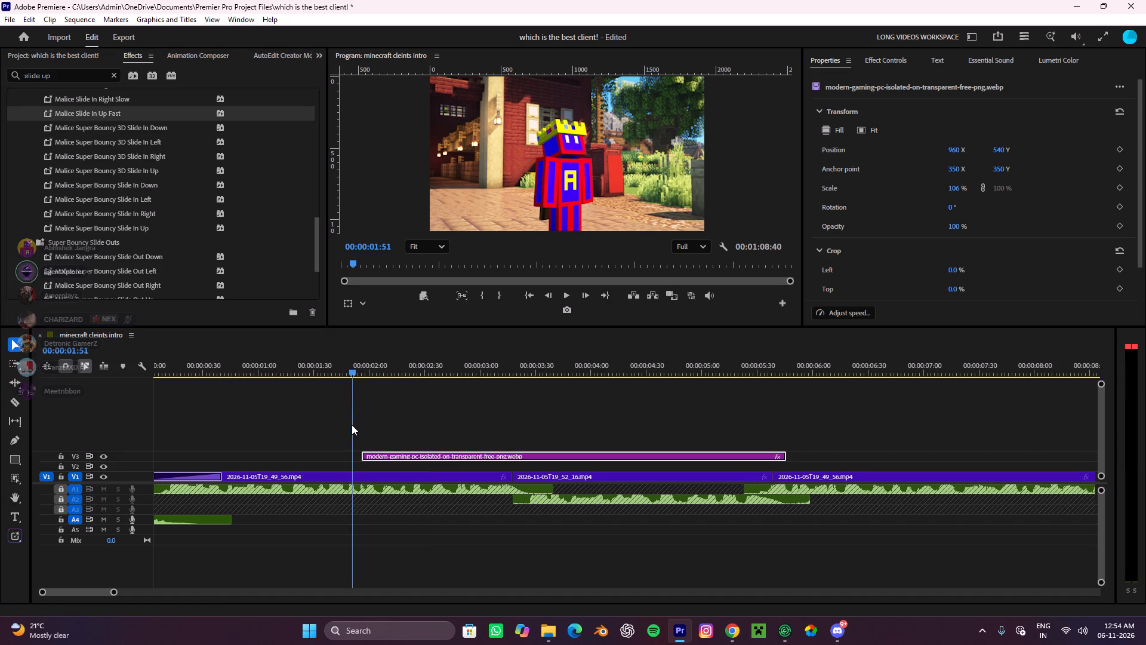
drag(352, 425, 350, 428)
key(space)
key(space)
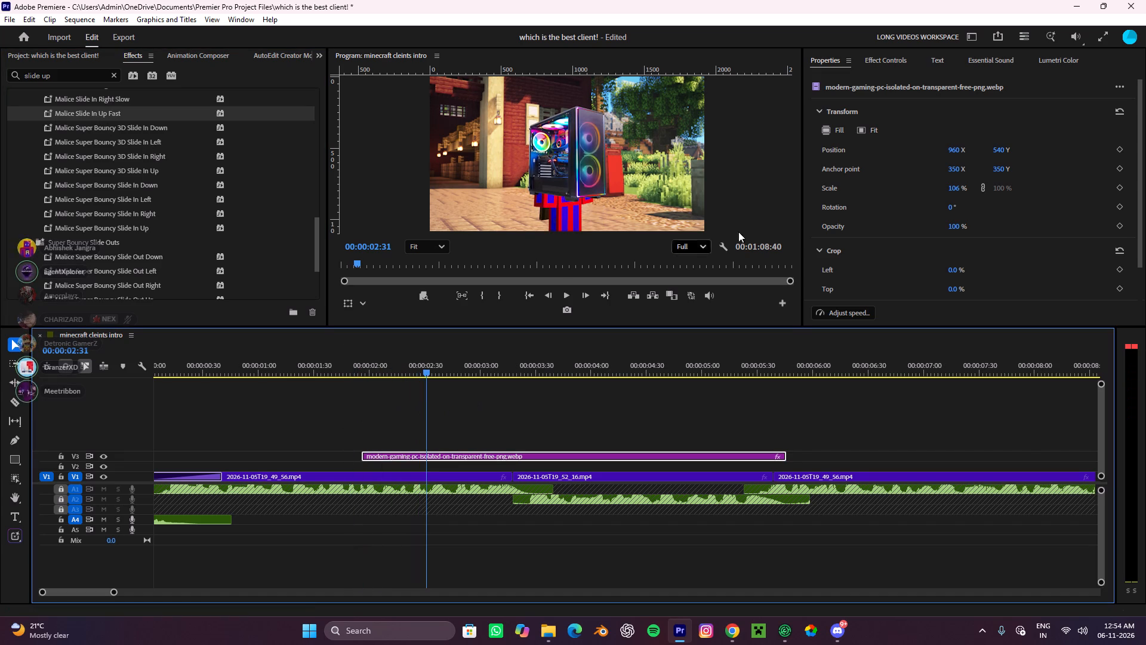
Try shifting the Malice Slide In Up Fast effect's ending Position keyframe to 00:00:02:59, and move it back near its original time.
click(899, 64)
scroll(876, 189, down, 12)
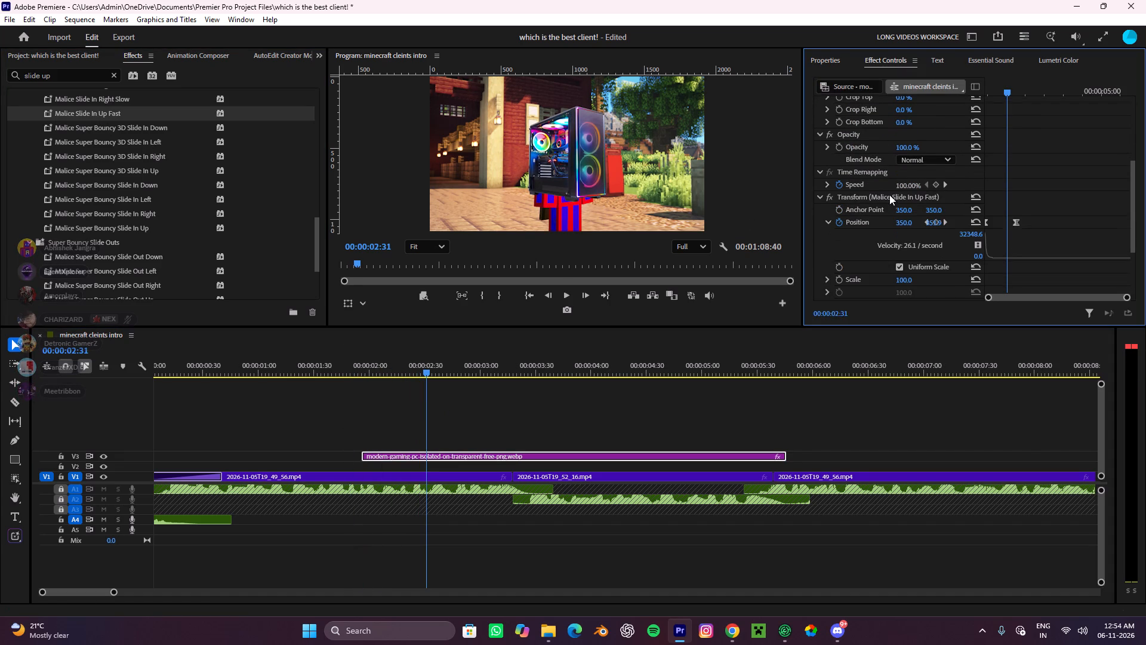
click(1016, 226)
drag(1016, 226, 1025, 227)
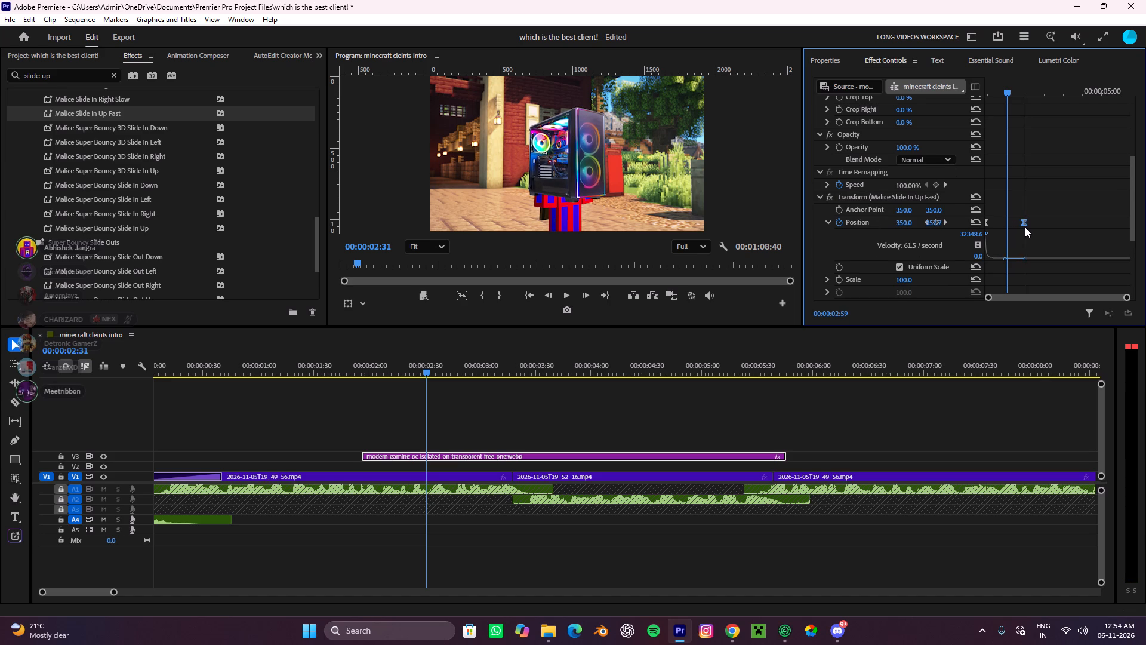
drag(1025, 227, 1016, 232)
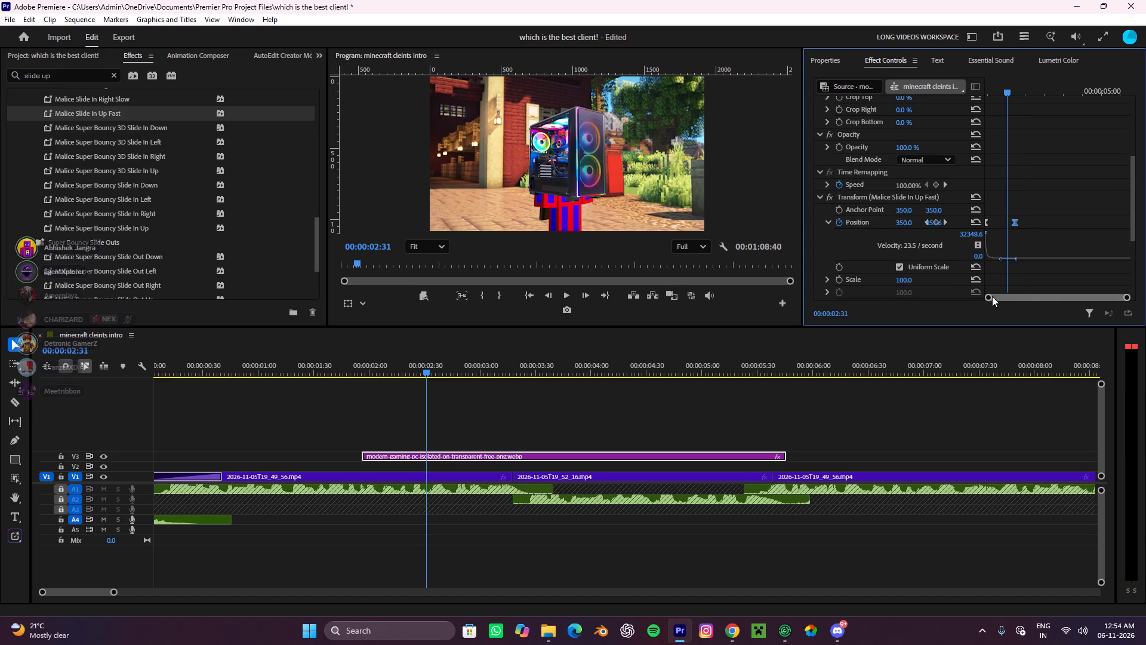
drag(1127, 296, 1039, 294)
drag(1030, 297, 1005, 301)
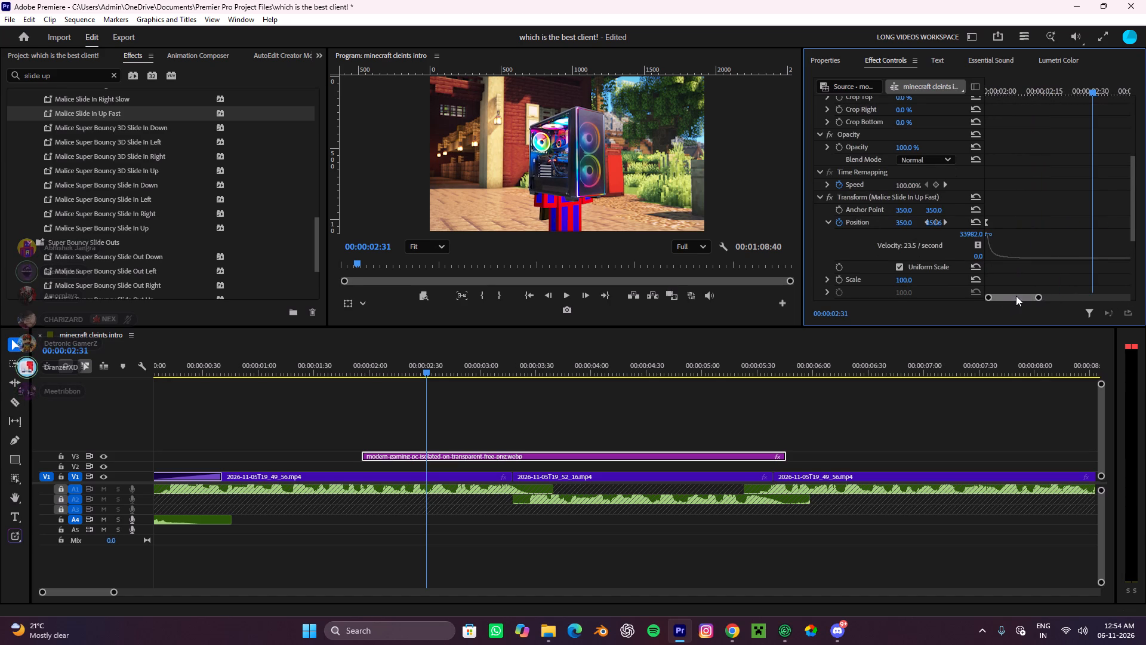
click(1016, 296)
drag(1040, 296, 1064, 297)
Replay the PC image's entrance from before the clip begins to judge the fast slide-in.
click(677, 404)
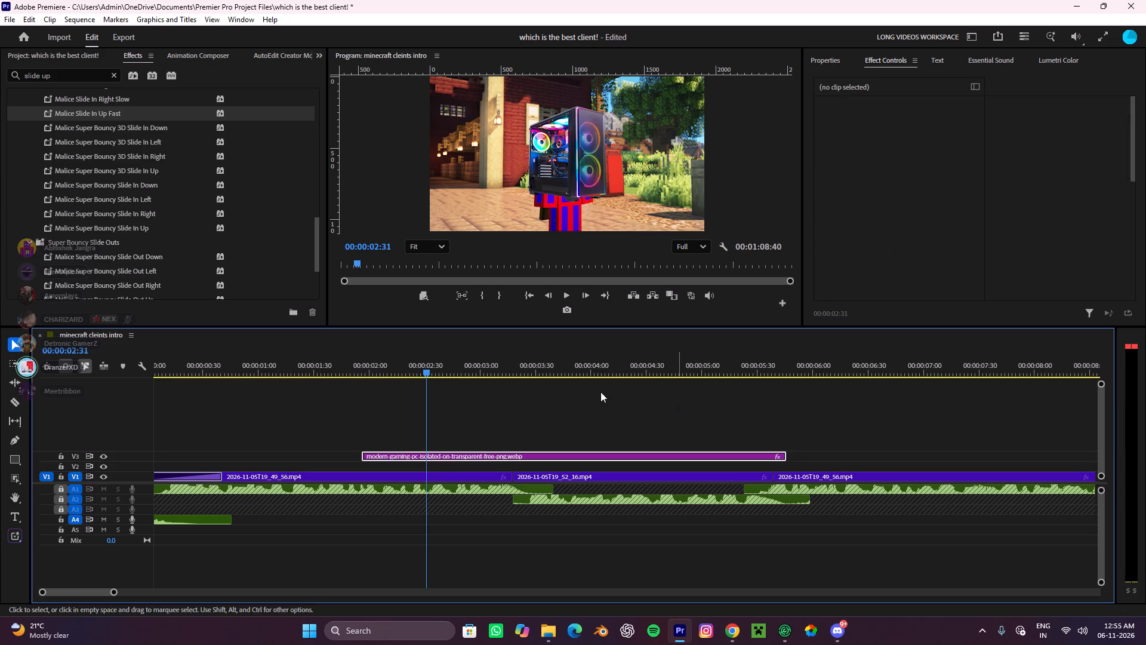
drag(416, 361, 313, 377)
key(space)
alt+scroll(479, 388, down, 4)
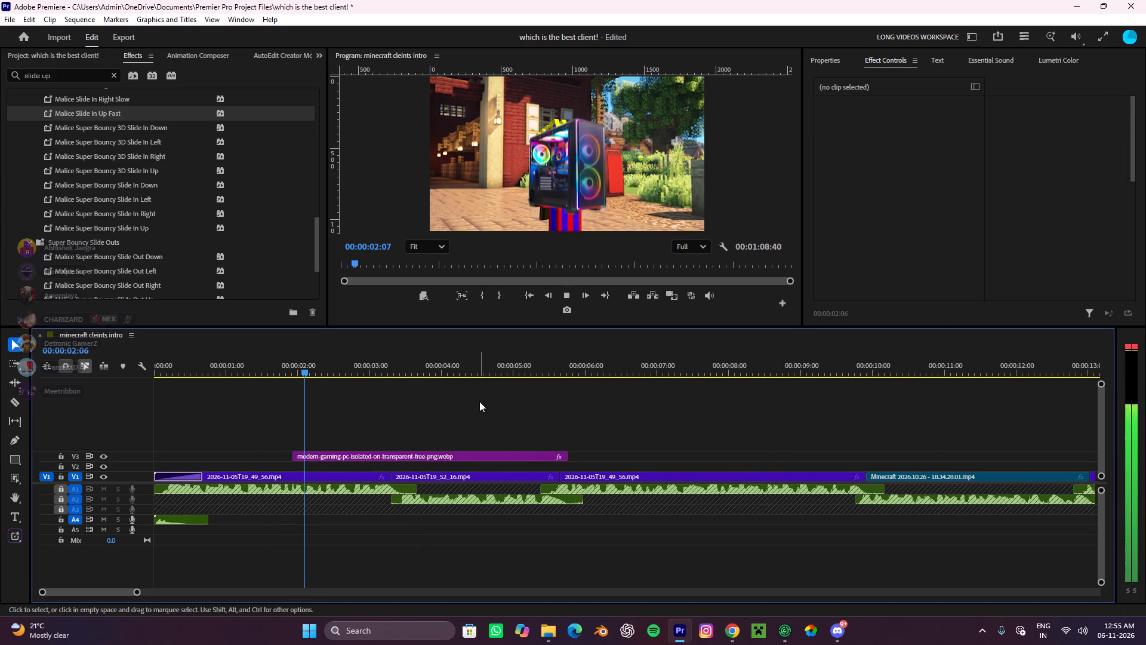
key(space)
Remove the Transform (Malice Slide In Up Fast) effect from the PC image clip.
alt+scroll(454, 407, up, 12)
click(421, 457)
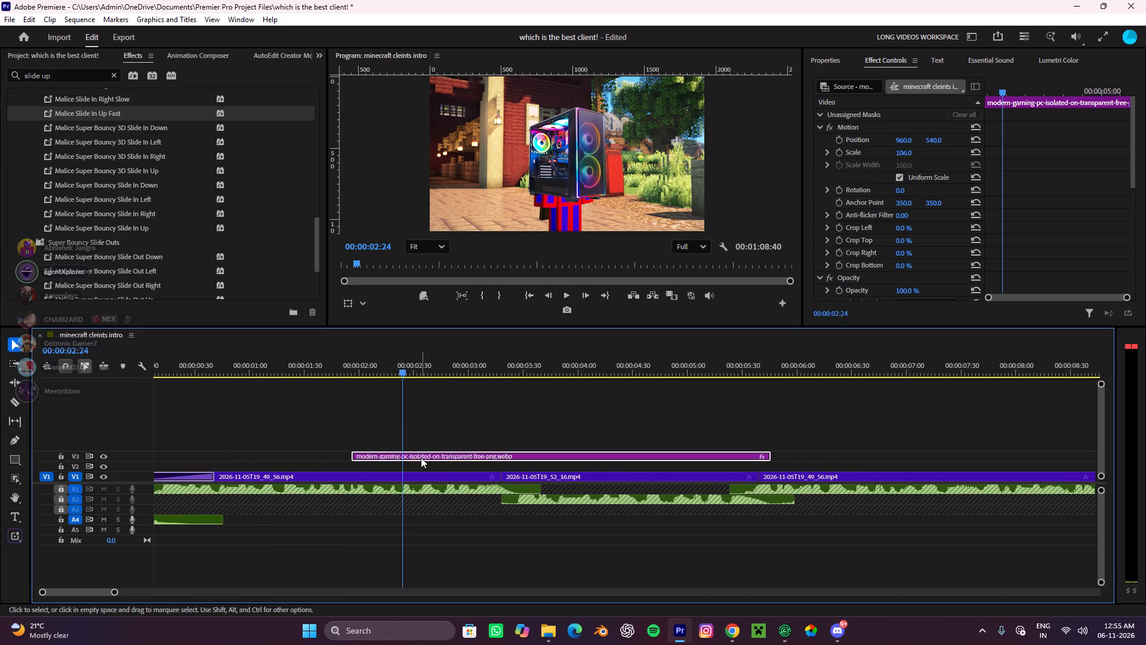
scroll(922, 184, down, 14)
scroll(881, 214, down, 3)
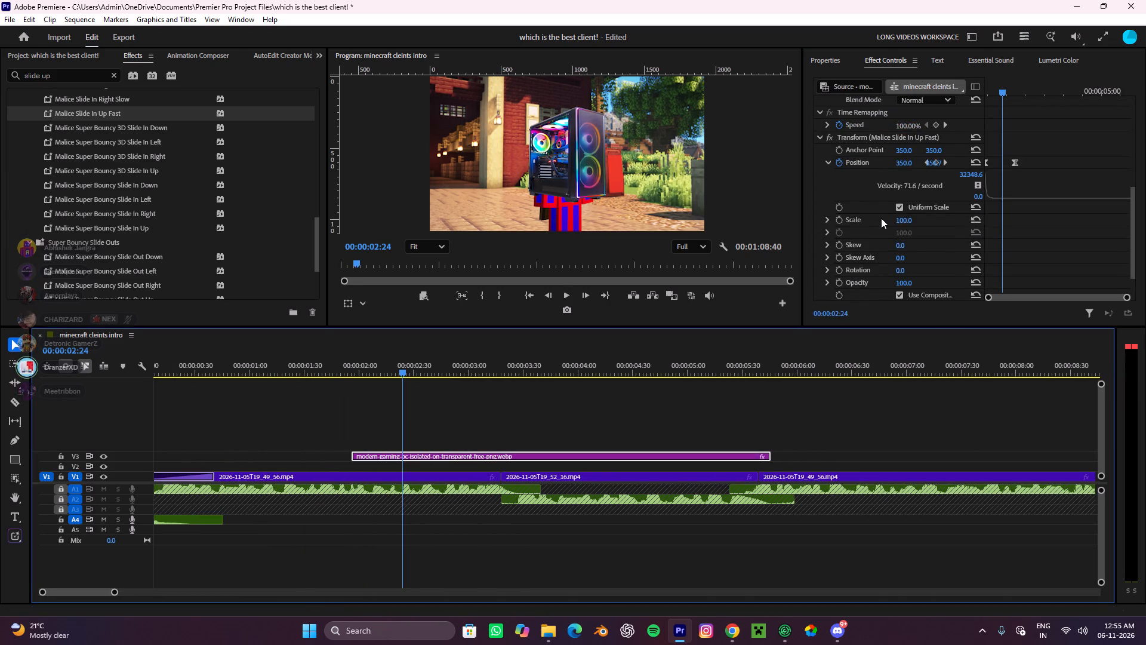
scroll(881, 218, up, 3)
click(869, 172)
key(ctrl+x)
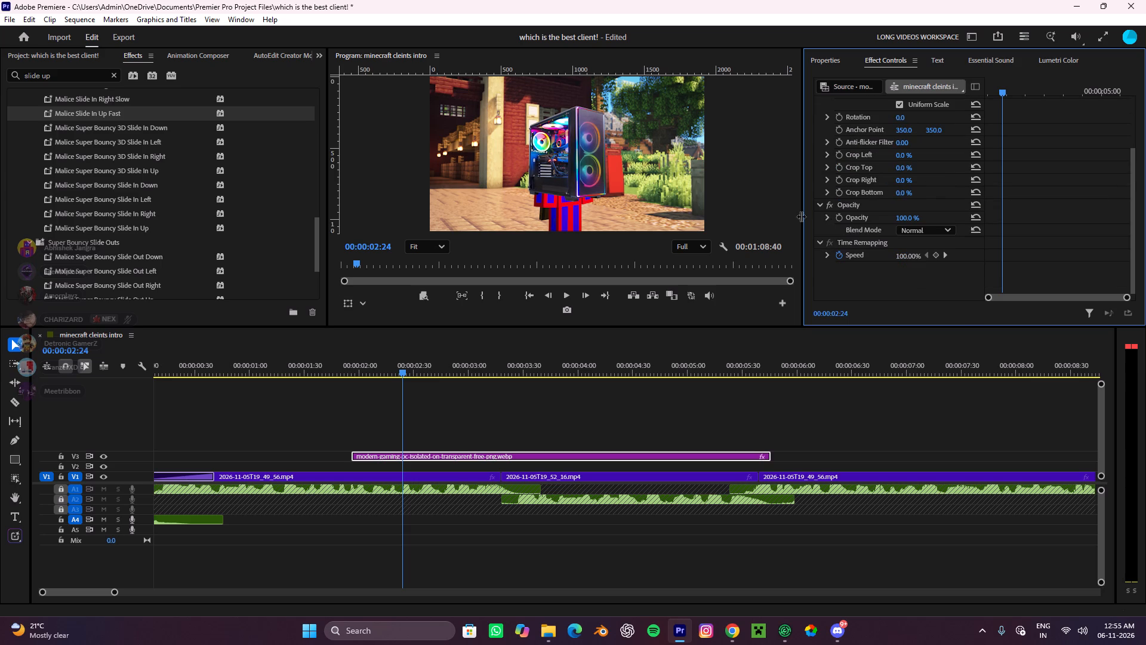
Apply the Malice Slide In Up Slow preset from Basic Slide Ins to the PC image clip on V3.
scroll(137, 159, down, 16)
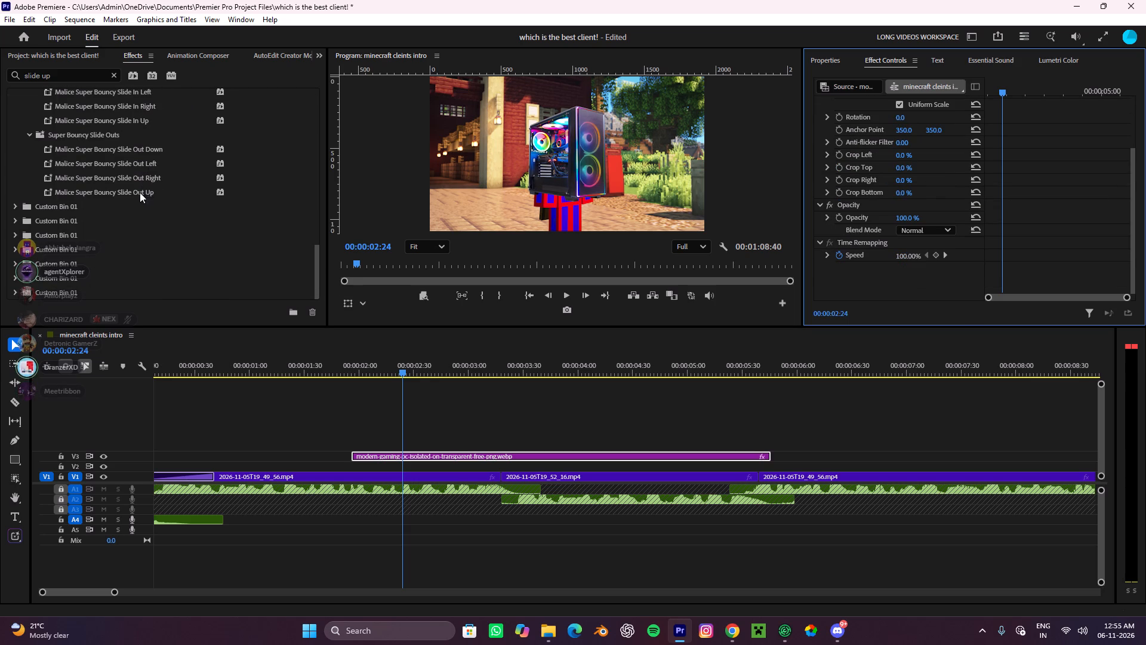
scroll(140, 192, up, 19)
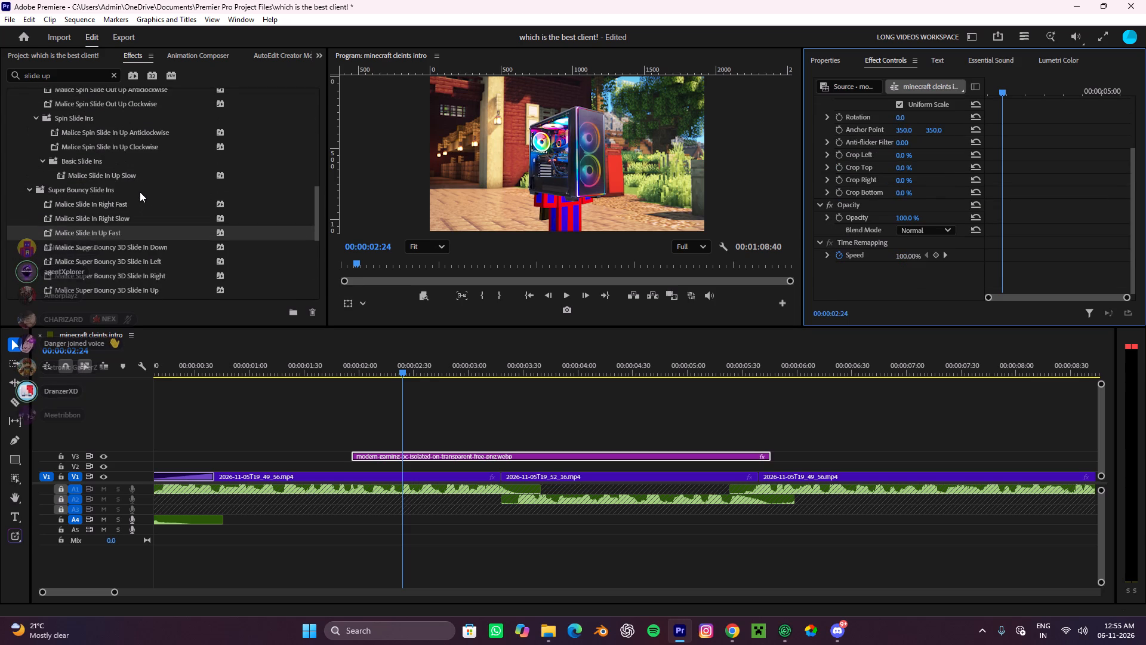
scroll(140, 192, up, 4)
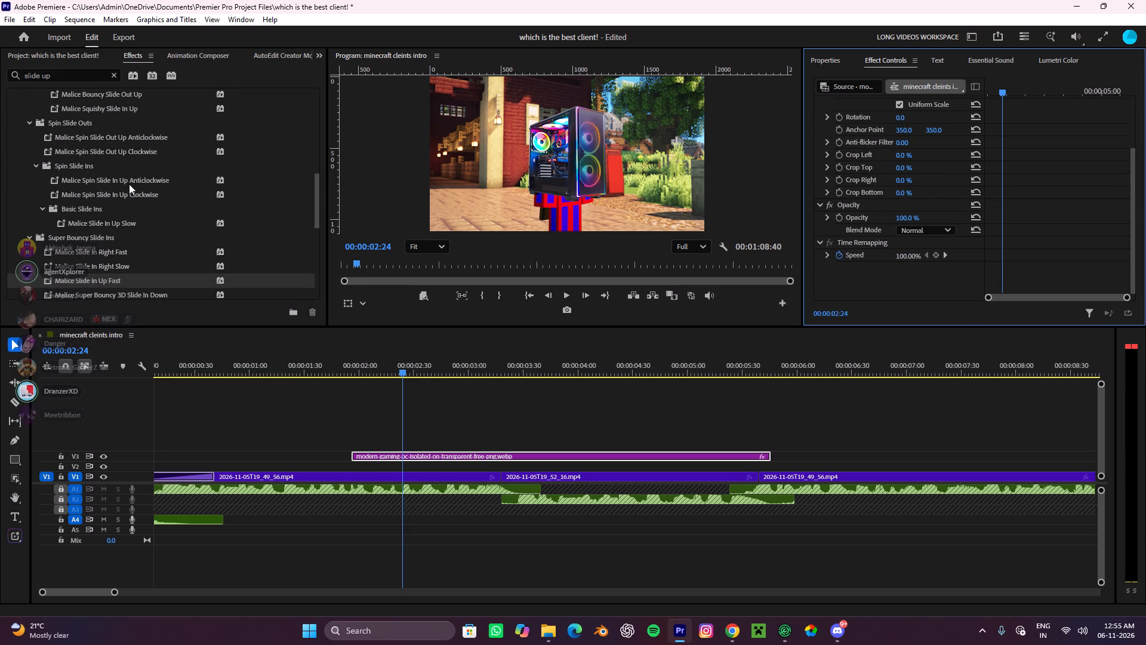
drag(82, 221, 295, 321)
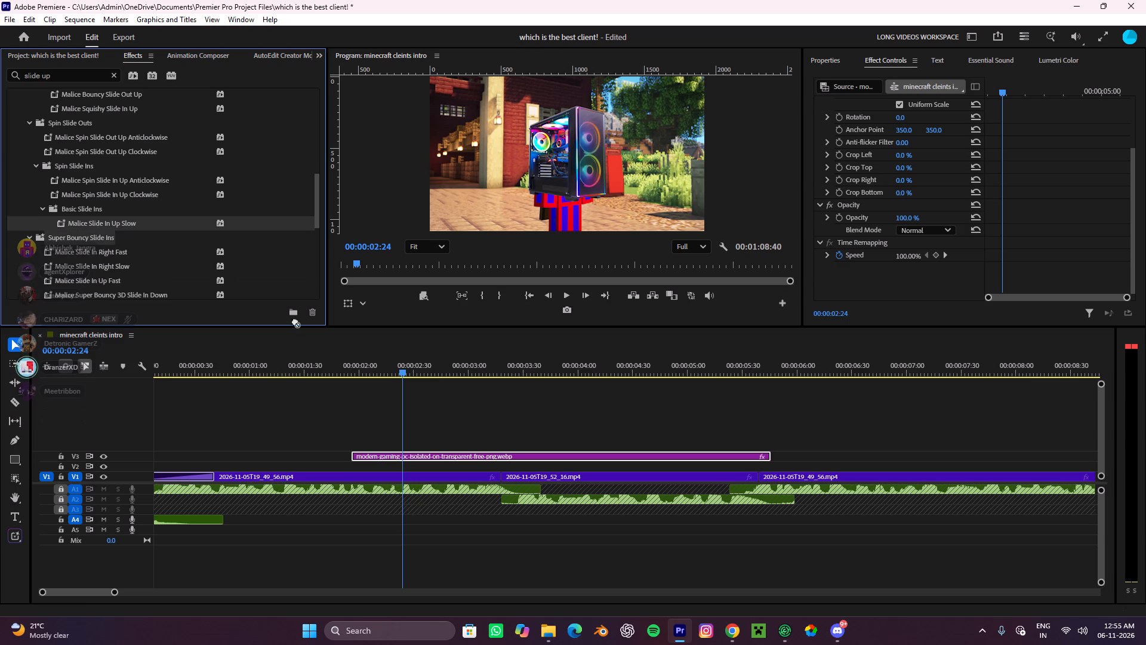
drag(295, 321, 405, 462)
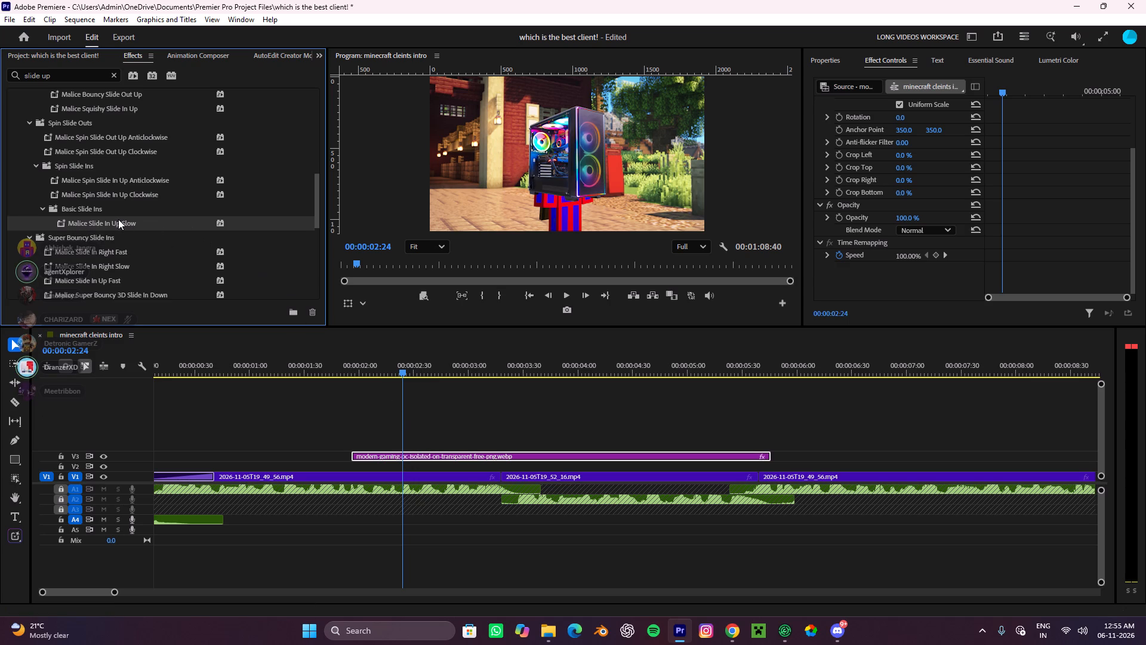
drag(116, 219, 381, 453)
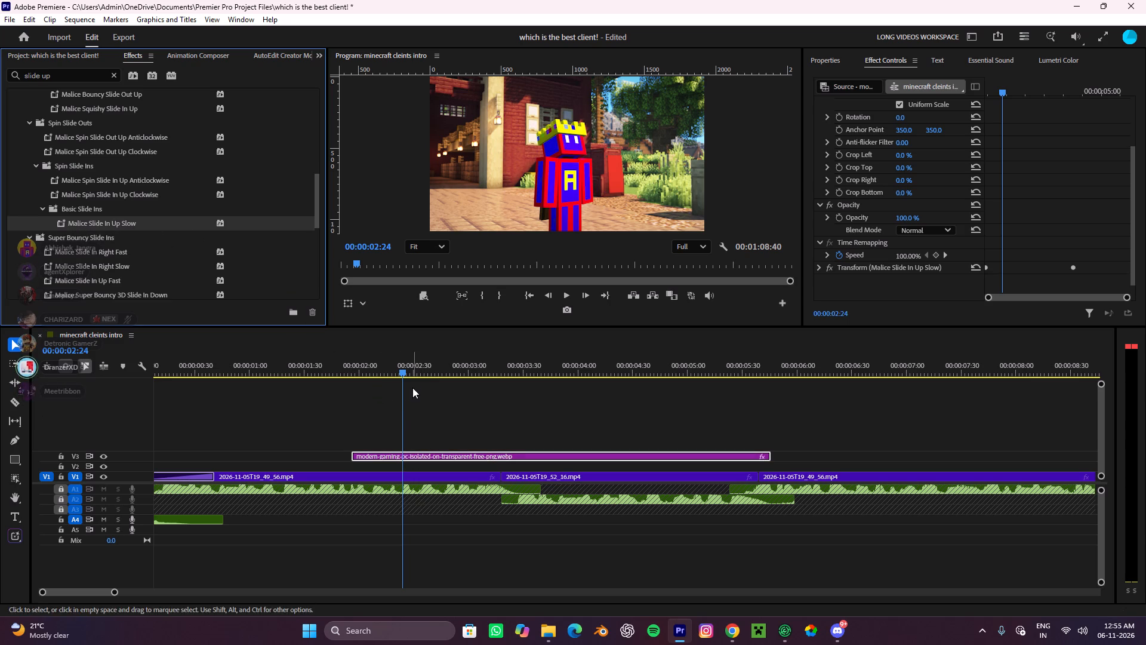
Preview the slow slide-in and move the PC image clip earlier on V3 so it starts at about 00:00:01:26.
drag(409, 368, 319, 403)
key(space)
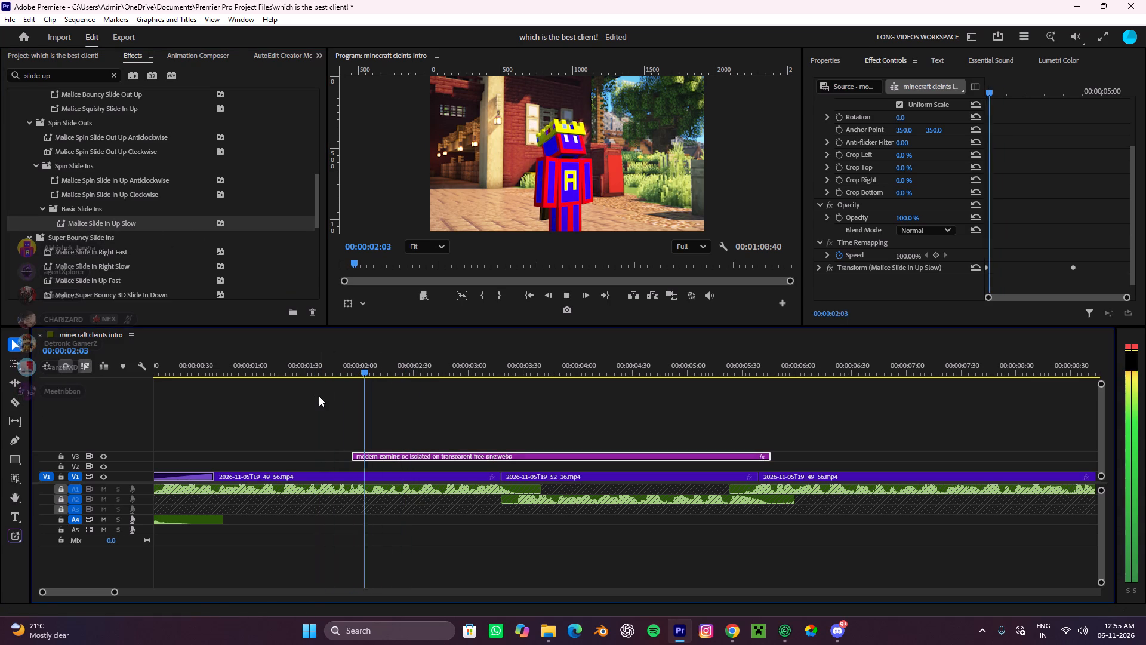
key(space)
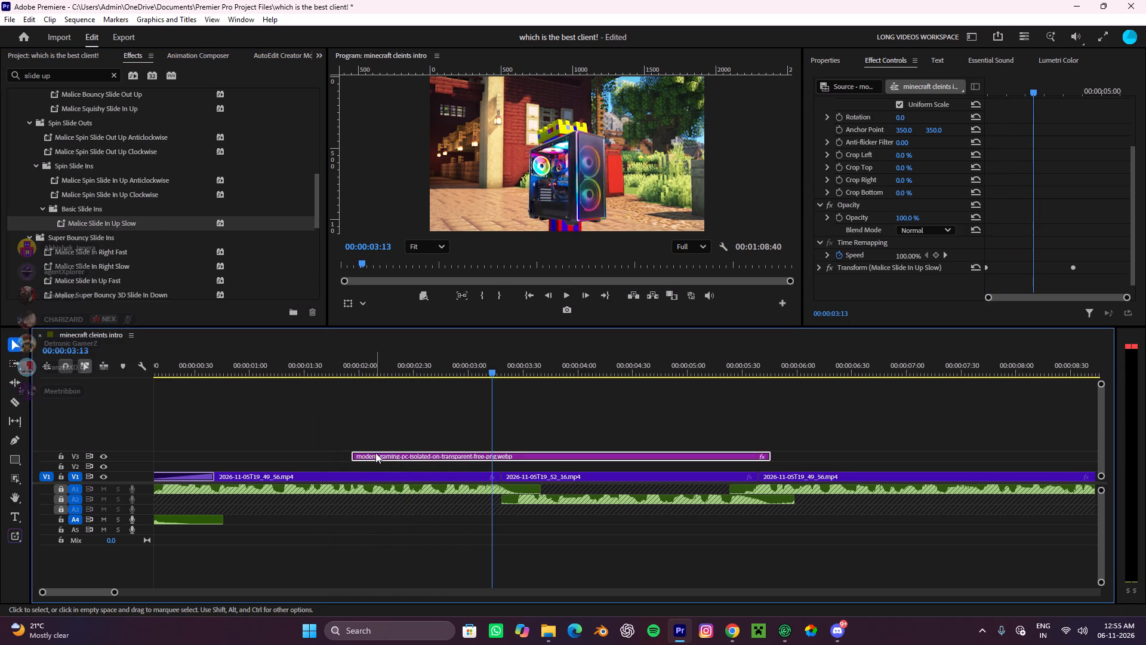
drag(375, 455, 319, 451)
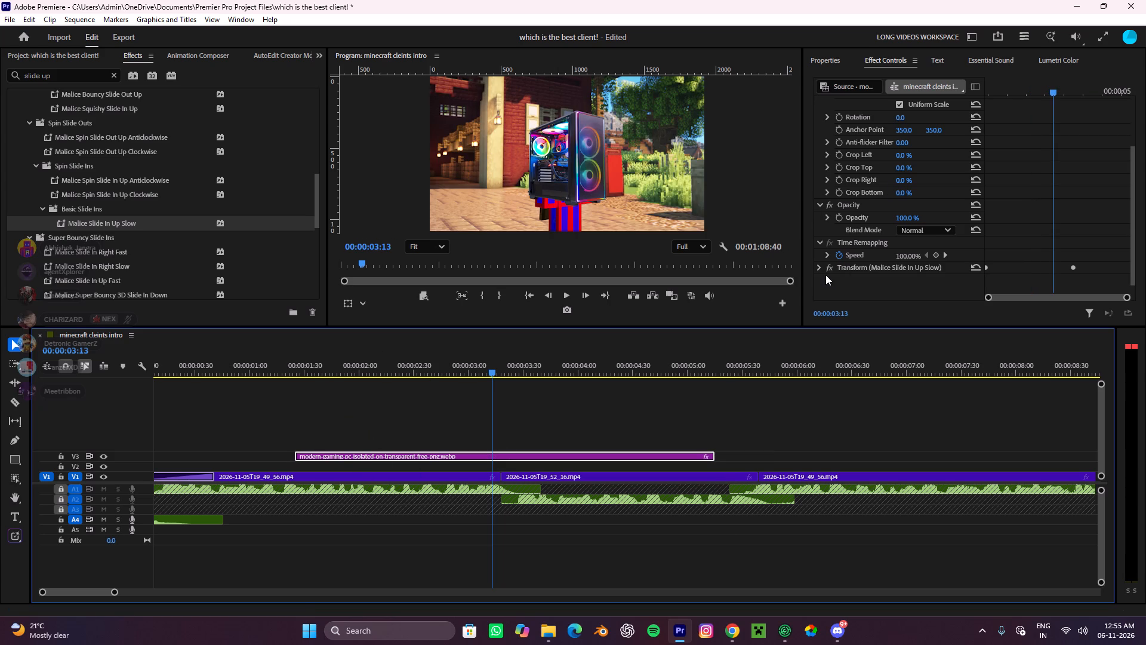
Move the ending Position keyframe of the PC image's Transform (Malice Slide In Up Slow) effect earlier, before 00:00:03:13.
click(820, 265)
scroll(858, 244, down, 8)
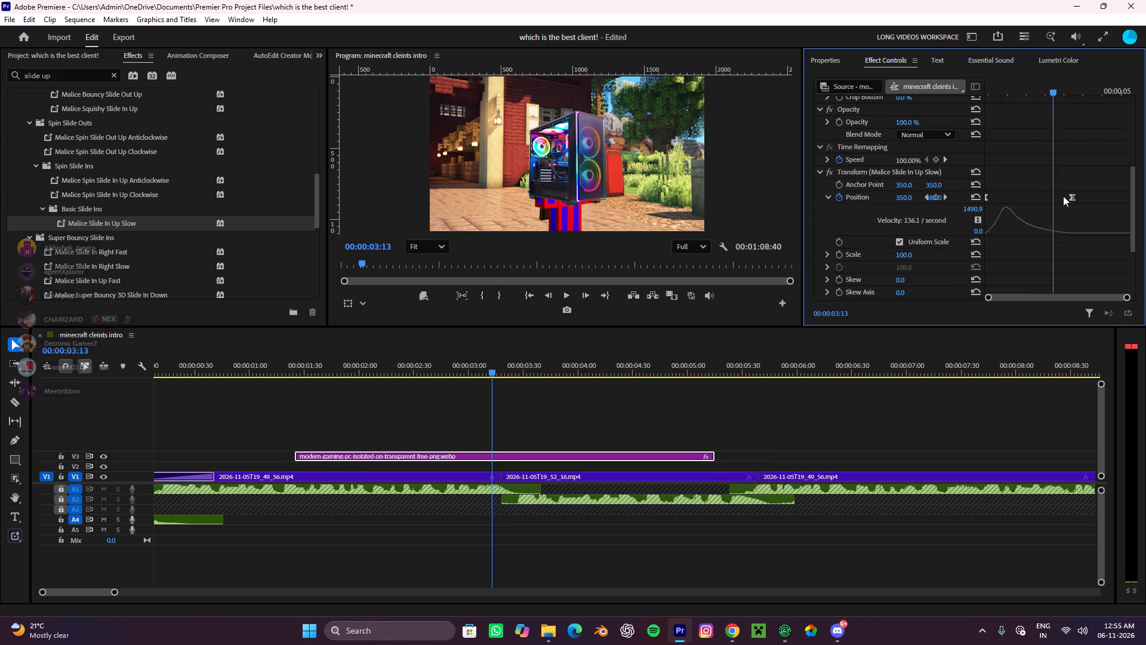
click(1073, 196)
drag(1071, 196, 1037, 208)
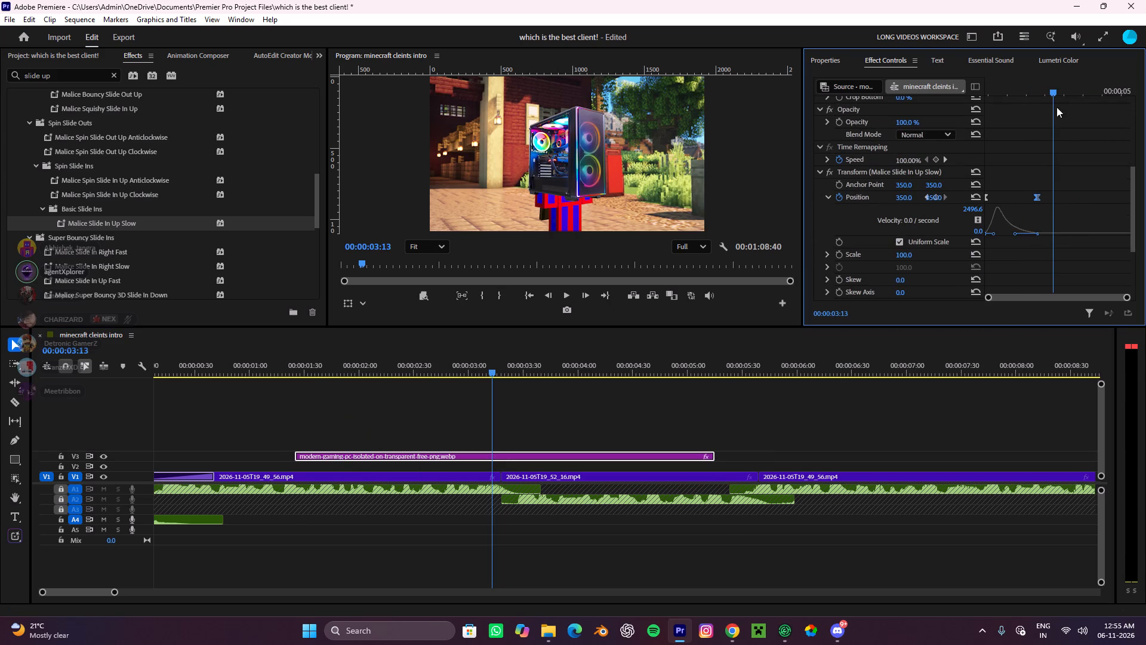
Replay the PC image's slide-in from before its clip starts to judge the shortened animation.
drag(1055, 91, 820, 109)
key(space)
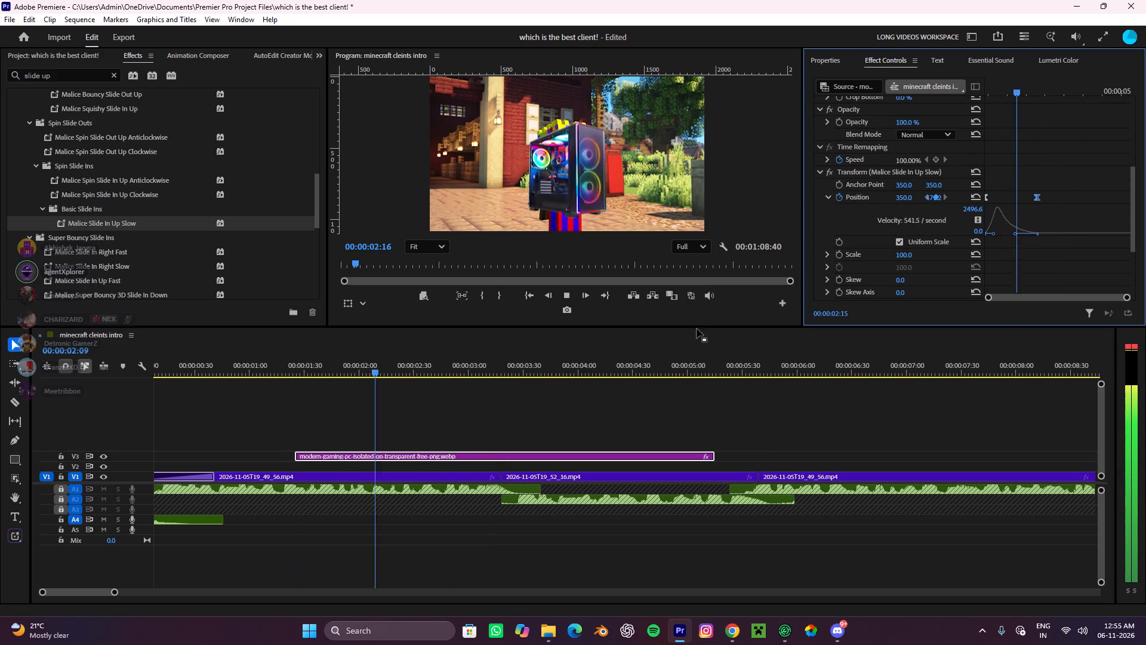
key(space)
click(525, 421)
drag(401, 360, 248, 415)
click(383, 403)
key(space)
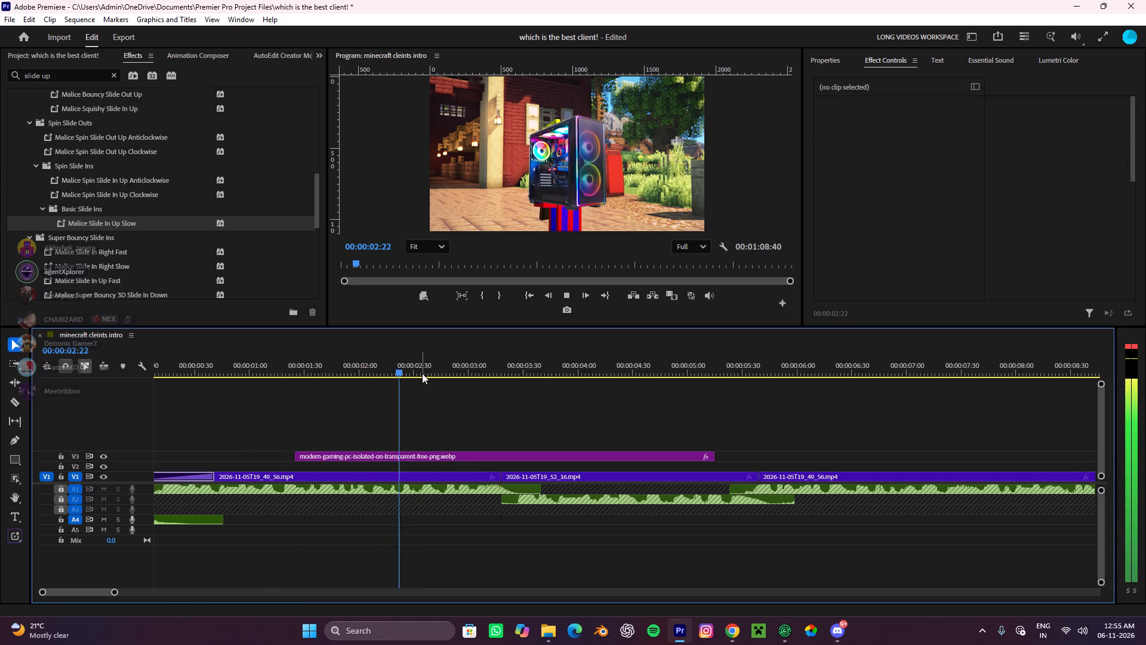
key(space)
Turn off Use Composition's Shutter Angle in the PC image clip's Transform (Malice Slide In Up Slow) effect.
click(448, 462)
click(451, 453)
scroll(891, 237, down, 7)
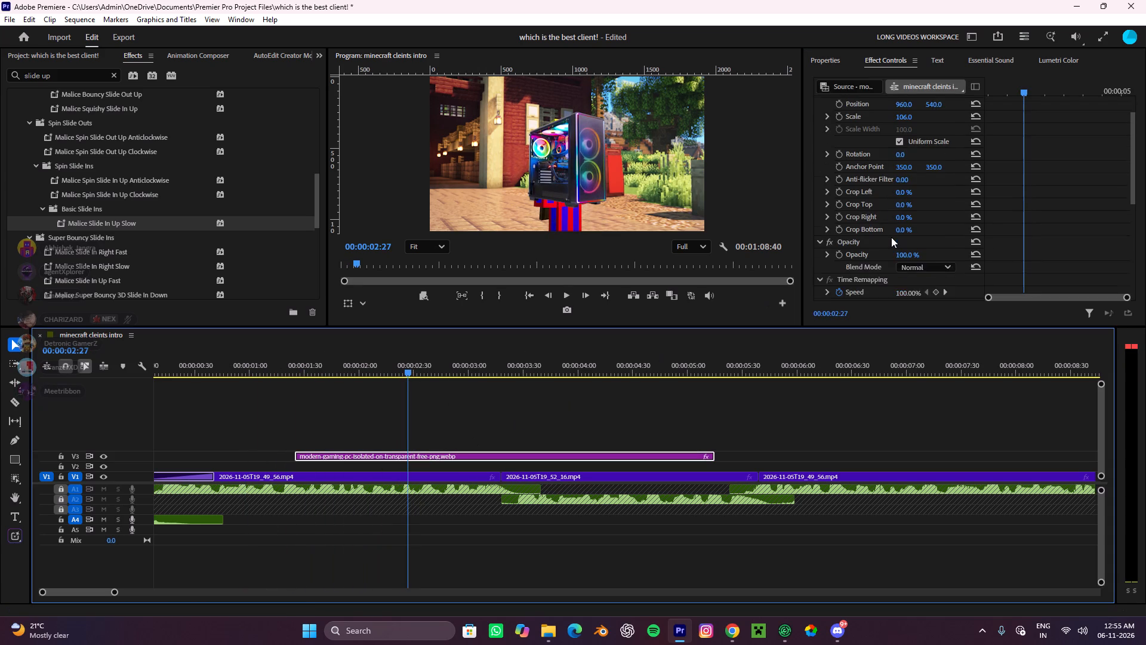
scroll(891, 237, down, 15)
click(897, 262)
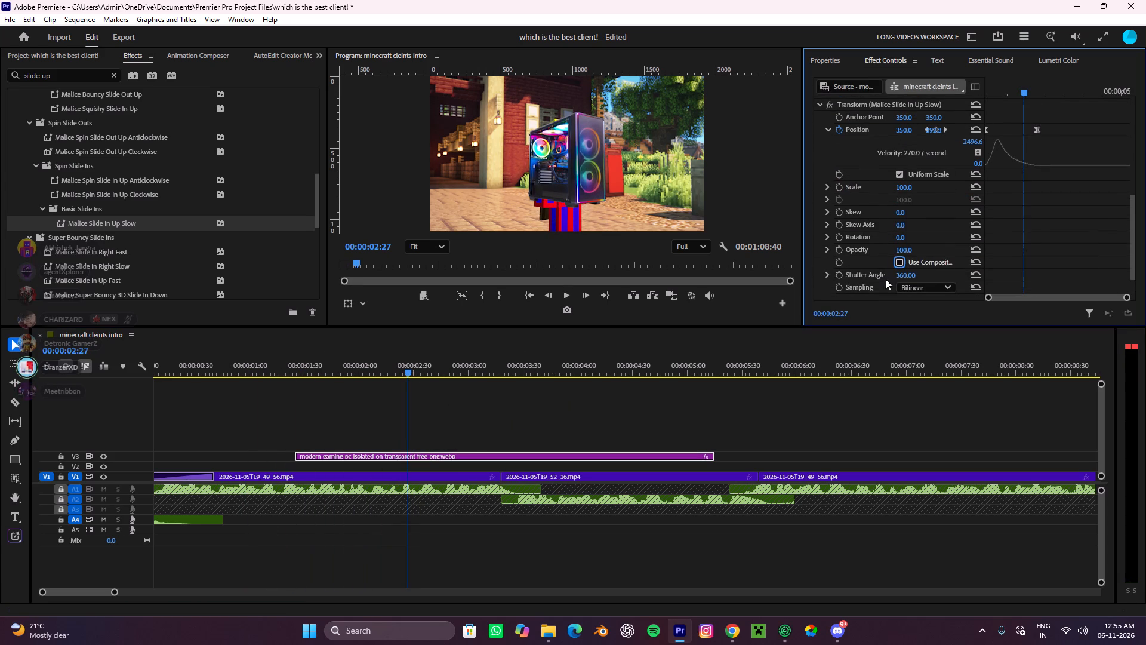
Replay the PC image's entrance to judge the slide-in with the changed shutter angle option.
click(529, 389)
drag(418, 354, 284, 388)
key(space)
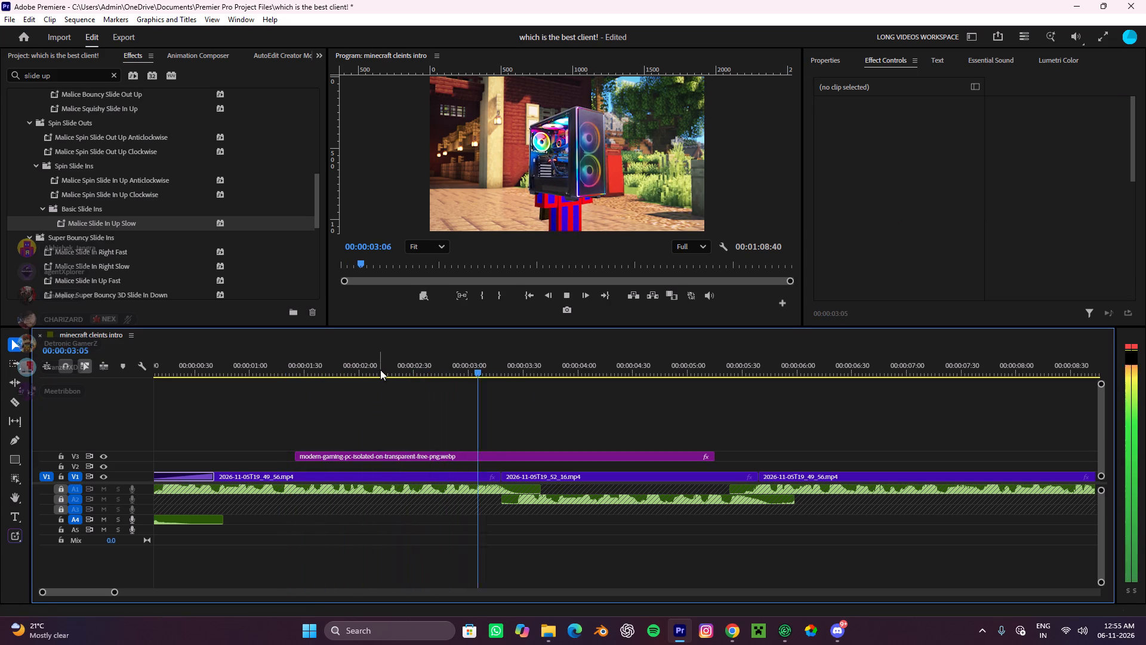
key(space)
Split the PC image clip on V3 at about 00:00:03:29 and cut away the part after the split.
key(c)
click(522, 453)
key(v)
click(543, 455)
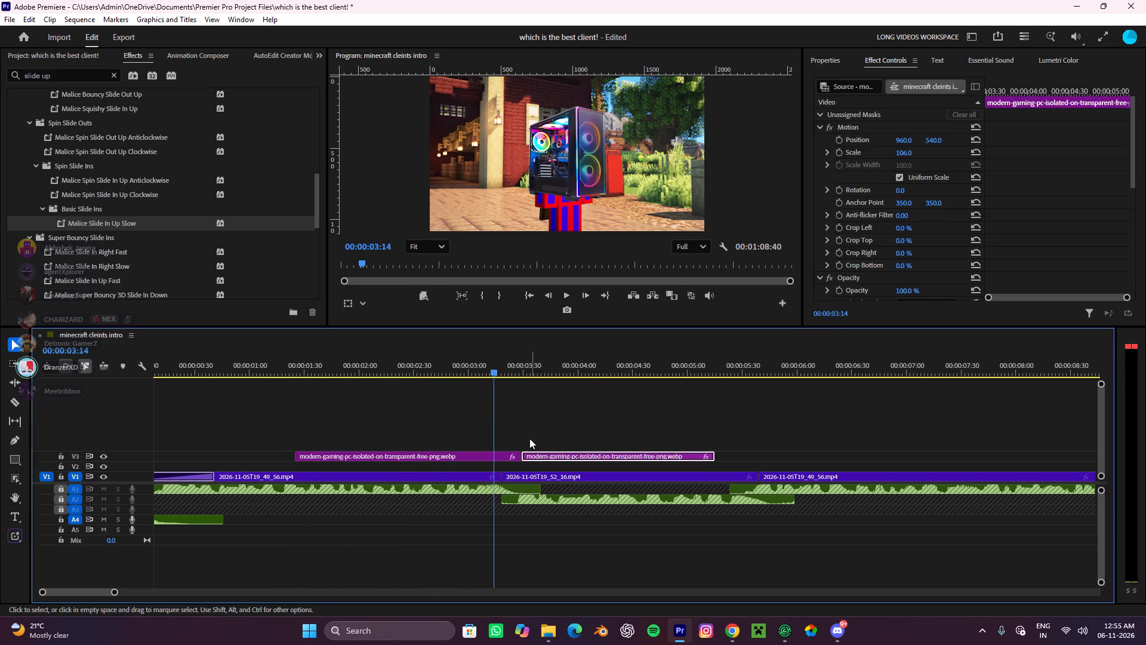
key(ctrl+x)
Park the playhead at 00:00:01:16 and apply the non-legacy Gaussian Blur effect to the first video clip on V1, bringing its settings into view.
drag(513, 373, 280, 438)
click(319, 447)
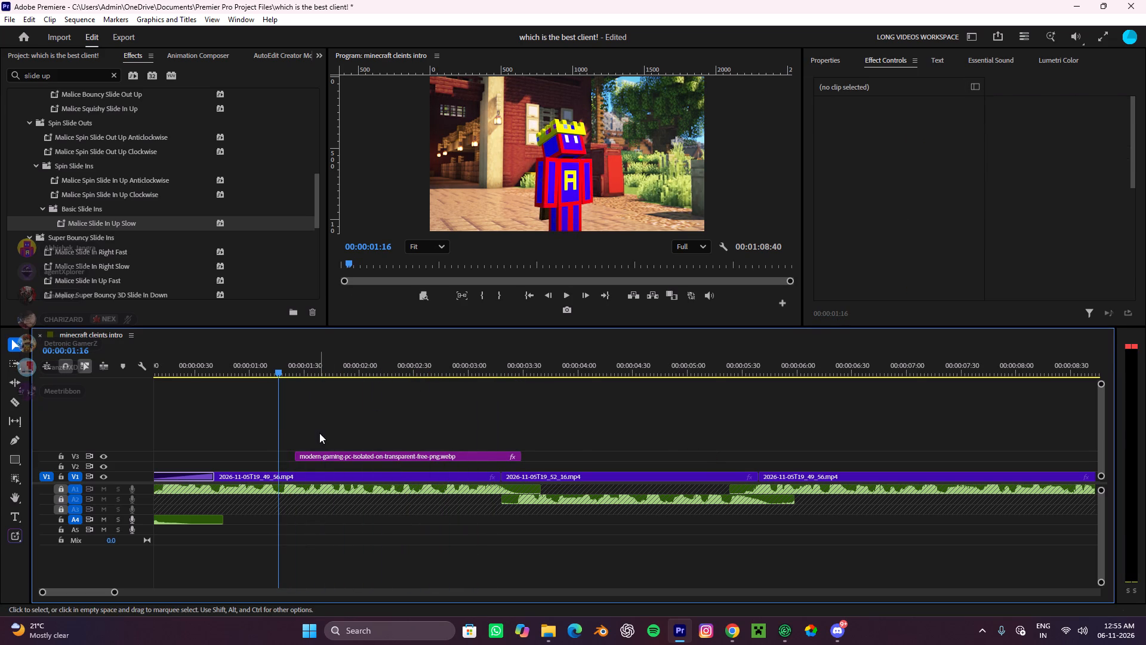
key(c)
key(v)
click(307, 479)
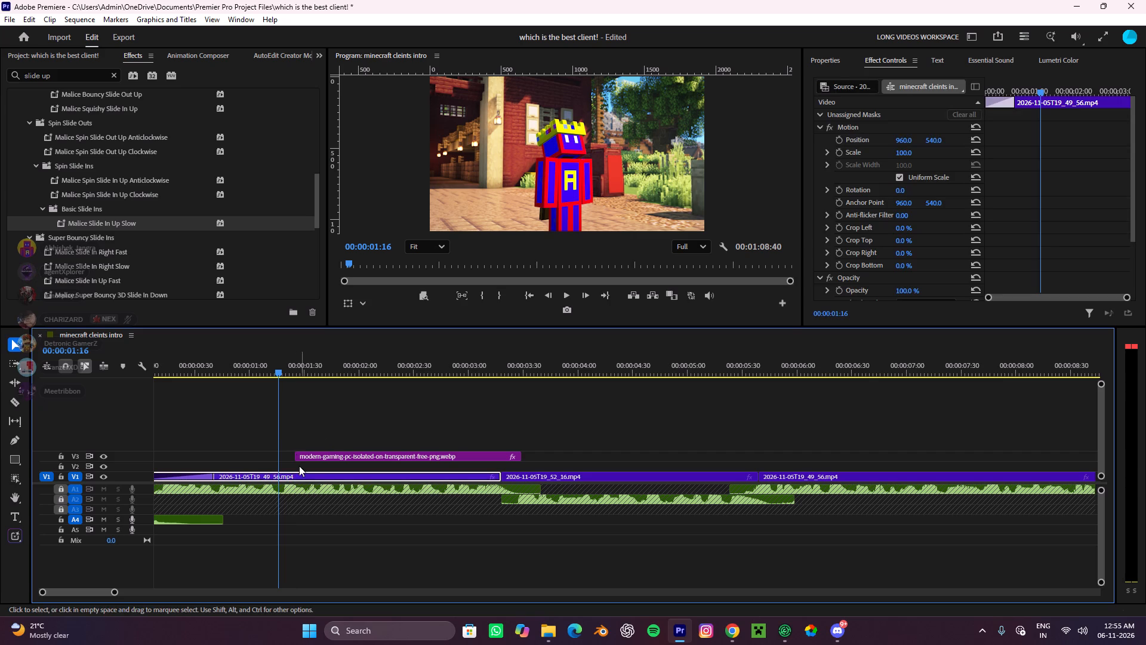
drag(94, 76, 0, 72)
text(ga)
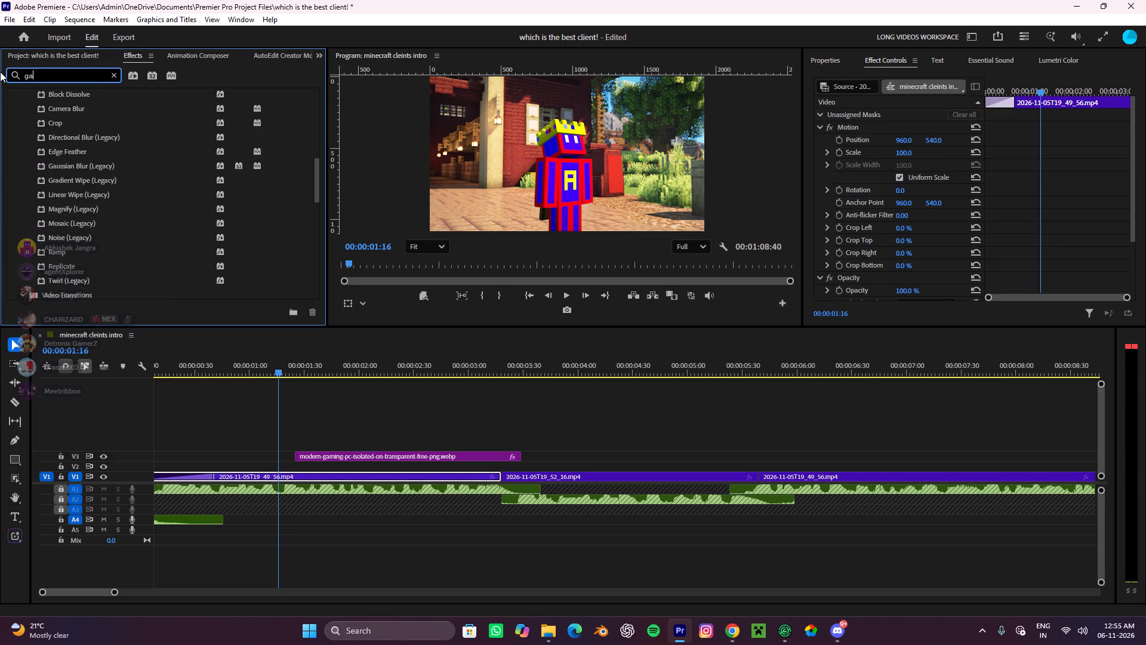
text(us)
scroll(75, 155, up, 6)
drag(64, 150, 355, 478)
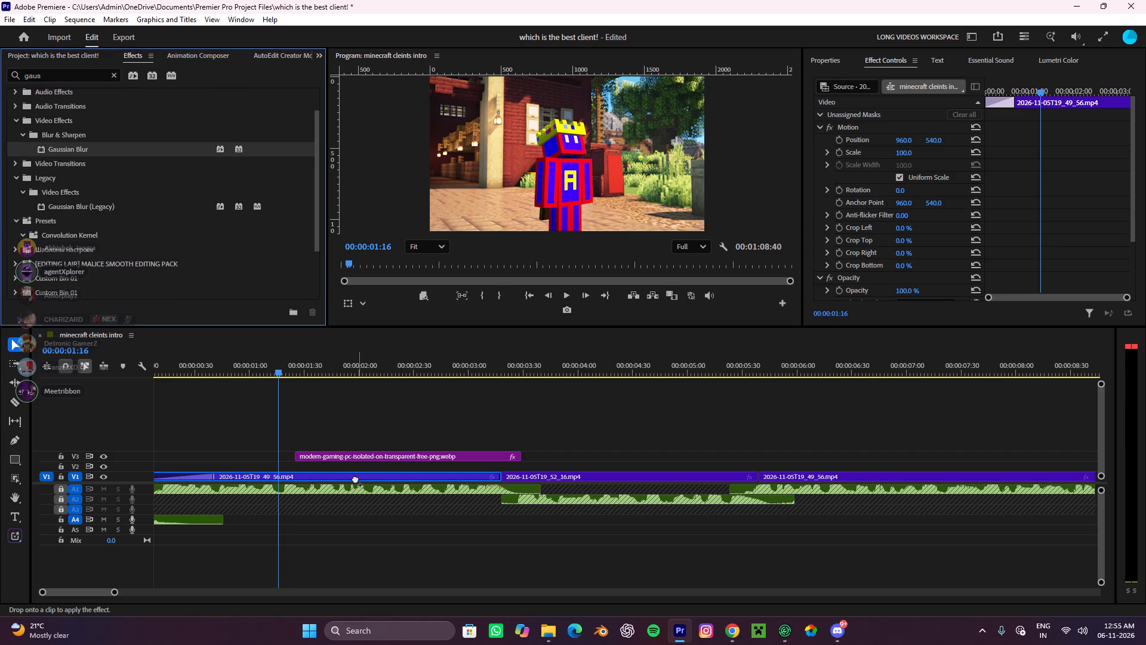
drag(355, 478, 339, 474)
scroll(883, 140, down, 6)
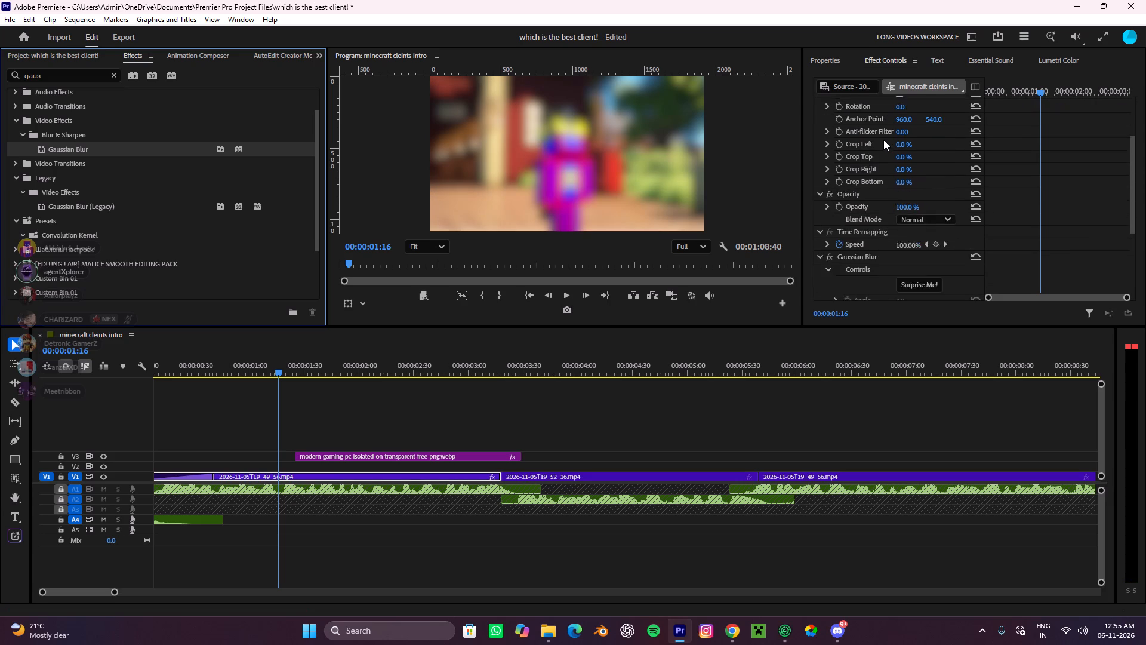
scroll(883, 140, down, 13)
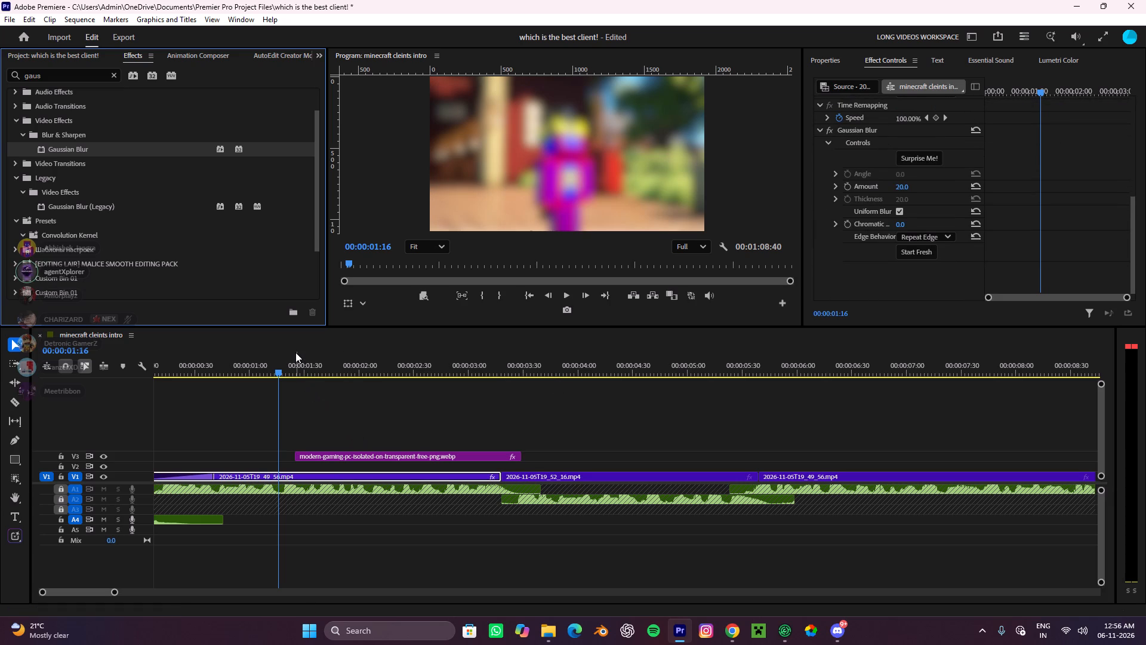
Switch from Premiere Pro to another open window.
key(alt+Tab)
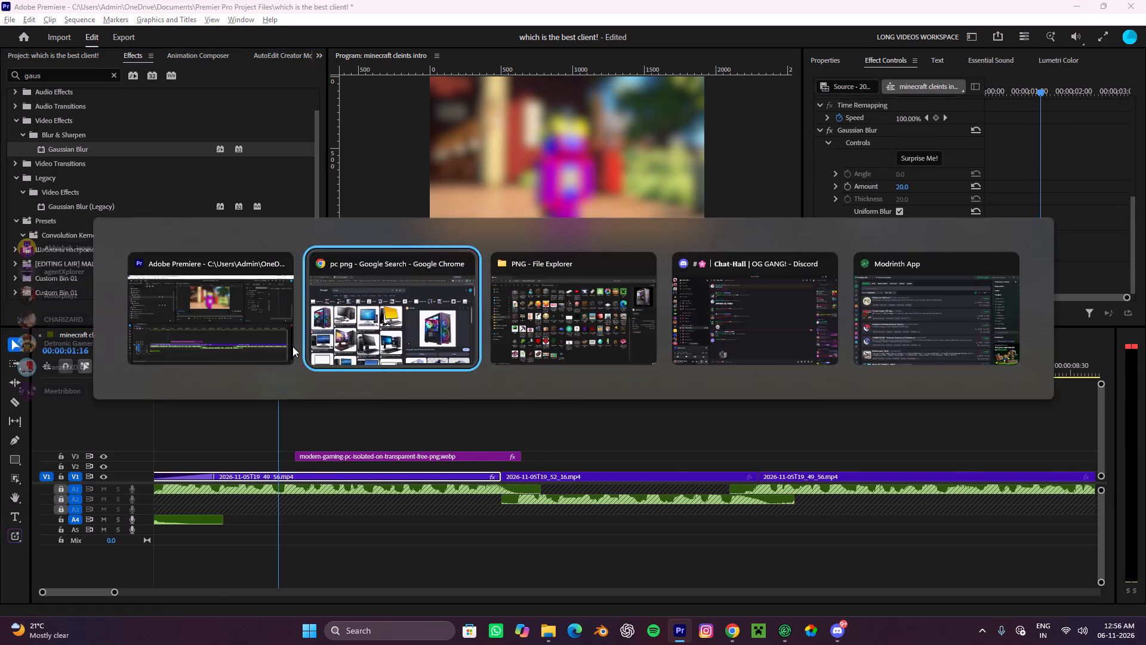
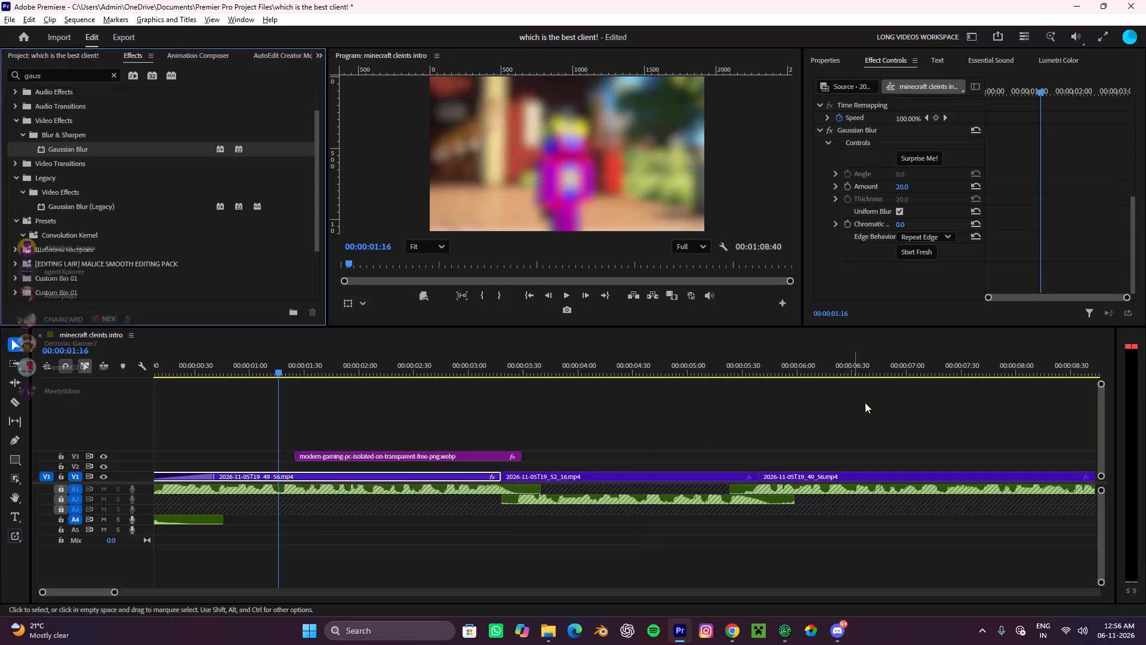
Keyframe the first V1 clip's Gaussian Blur Amount at 00:00:01:45 and 00:00:02:20, keeping 20.0 at both points.
drag(280, 370, 288, 378)
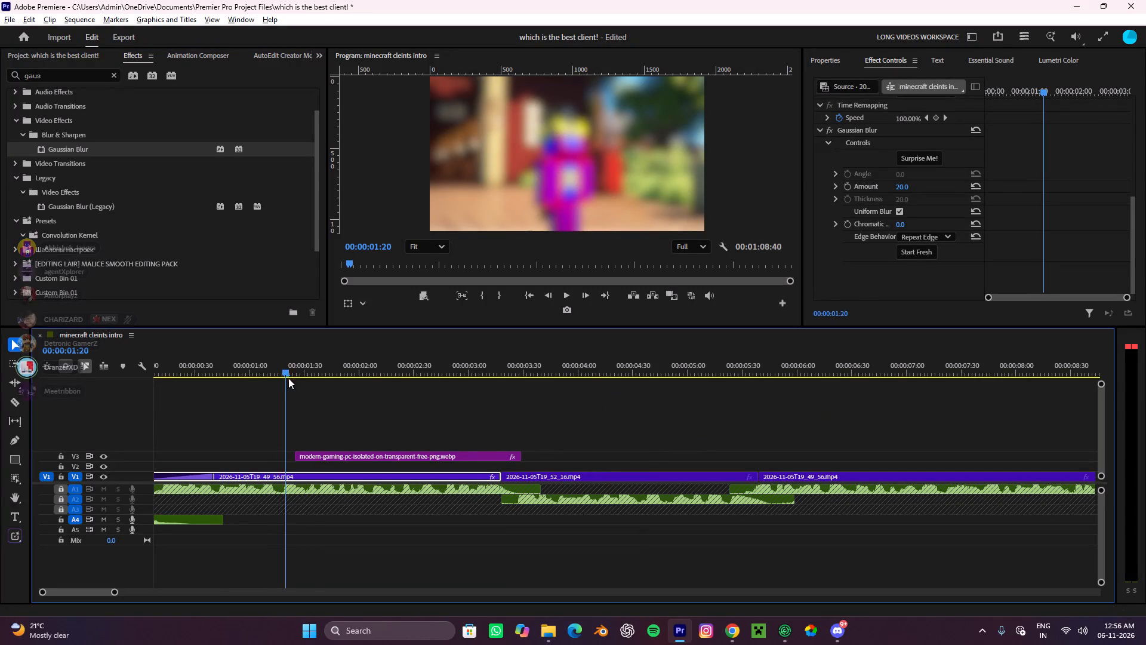
drag(288, 378, 332, 388)
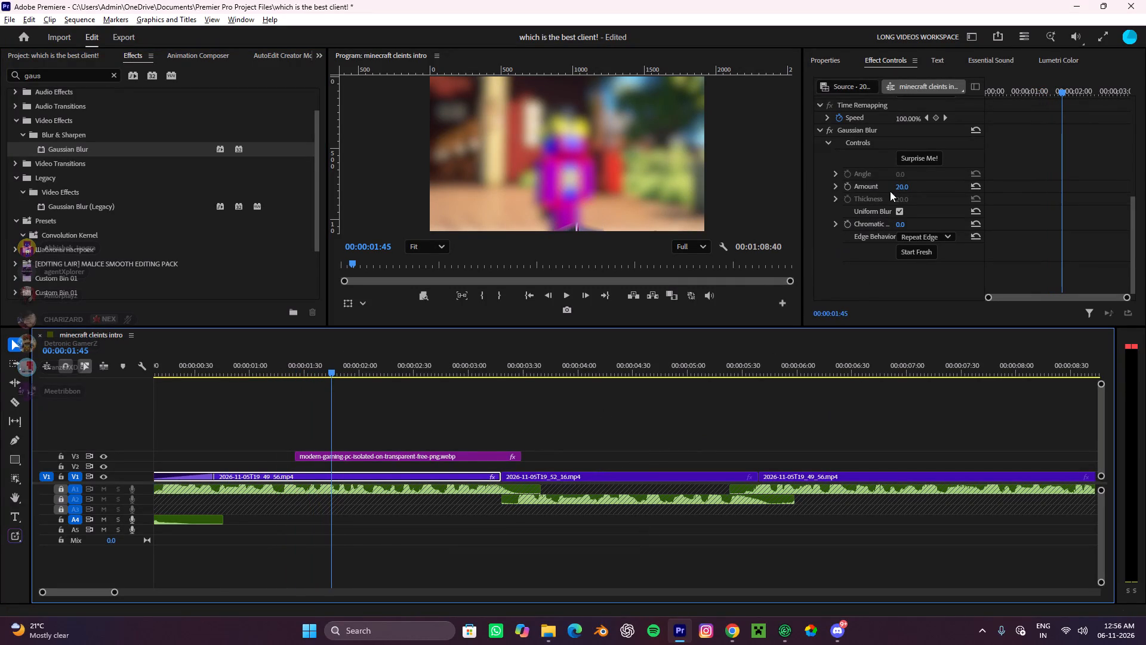
click(854, 185)
click(849, 186)
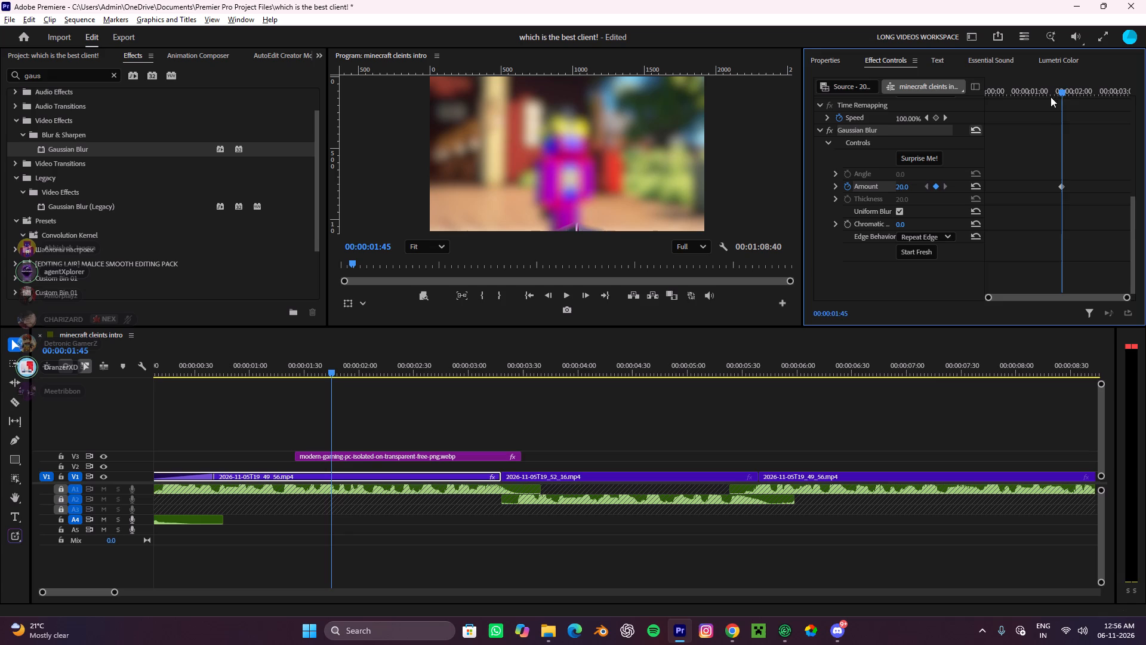
drag(1067, 88, 1090, 85)
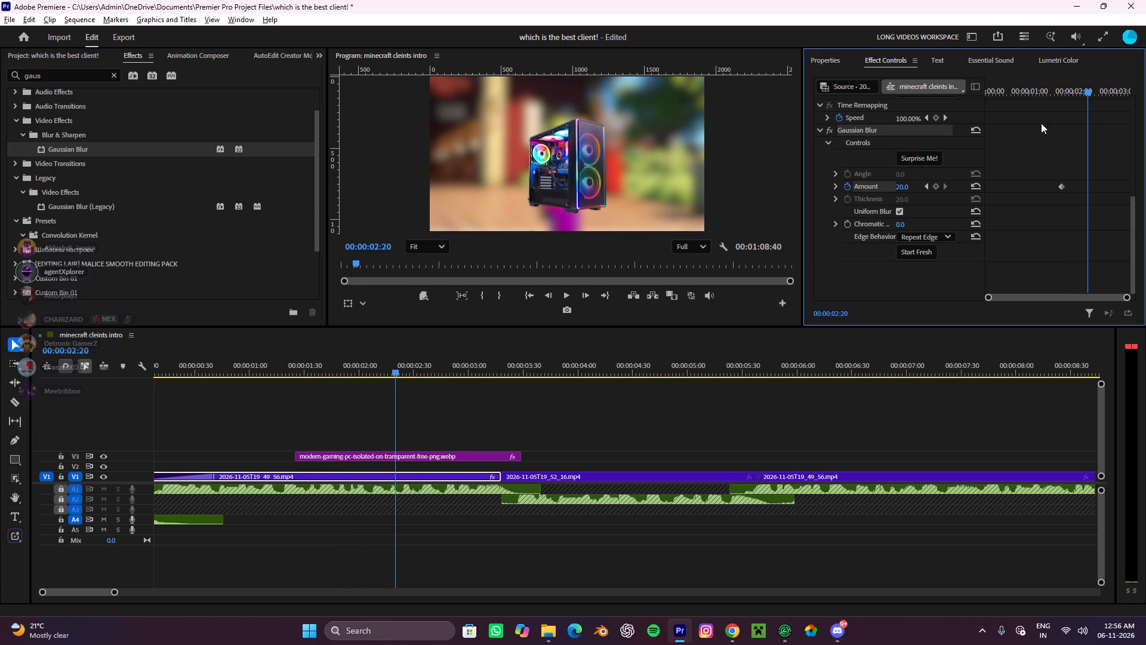
click(937, 187)
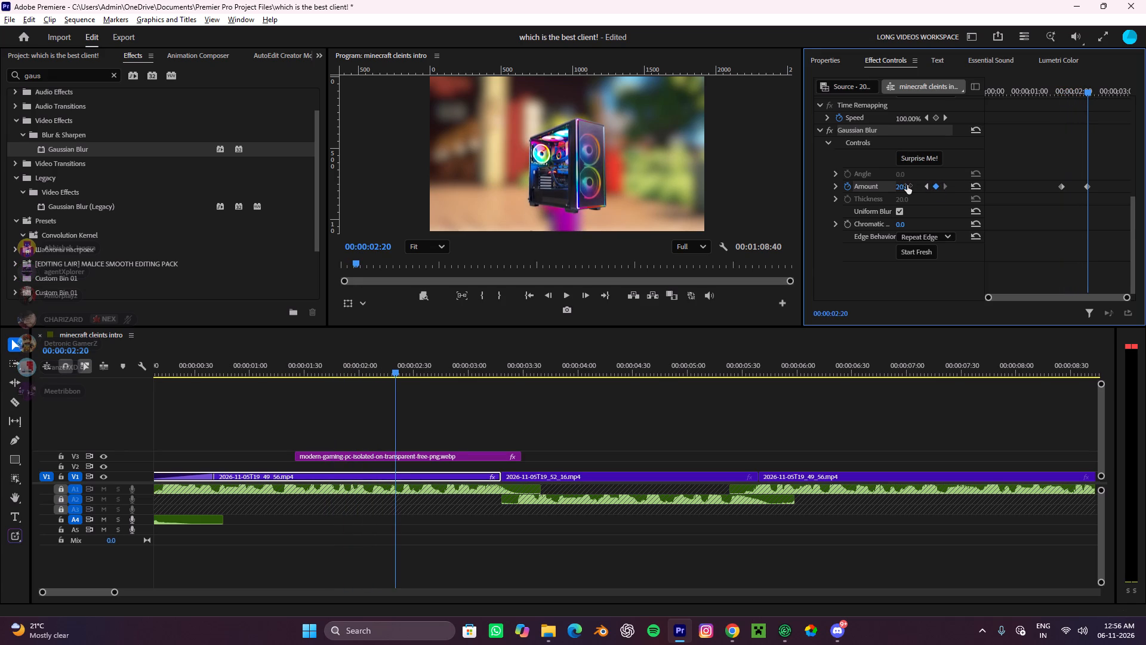
Lower the blur Amount to 1.0 at the first keyframe and play back the blur ramp.
click(926, 188)
click(916, 201)
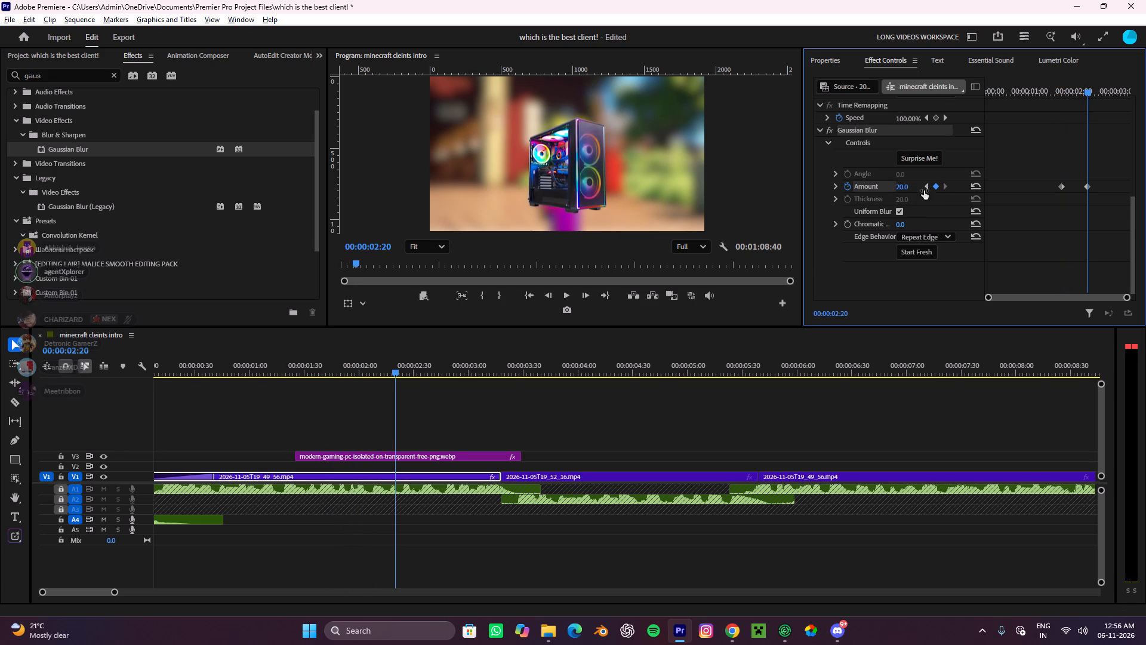
click(926, 185)
click(919, 204)
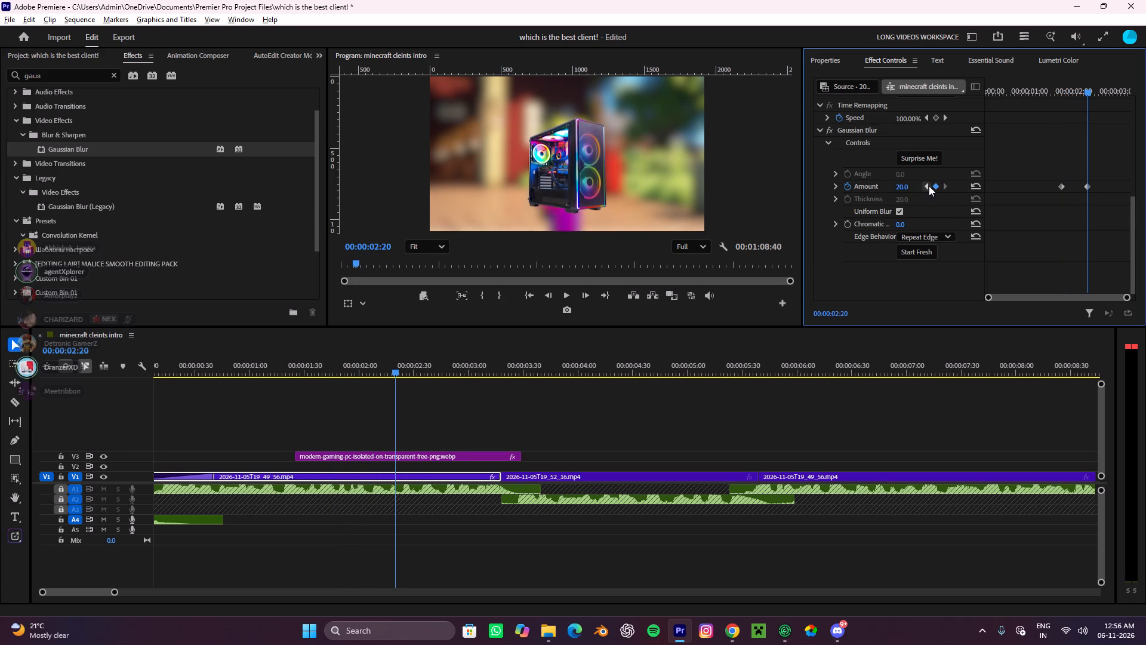
click(931, 186)
drag(901, 185, 735, 181)
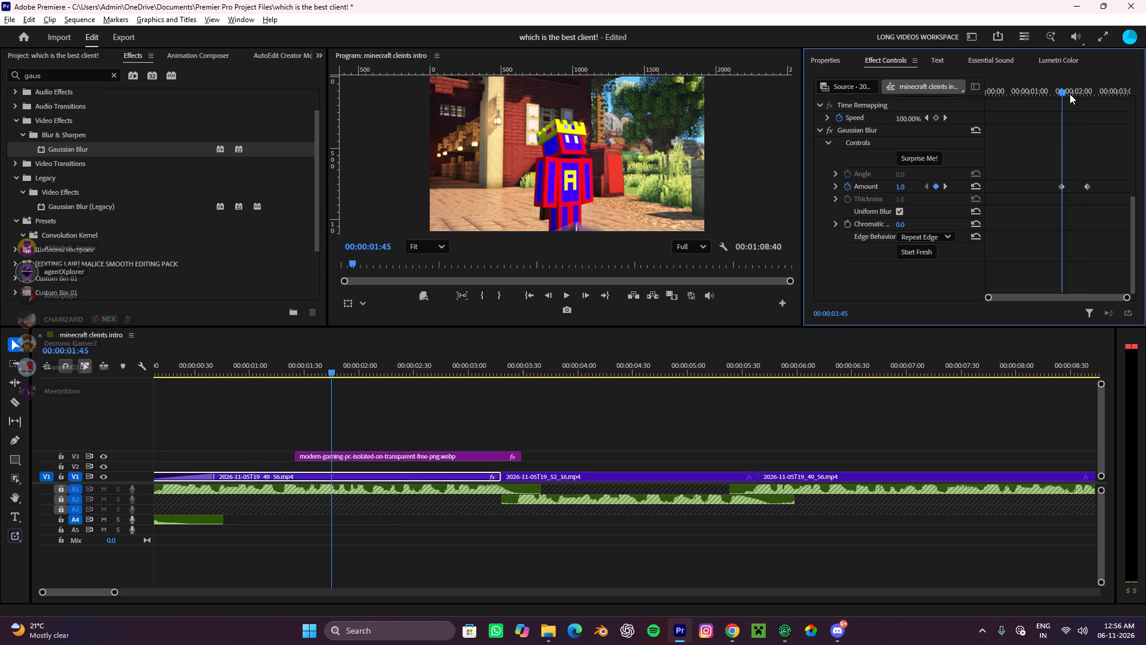
drag(1068, 93, 1030, 108)
key(space)
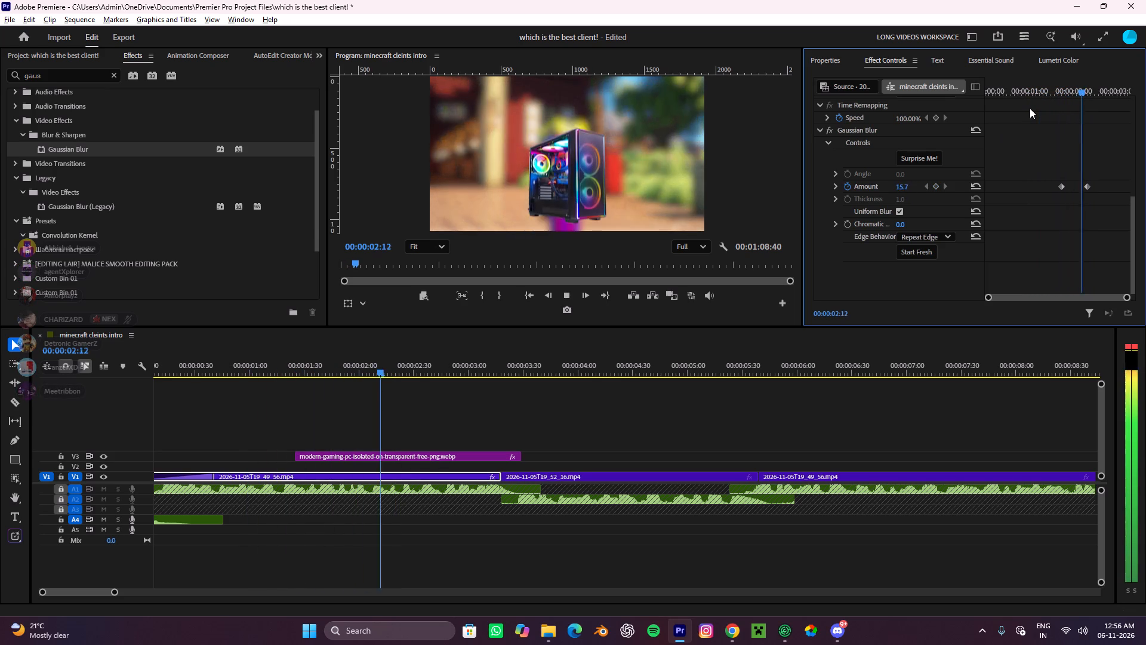
key(space)
click(737, 443)
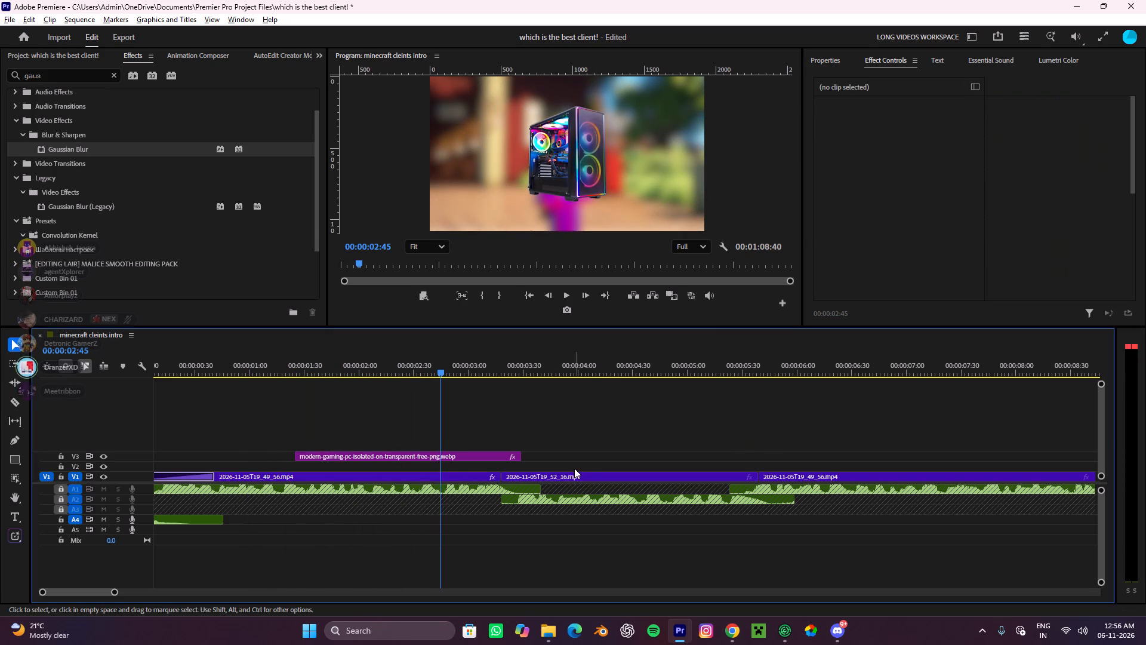
Create a 1920 x 1080, 60 fps adjustment layer and place it on V4, starting at about 00:00:02:41 above the PC image.
click(56, 53)
click(293, 318)
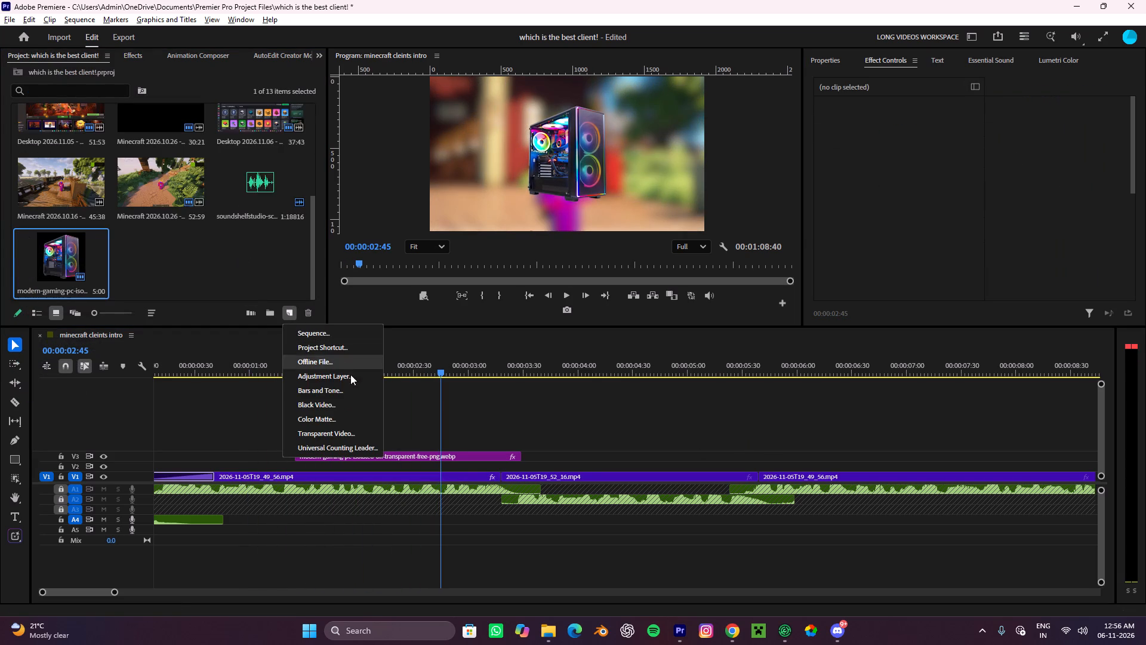
click(343, 382)
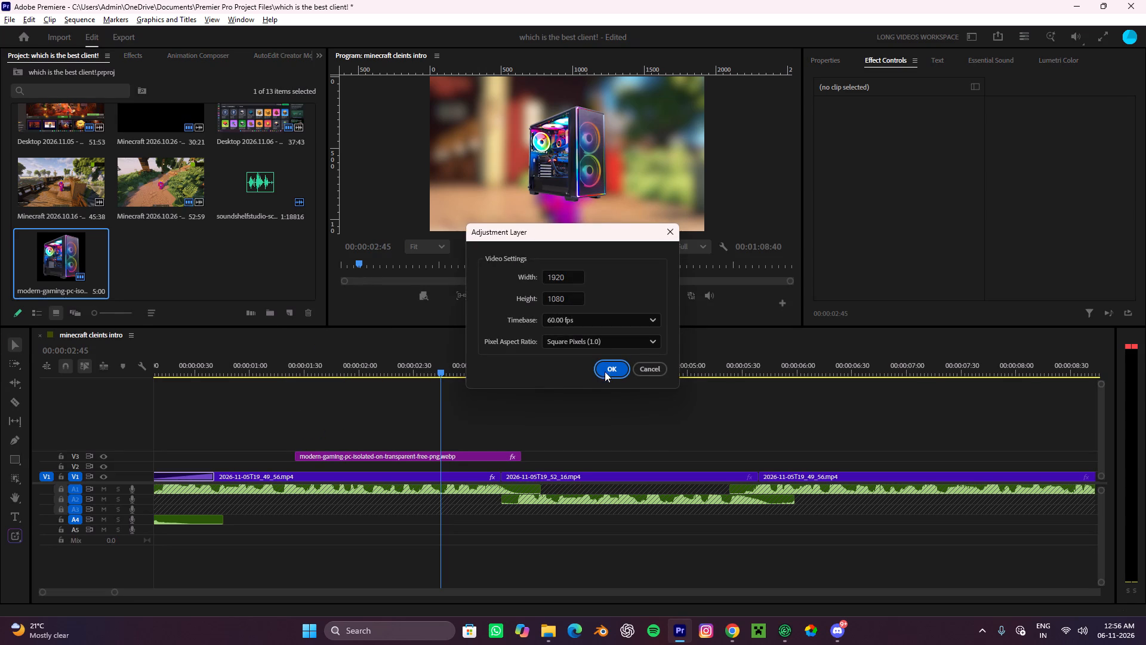
click(608, 368)
drag(146, 251, 438, 438)
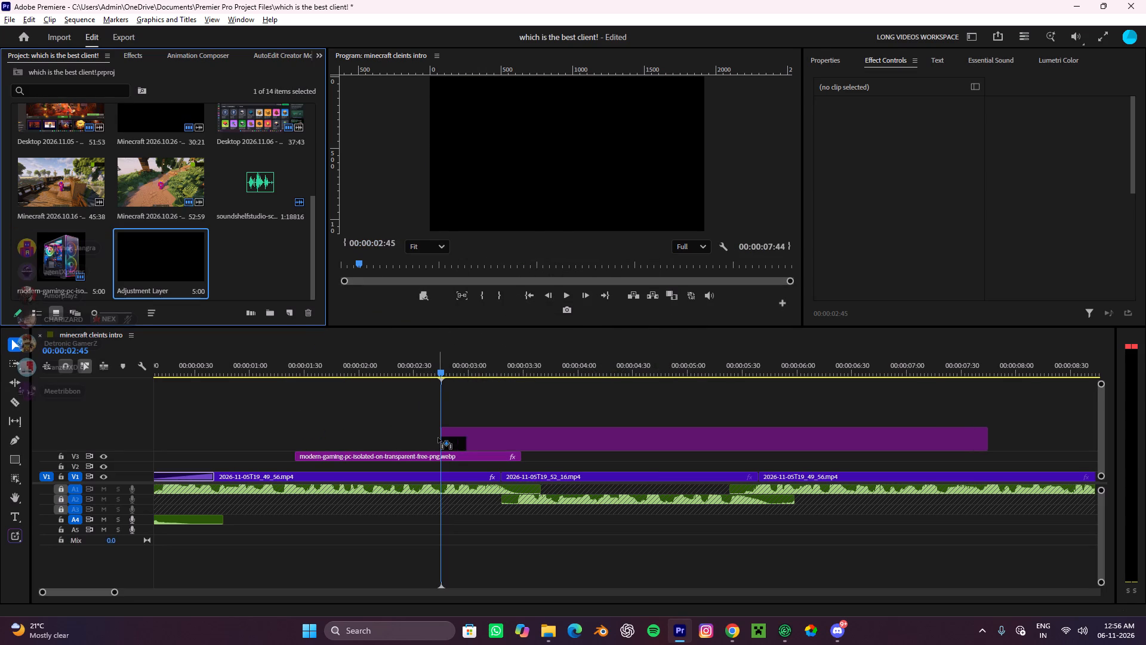
drag(438, 438, 433, 439)
drag(1099, 385, 1076, 313)
Split the adjustment layer at the PC image clip's end, cut away the remainder, and play back that section.
key(c)
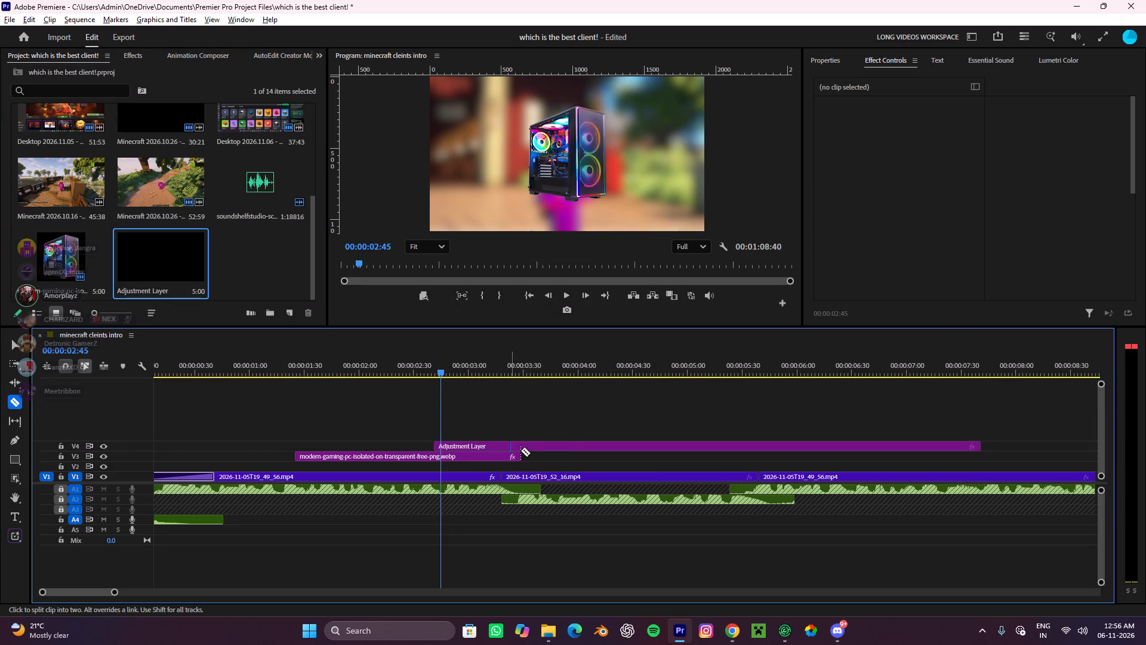
click(522, 448)
key(v)
click(552, 443)
key(ctrl+x)
drag(439, 370, 378, 394)
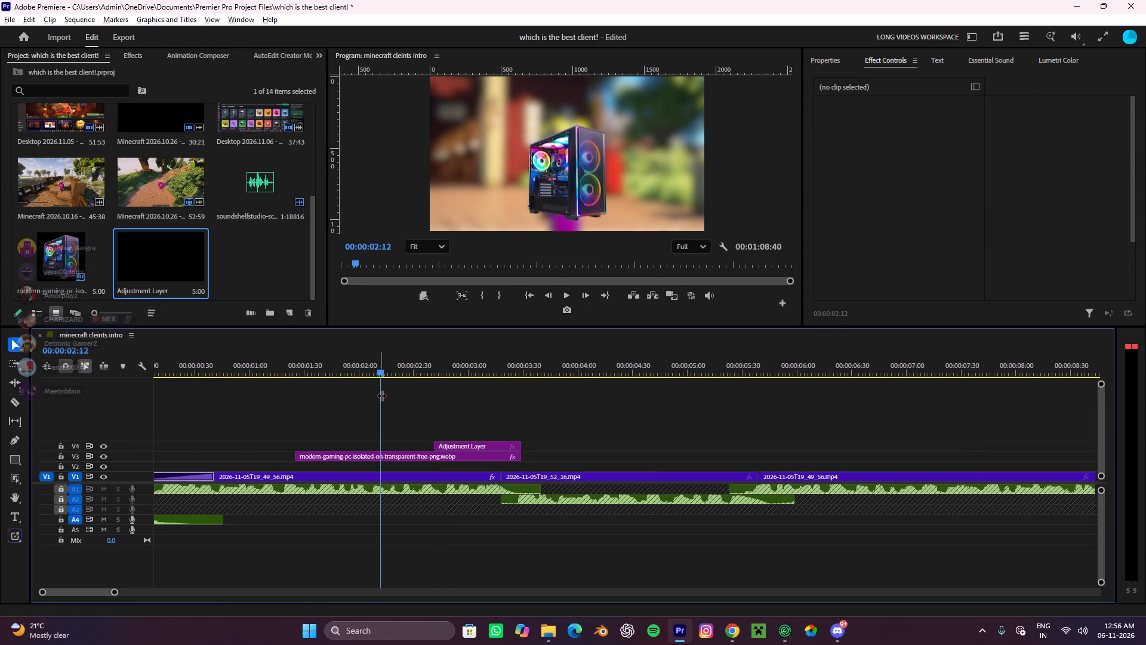
key(space)
key(space)
Search the effects for "impact" and apply the Malice X Impact Shake Large preset to the adjustment layer on V4.
click(469, 449)
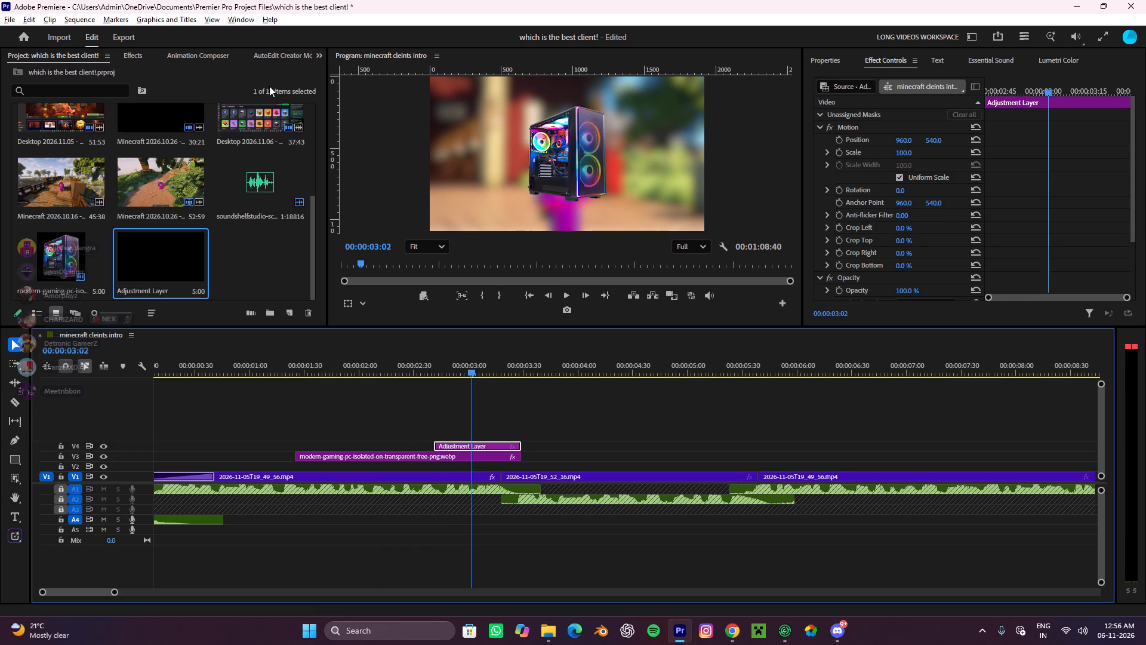
click(124, 50)
drag(88, 79, 0, 83)
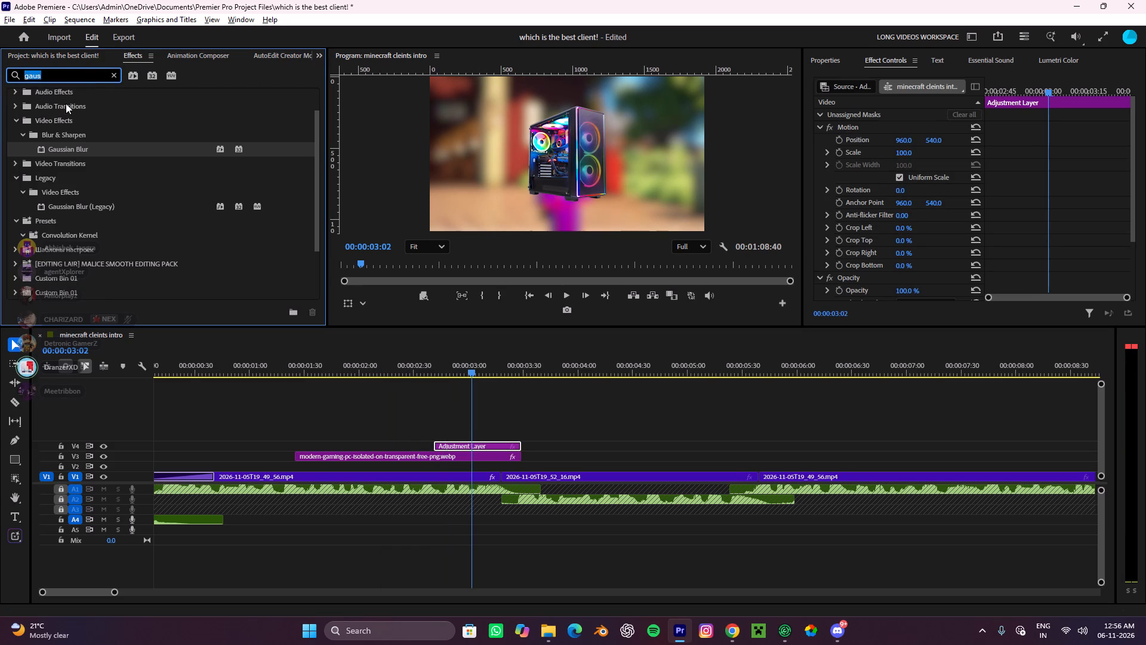
key(i)
key(m)
text(p[)
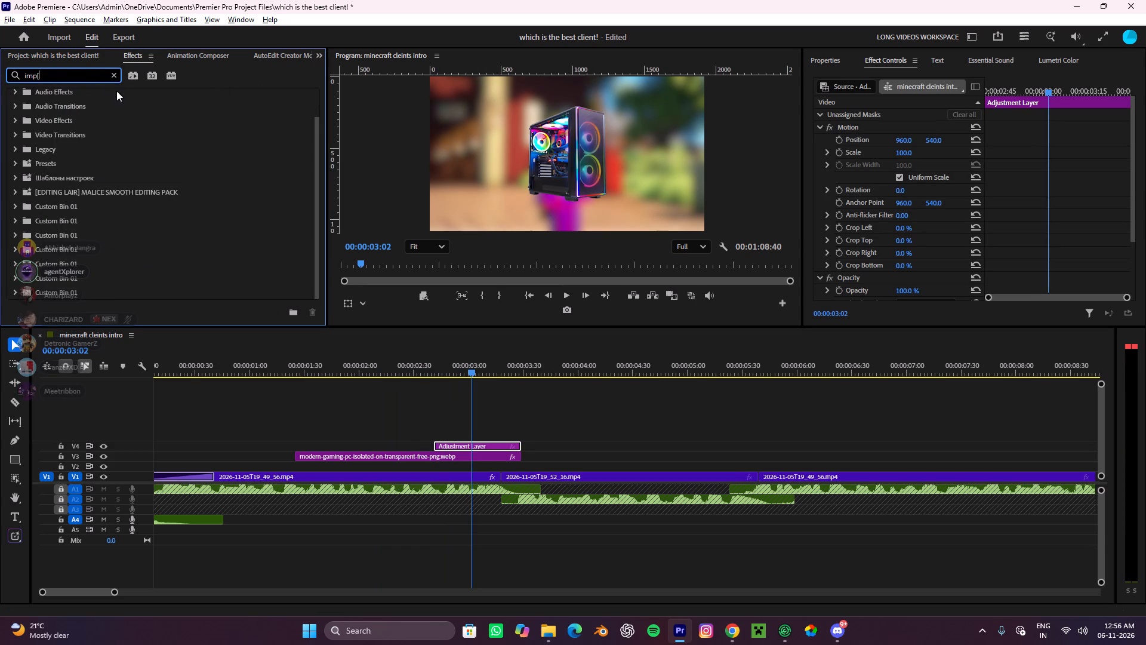
key(BackSpace)
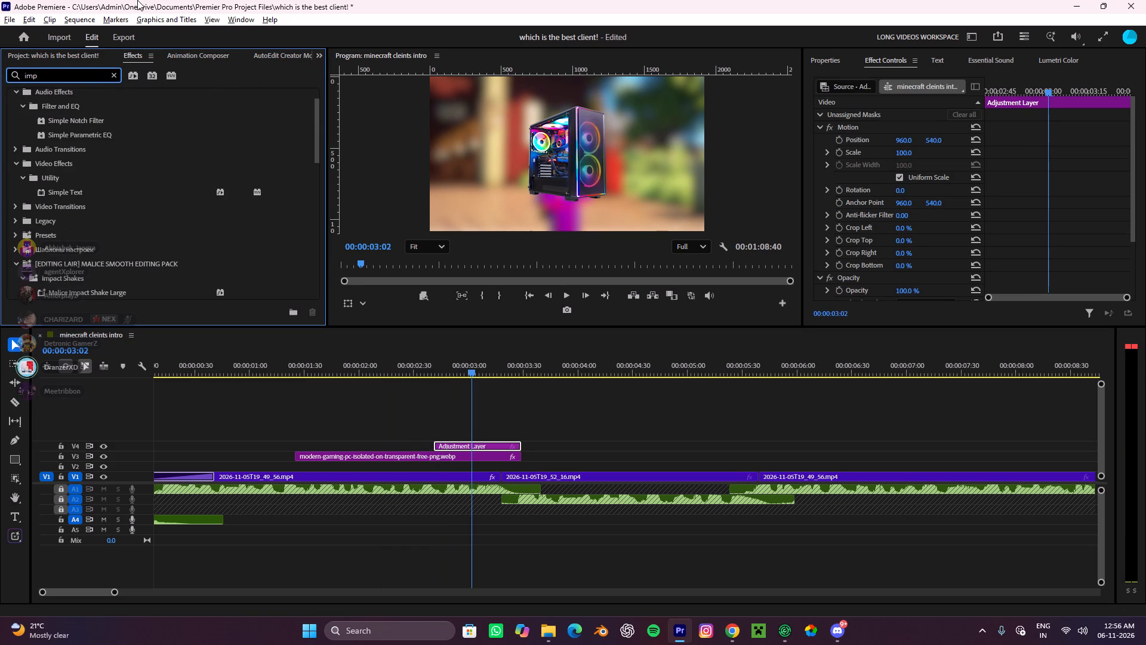
text(act)
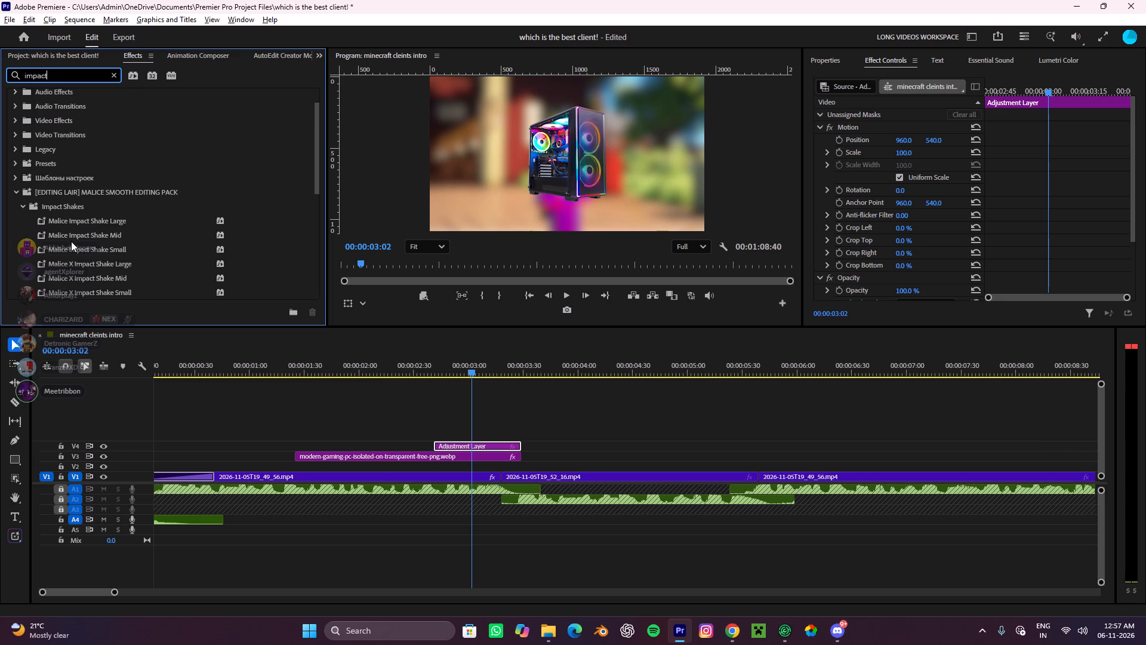
scroll(98, 250, down, 3)
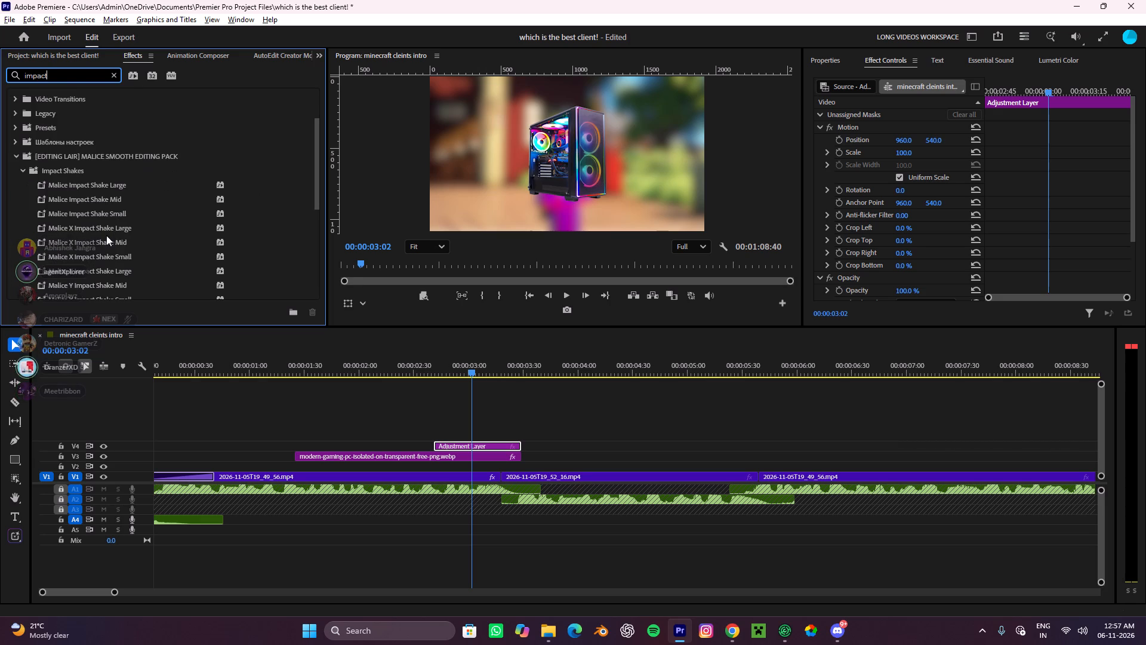
scroll(105, 241, down, 4)
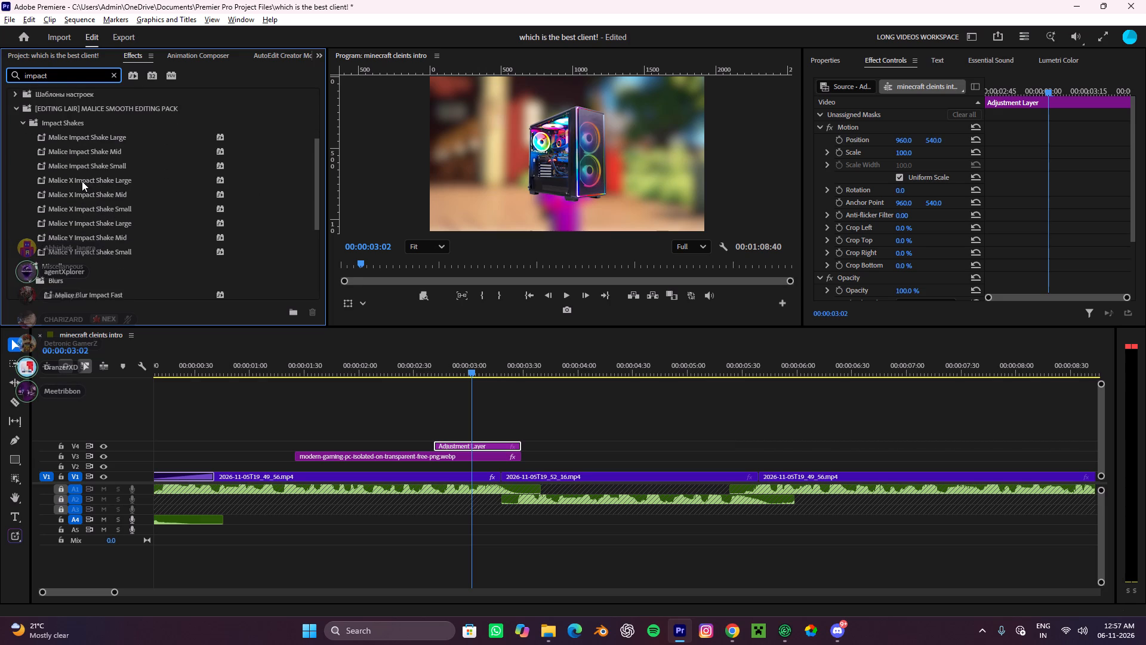
drag(82, 181, 488, 446)
Play back the PC image section to judge the impact shake on the adjustment layer.
drag(476, 362, 405, 408)
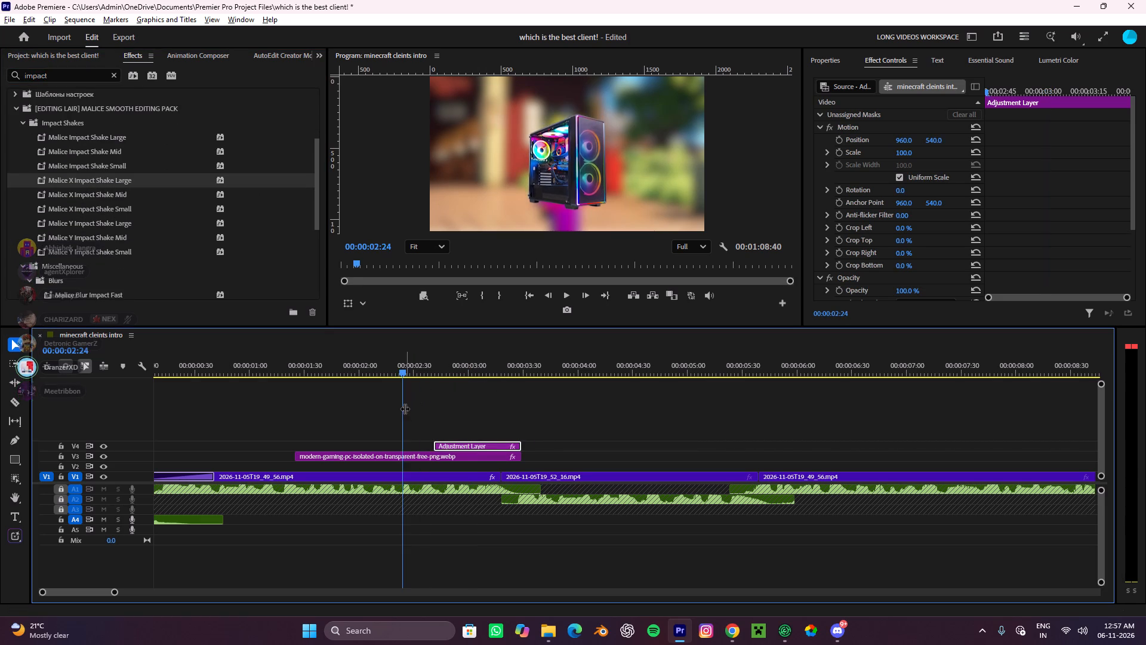
key(space)
key(space)
drag(448, 361, 279, 406)
key(space)
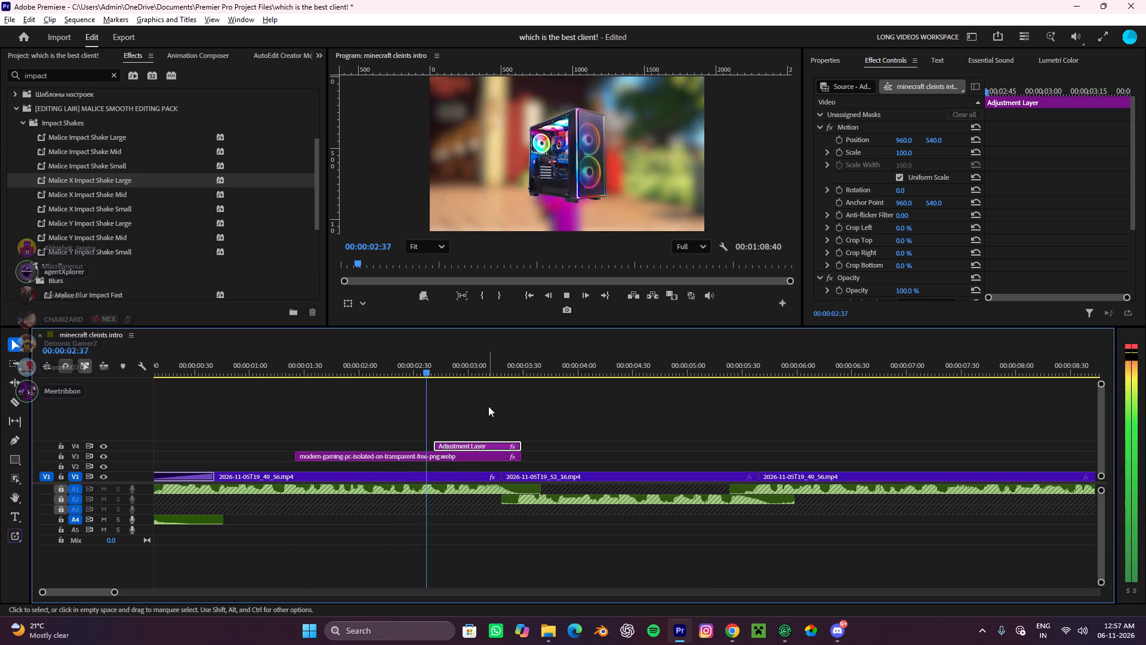
key(space)
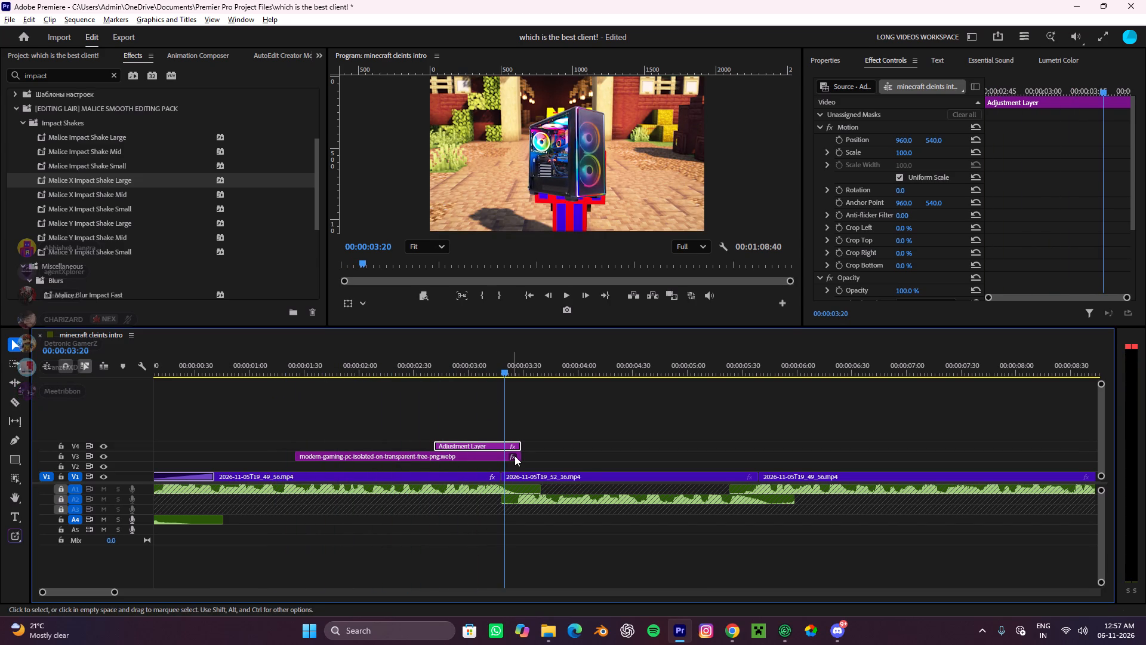
Split the PC image and adjustment layer where the first V1 clip ends, cut away both tails, and replay the section.
key(c)
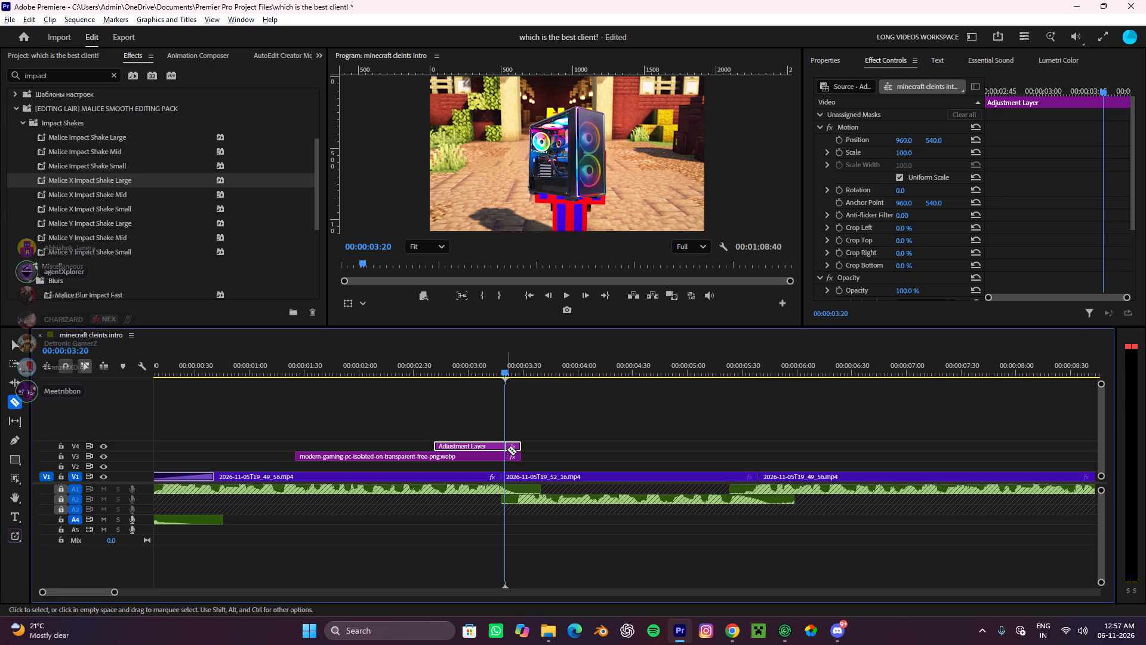
click(501, 461)
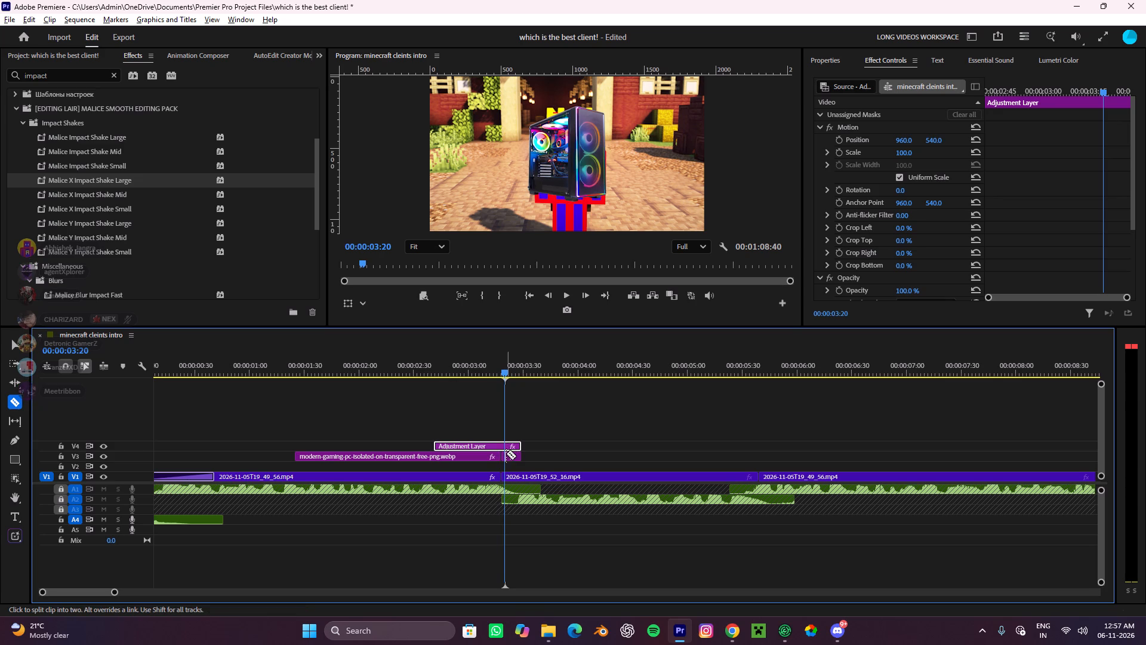
click(502, 447)
key(v)
drag(549, 432, 517, 458)
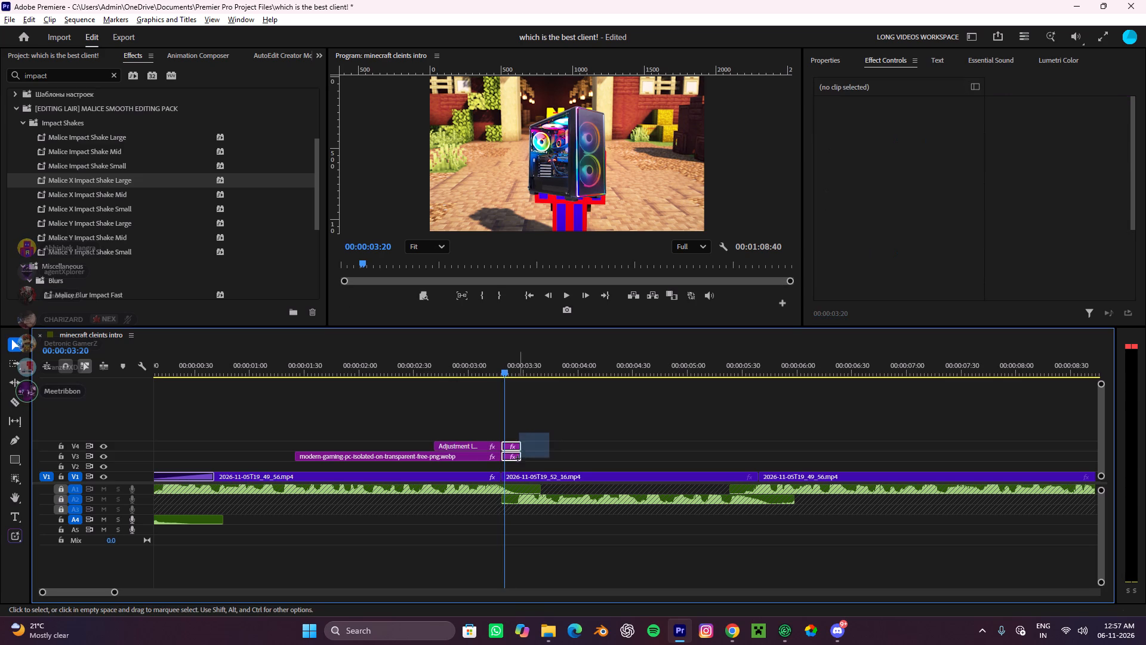
drag(517, 458, 515, 461)
key(ctrl+x)
drag(503, 368, 285, 428)
key(space)
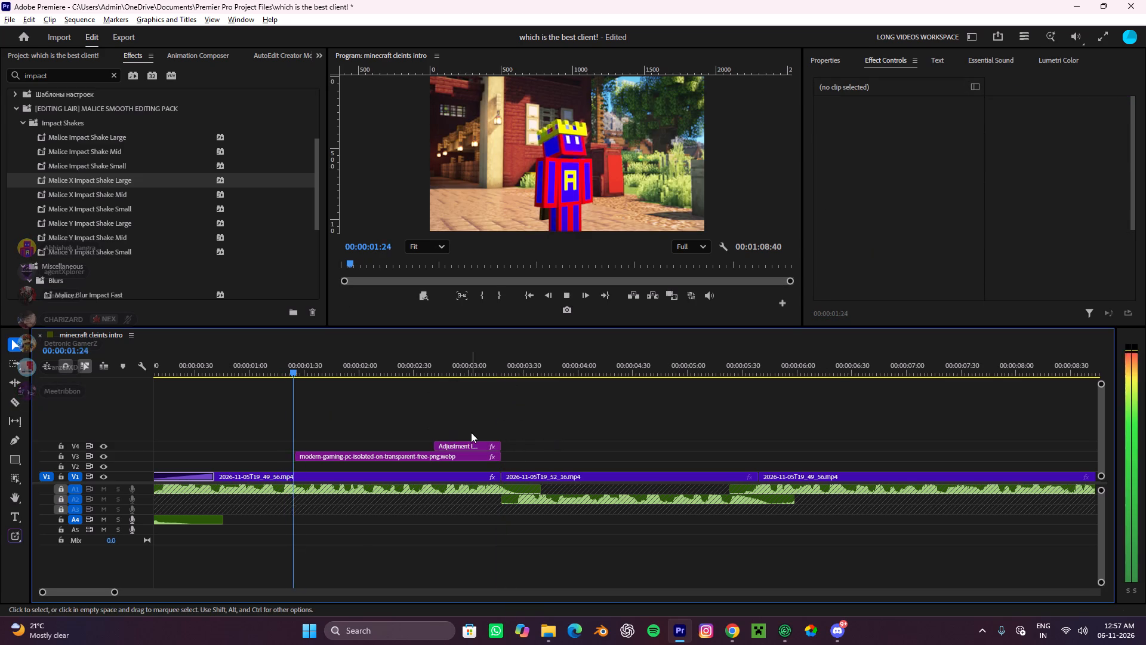
key(space)
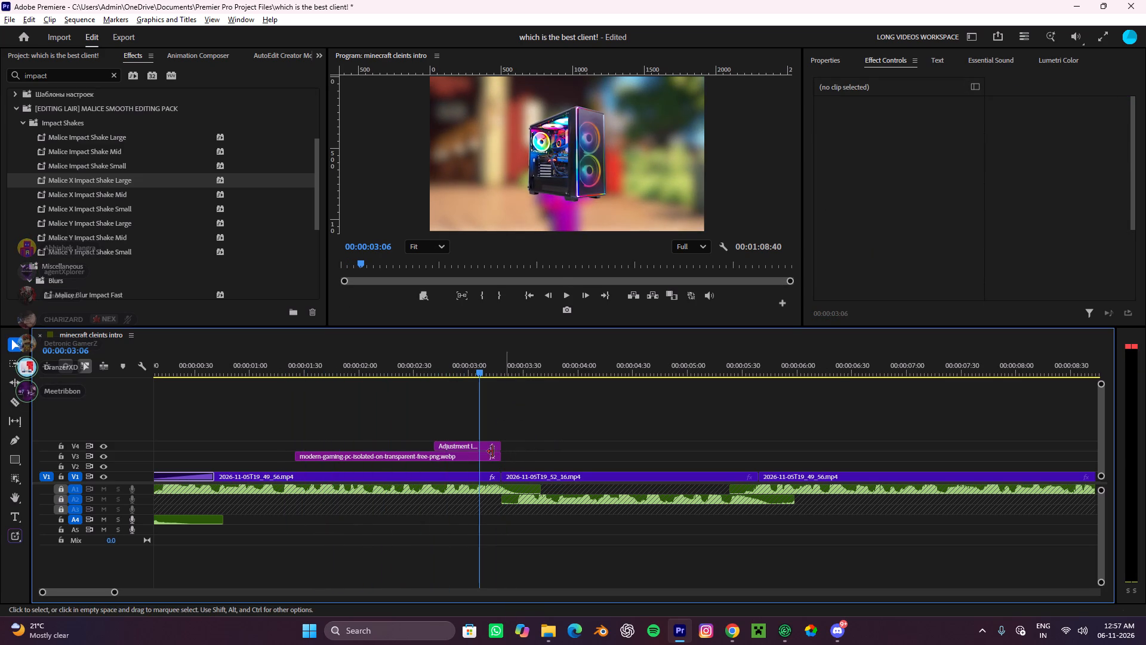
Search the effects for "green", apply the Malice Green Flash Large preset to the V4 adjustment layer, and play it back.
click(464, 446)
click(90, 69)
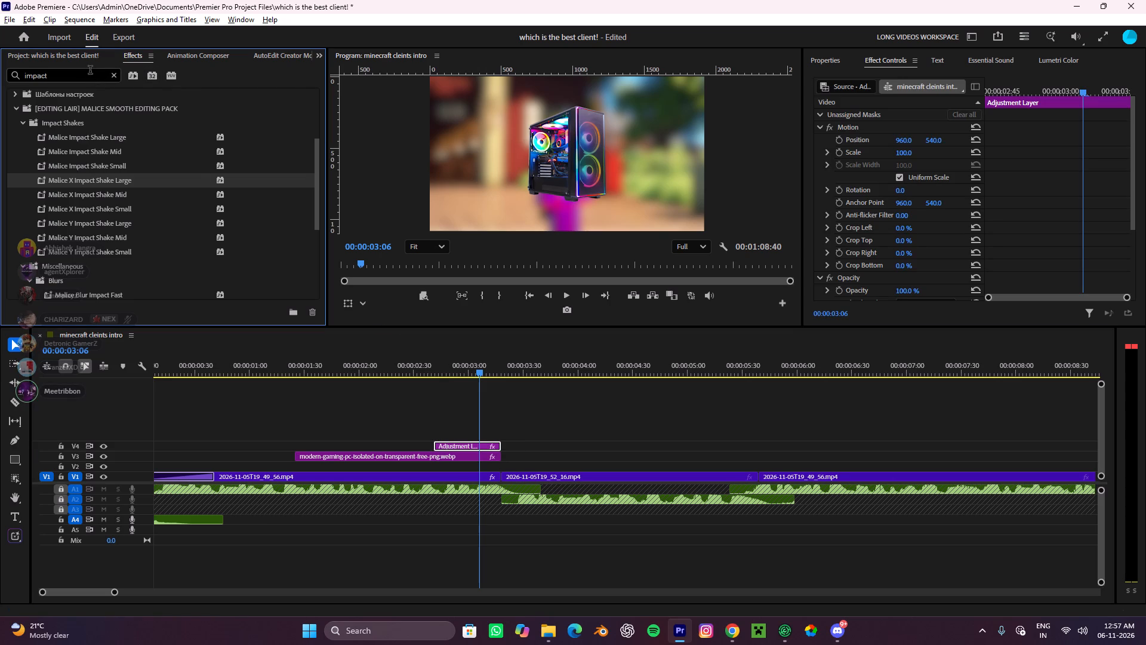
drag(87, 71, 0, 54)
text(gre)
key(e)
key(n)
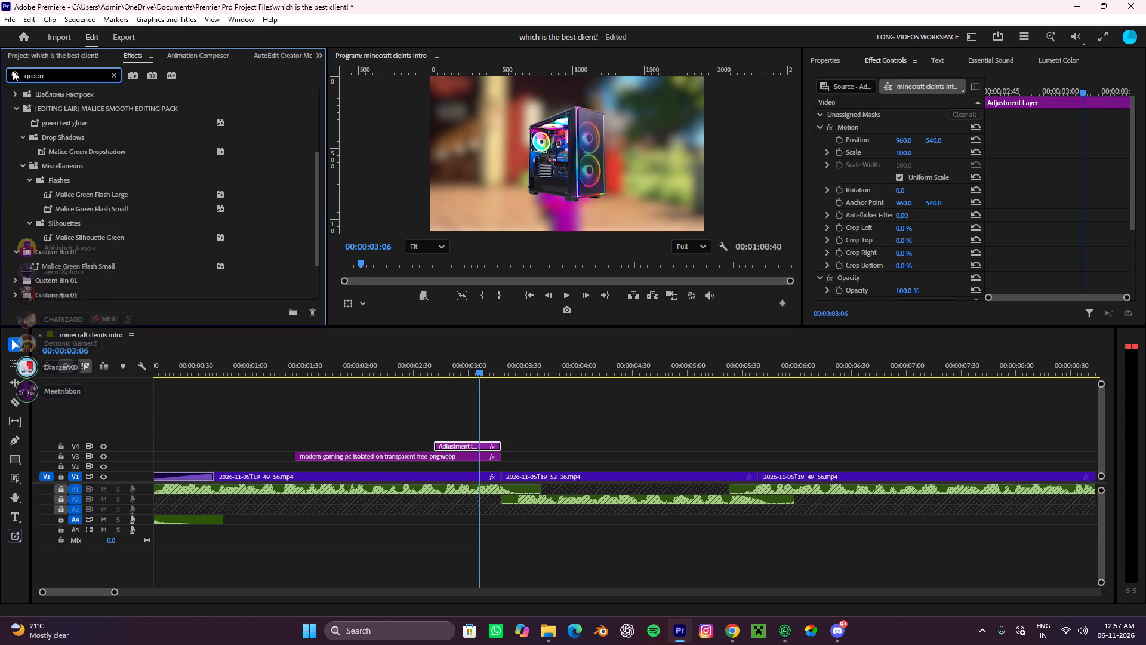
key(space)
drag(99, 189, 443, 436)
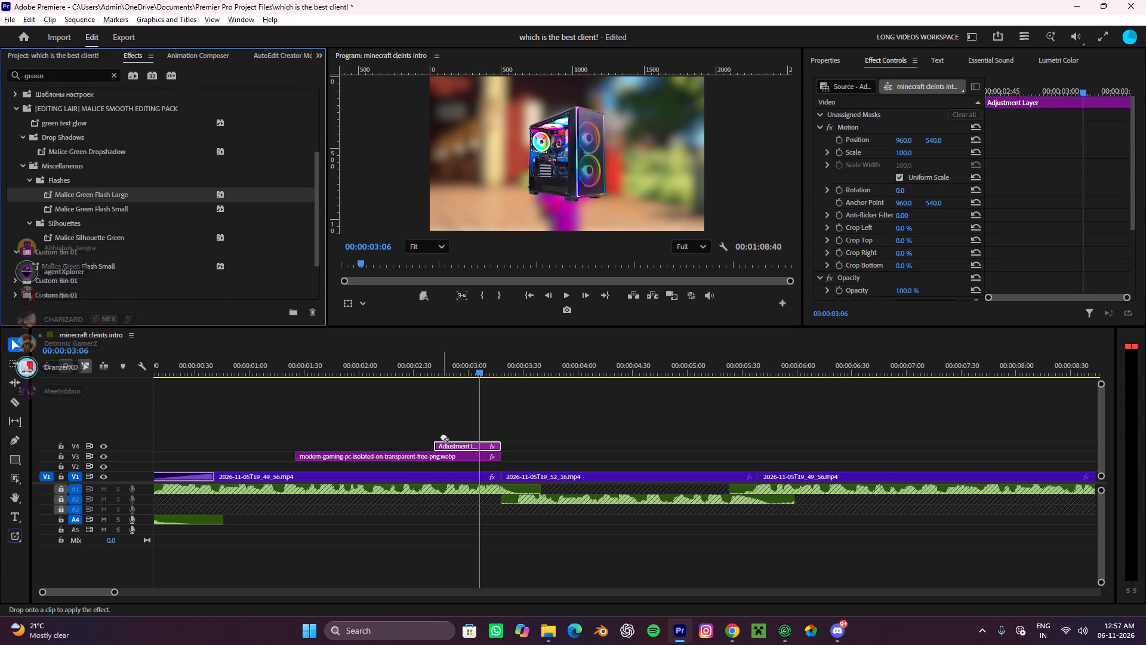
drag(443, 436, 456, 449)
drag(479, 365, 412, 411)
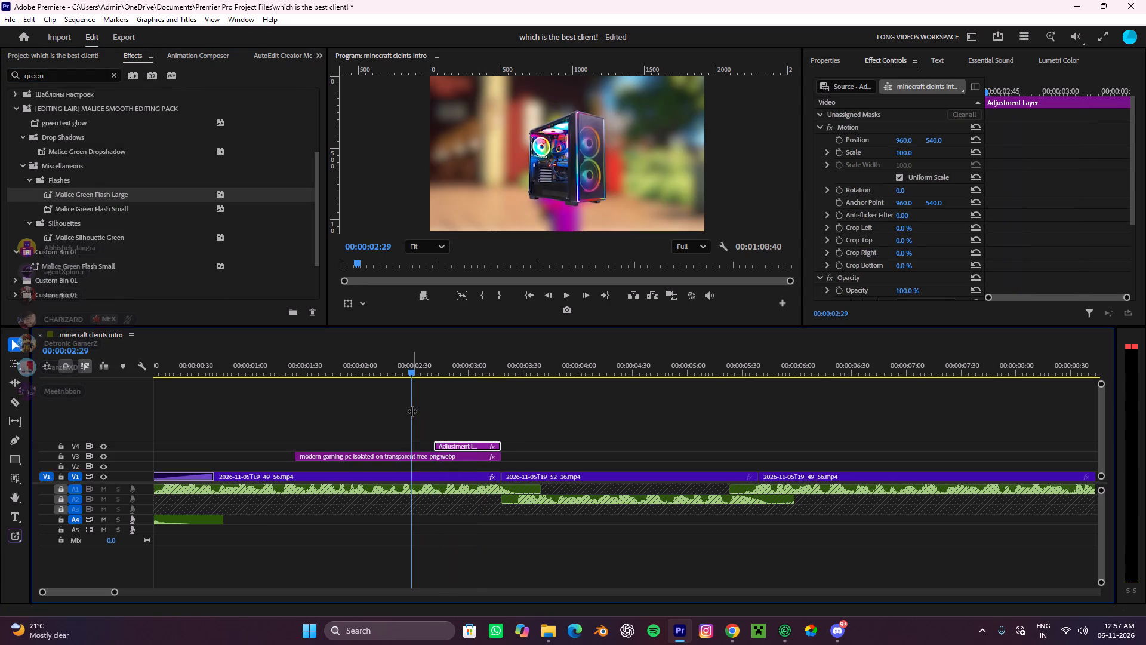
key(space)
key(space)
click(547, 431)
alt+scroll(543, 431, down, 7)
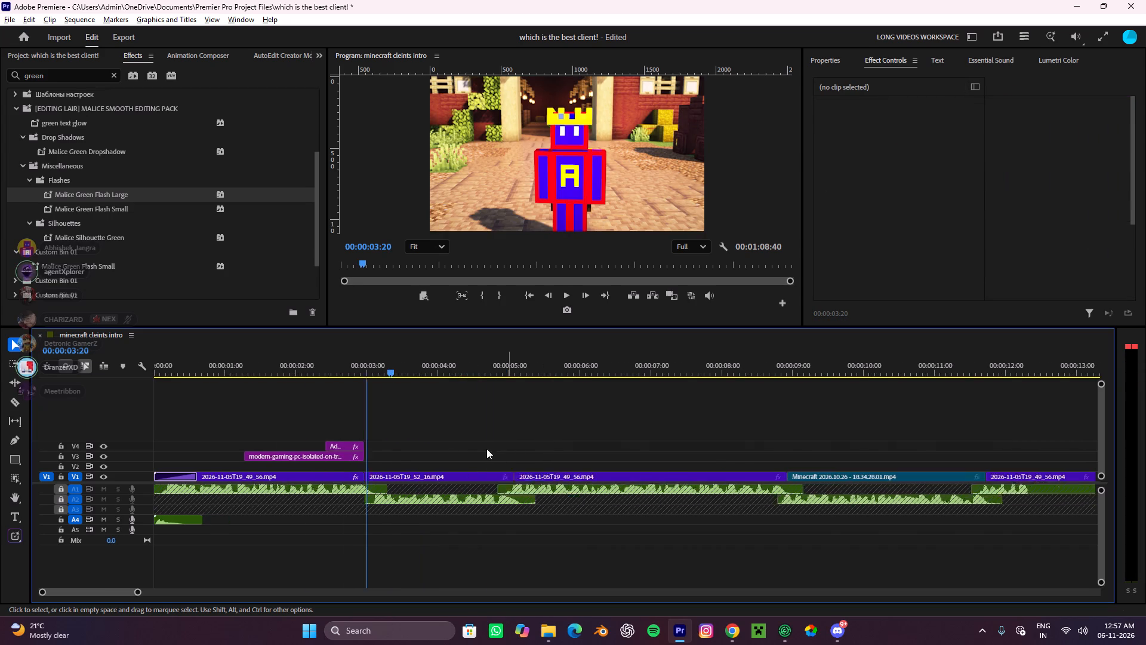
Search the Animation Composer library for "swoosh" and place Swoosh Transition 03 on A4 around the start of the PC image.
alt+scroll(486, 449, down, 2)
click(183, 49)
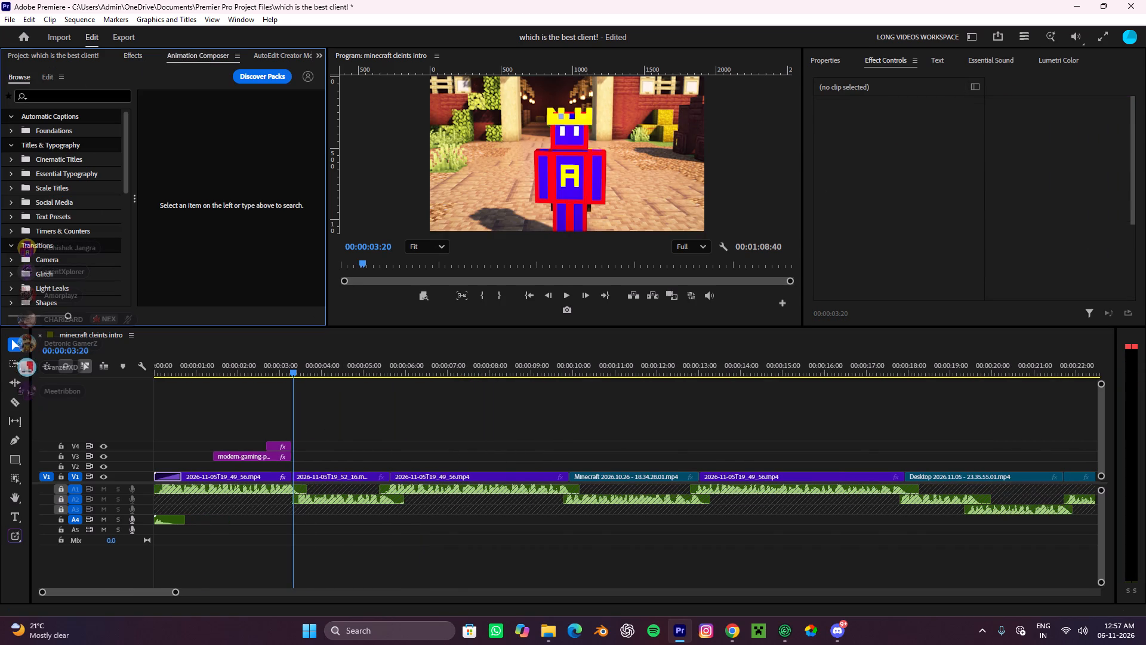
click(49, 100)
text(sw)
key(o)
key(o)
key(s)
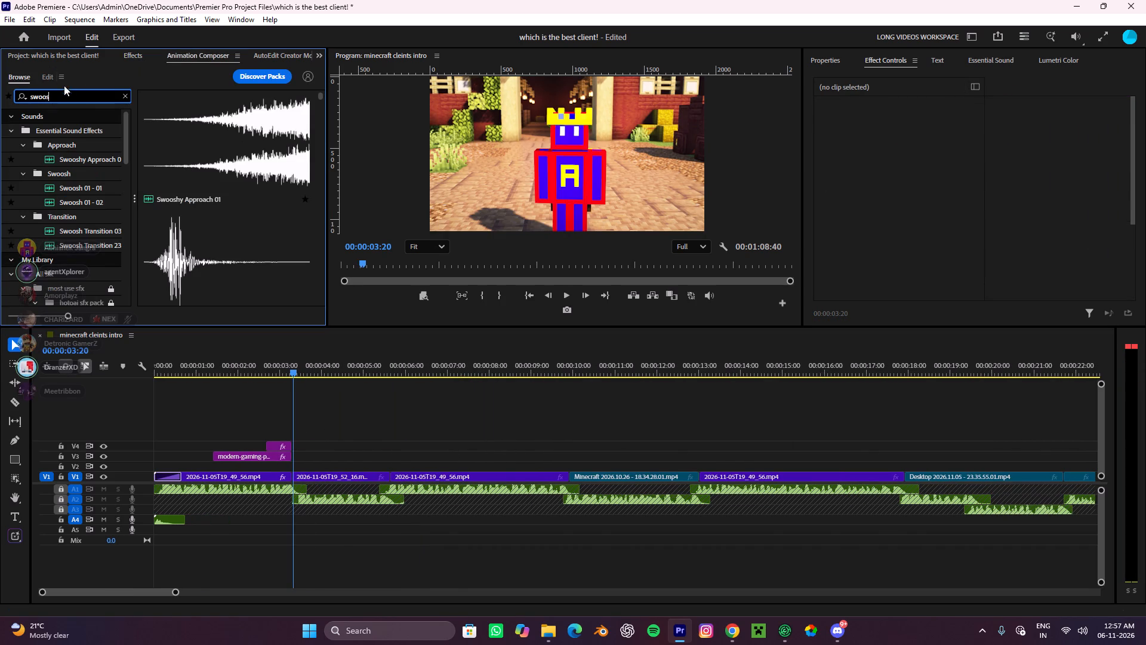
key(h)
scroll(258, 199, down, 4)
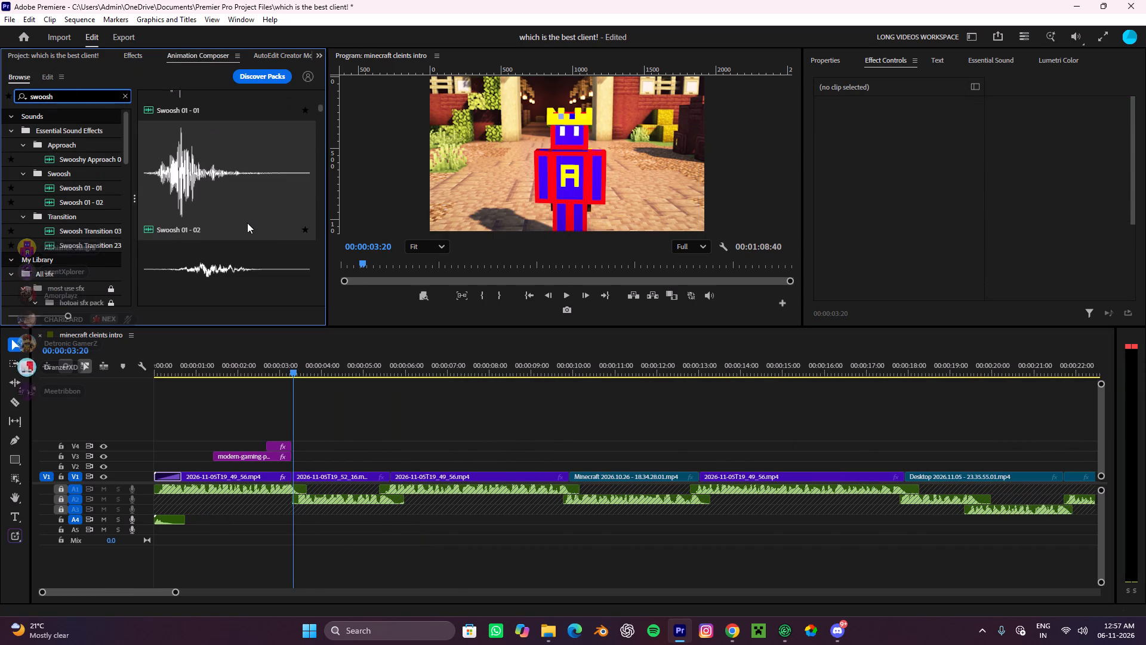
drag(183, 131, 230, 532)
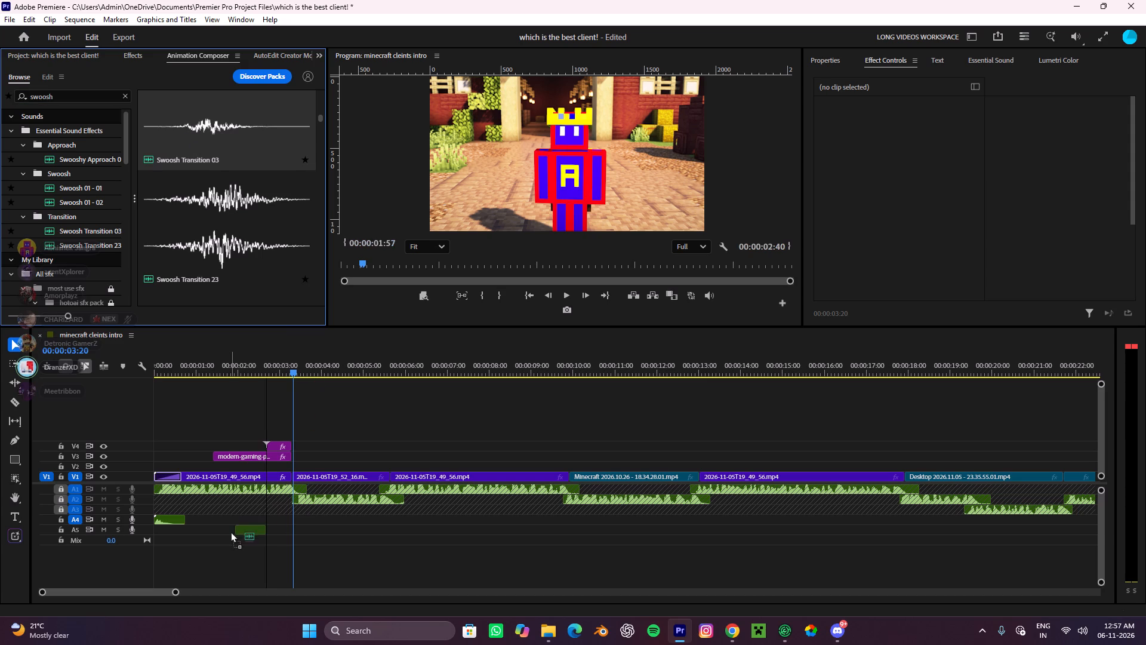
drag(230, 532, 205, 509)
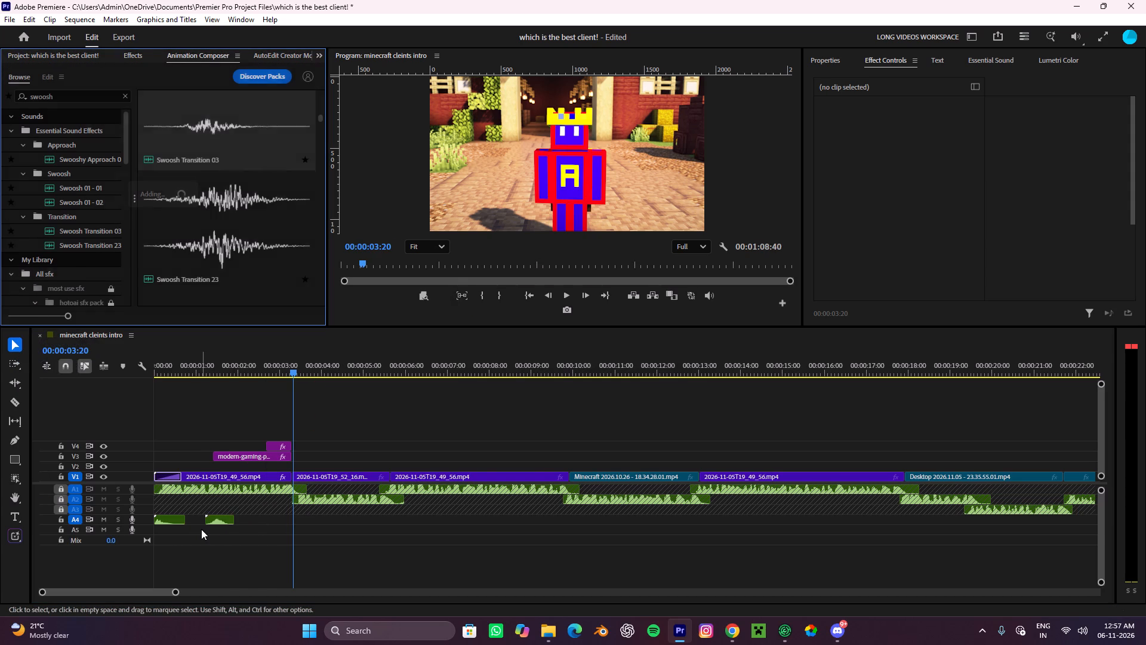
Play back the swoosh, shift its clip on A4 later so it ends at about 00:00:02:18, and replay the section.
alt+scroll(201, 529, up, 13)
drag(536, 360, 297, 414)
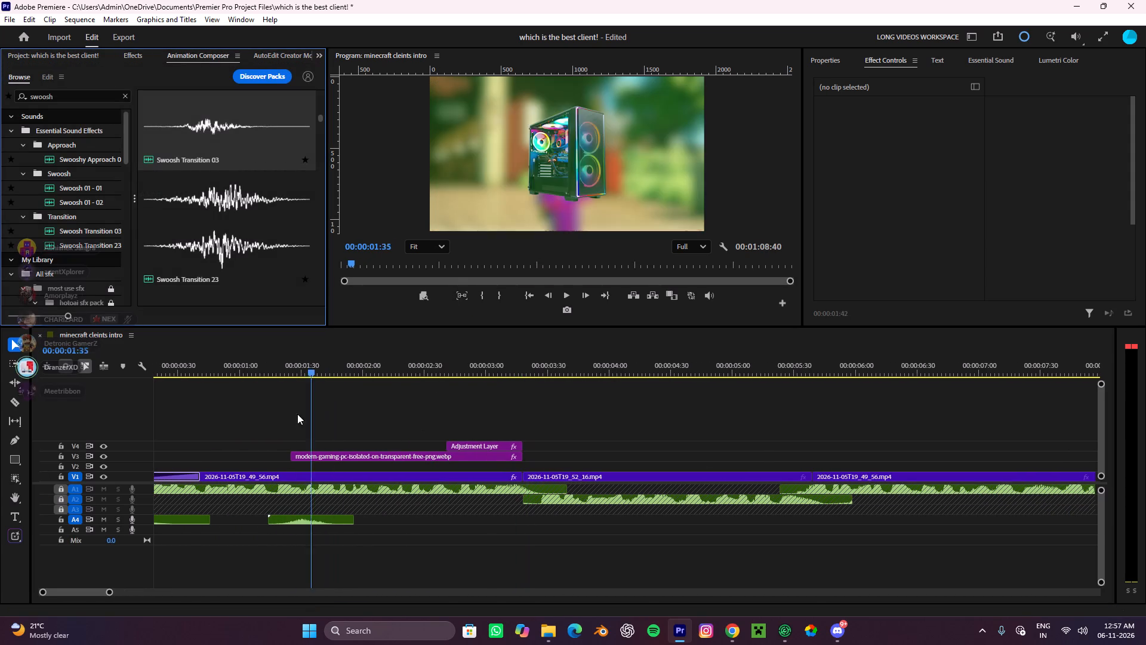
drag(297, 414, 246, 437)
key(space)
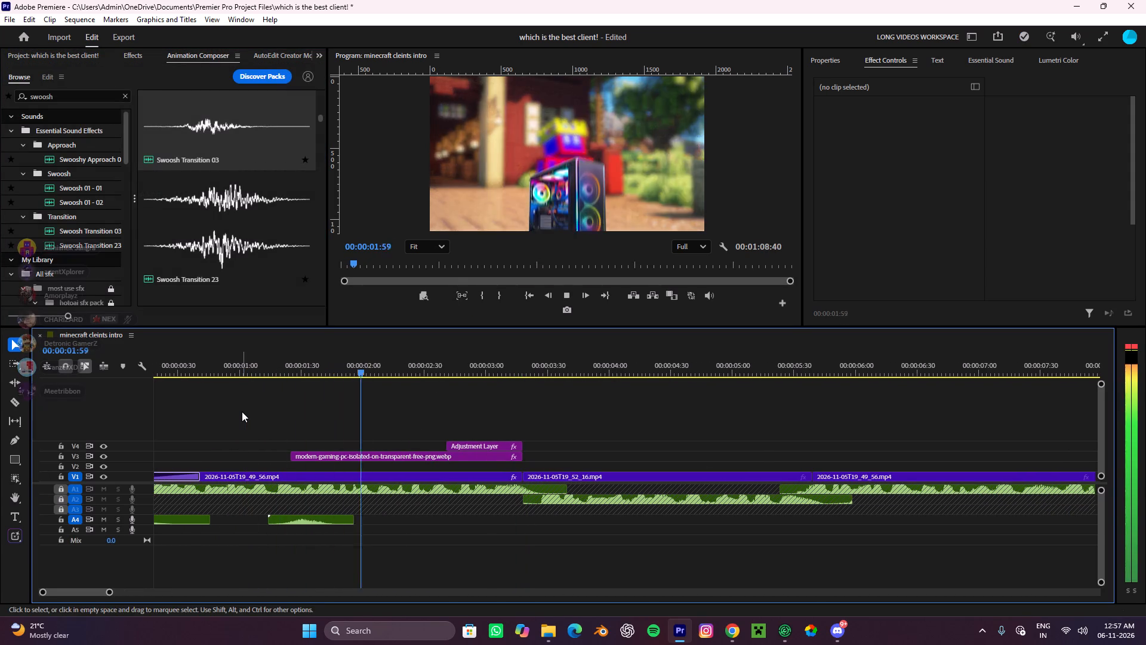
key(space)
drag(311, 518, 358, 522)
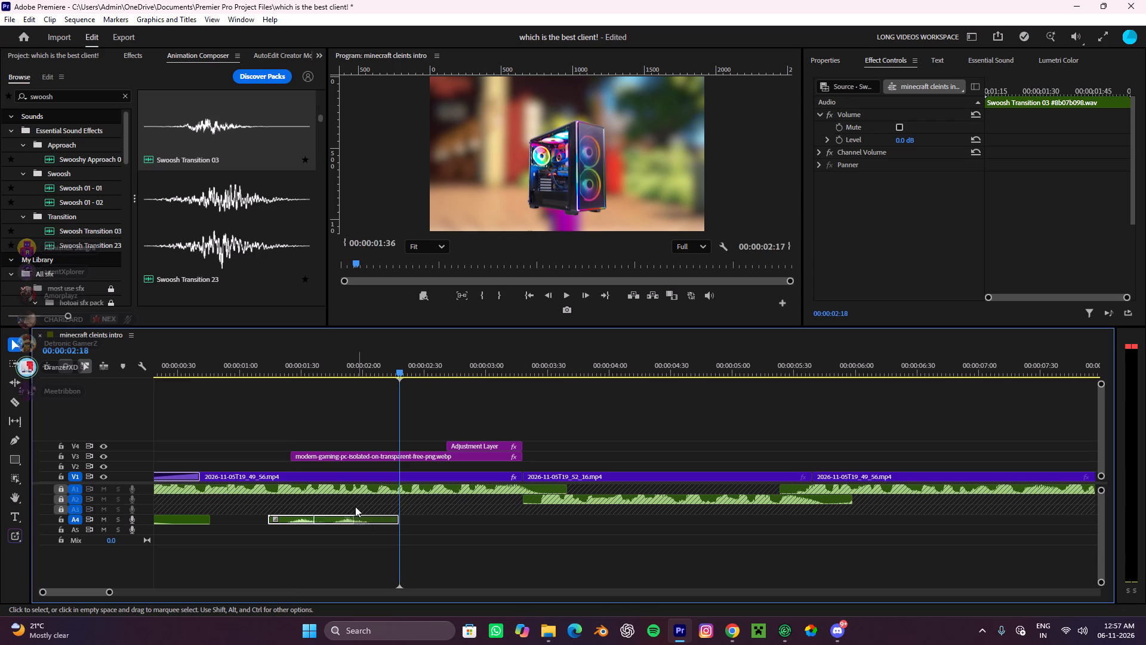
drag(405, 378, 261, 421)
drag(409, 365, 219, 444)
key(space)
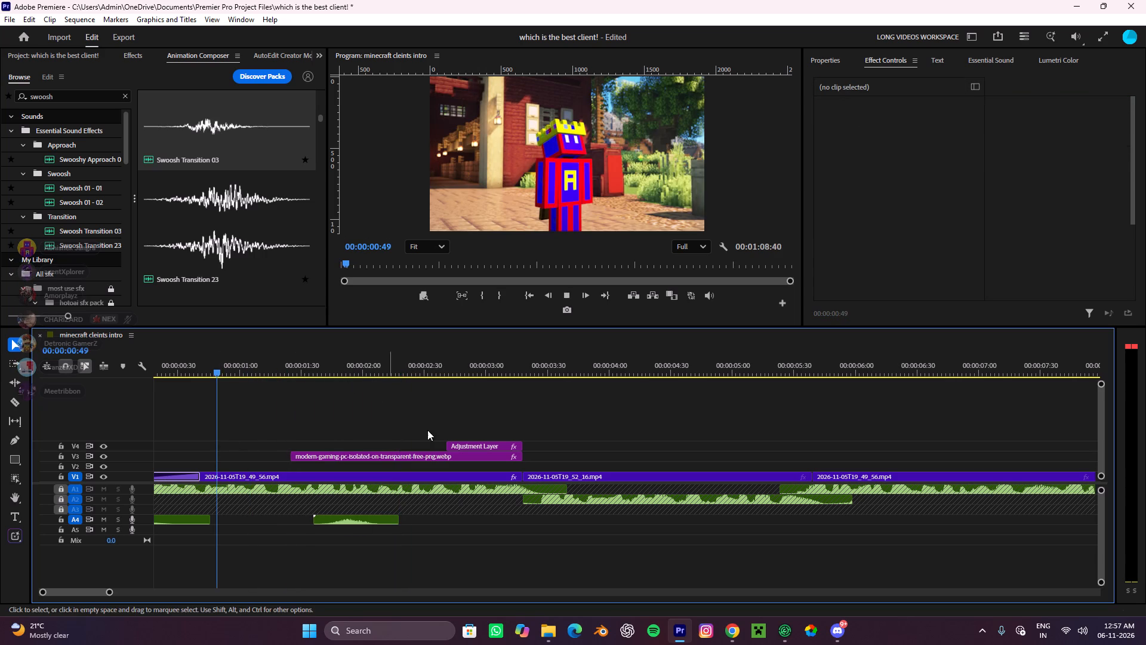
click(535, 425)
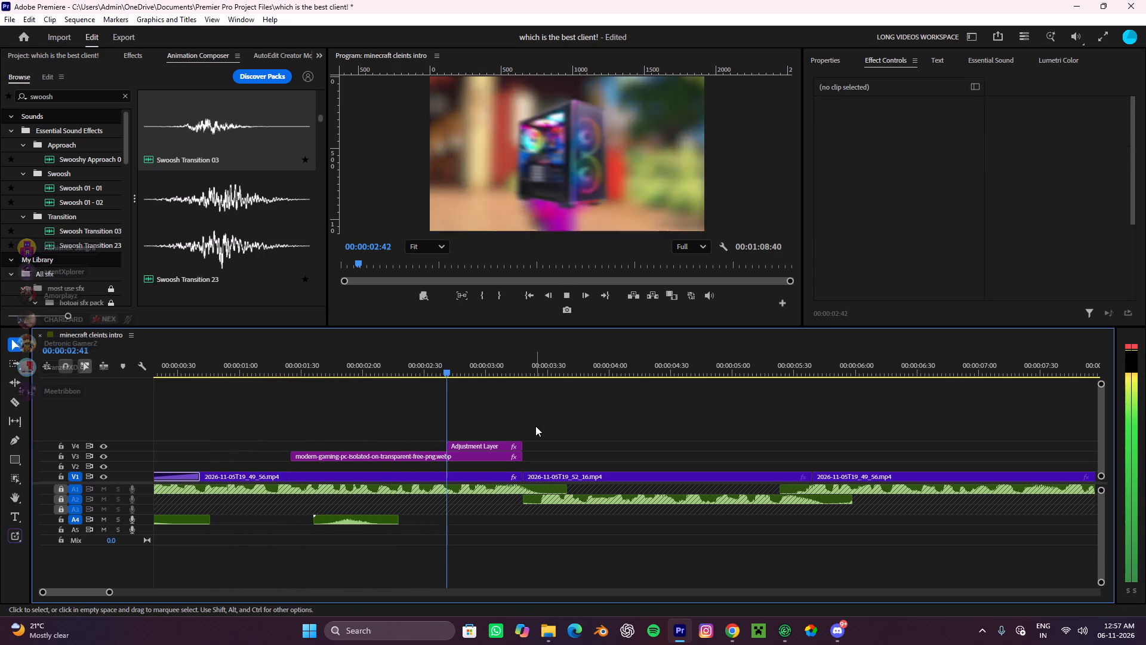
key(space)
Search the Animation Composer library for "rewar" and place Reward.wav on A4 at the start of the adjustment layer.
drag(57, 98, 0, 107)
text(rewar)
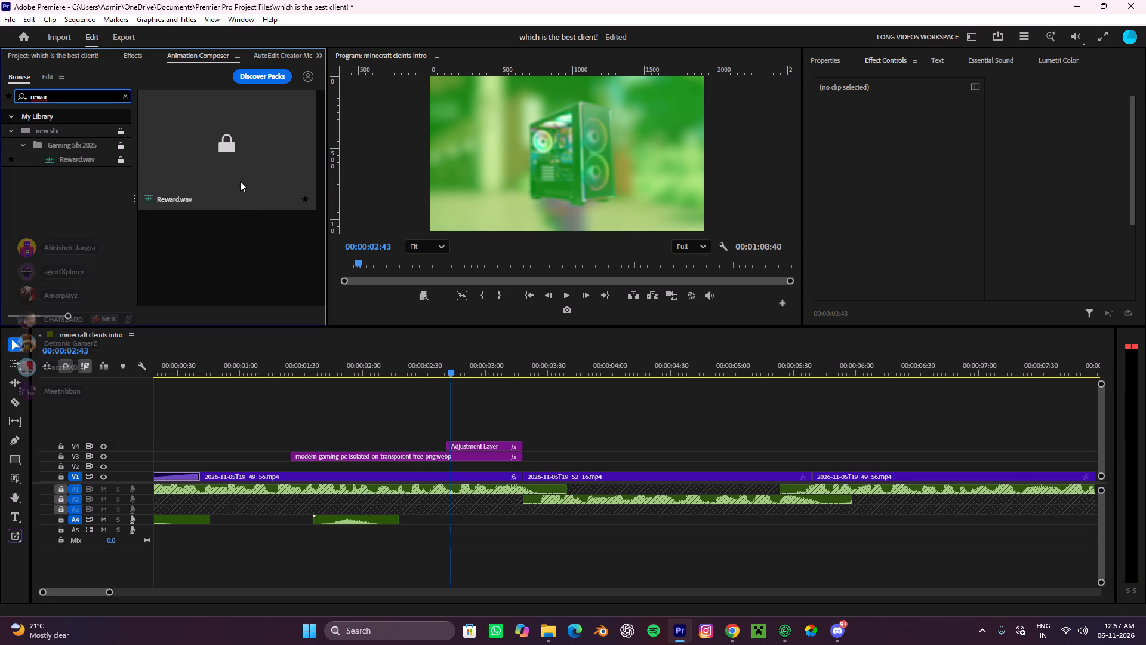
drag(235, 168, 448, 520)
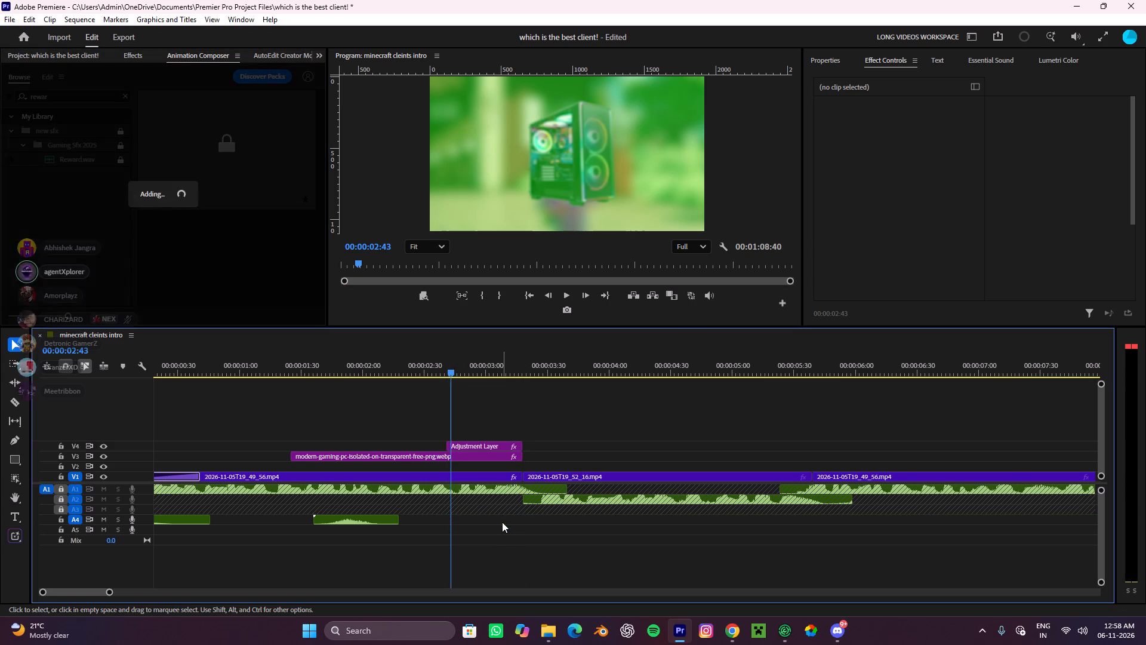
Split the Reward.wav clip shortly after the PC image ends and cut away its long tail.
alt+scroll(502, 522, down, 7)
key(c)
click(444, 519)
key(v)
click(470, 521)
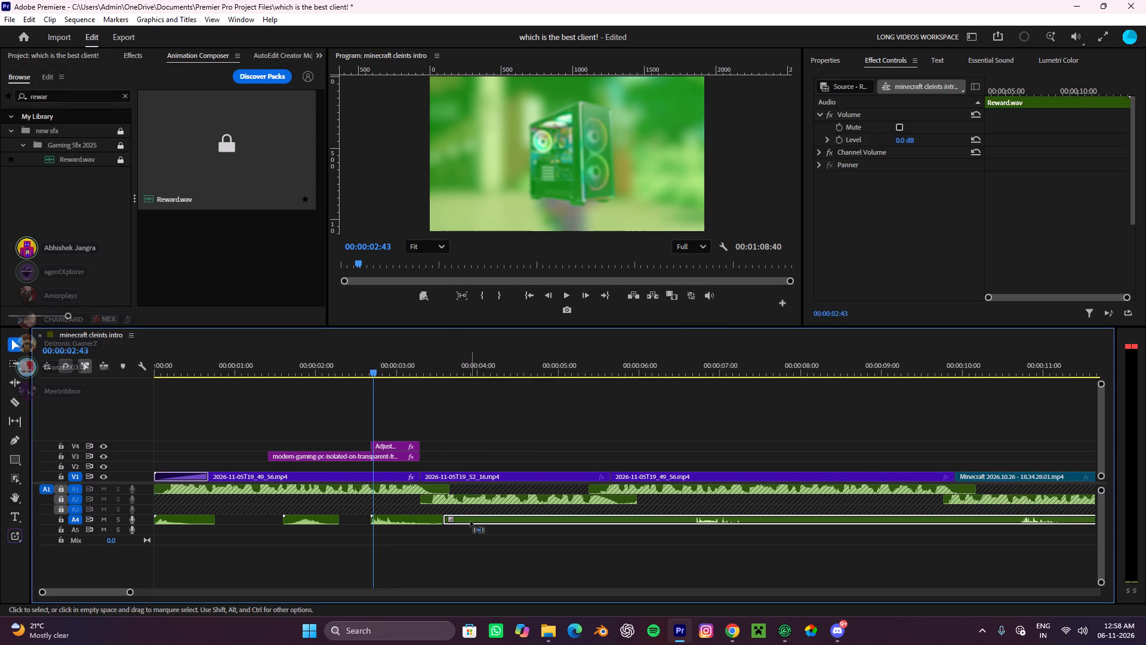
key(ctrl+x)
Play back the reward sound and set the Reward.wav clip's volume to -7.9 dB.
drag(375, 368, 349, 398)
key(space)
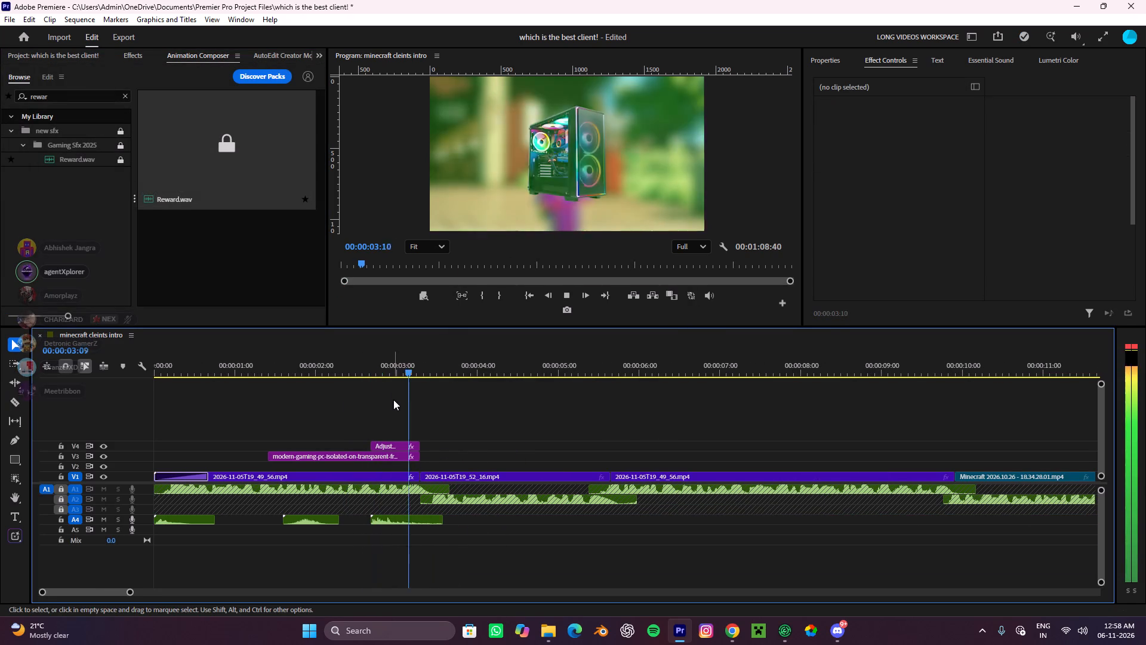
key(space)
click(421, 521)
click(824, 57)
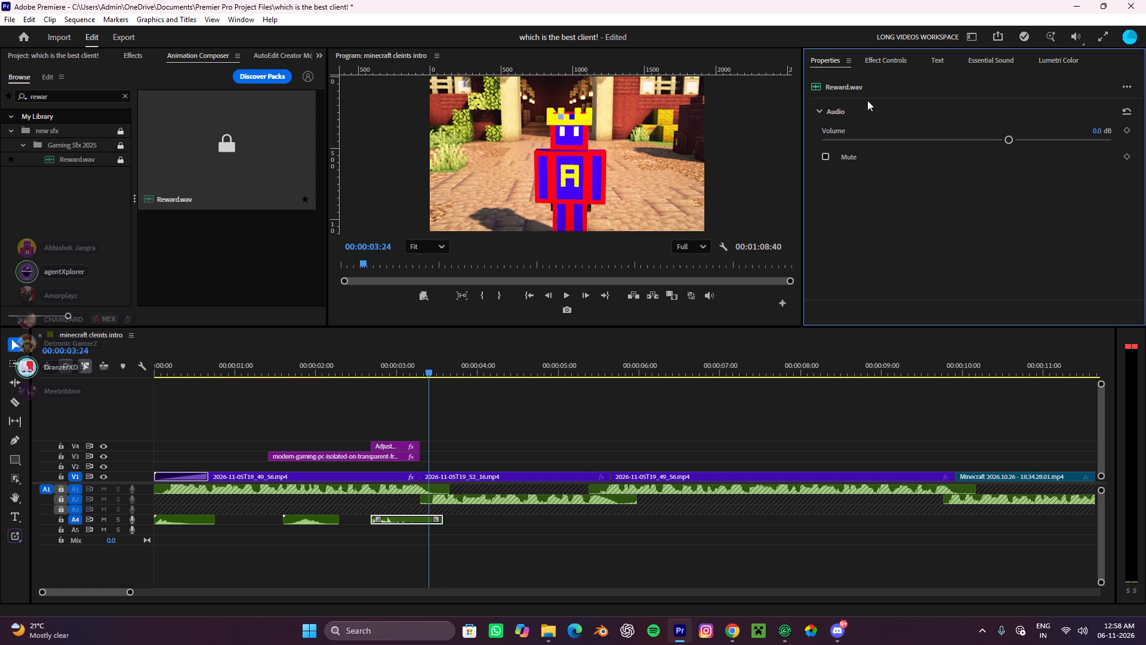
drag(1010, 140, 949, 179)
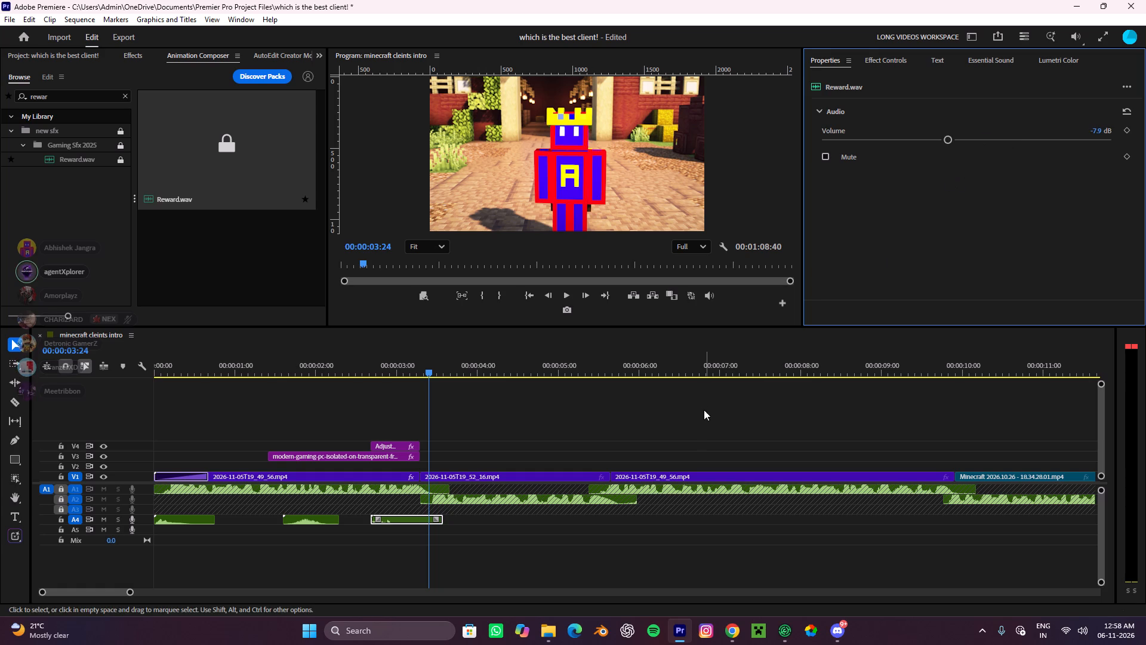
Replay the PC image section and the following clip to judge the timing and loudness of the sound effects.
click(703, 411)
drag(414, 364, 0, 446)
key(space)
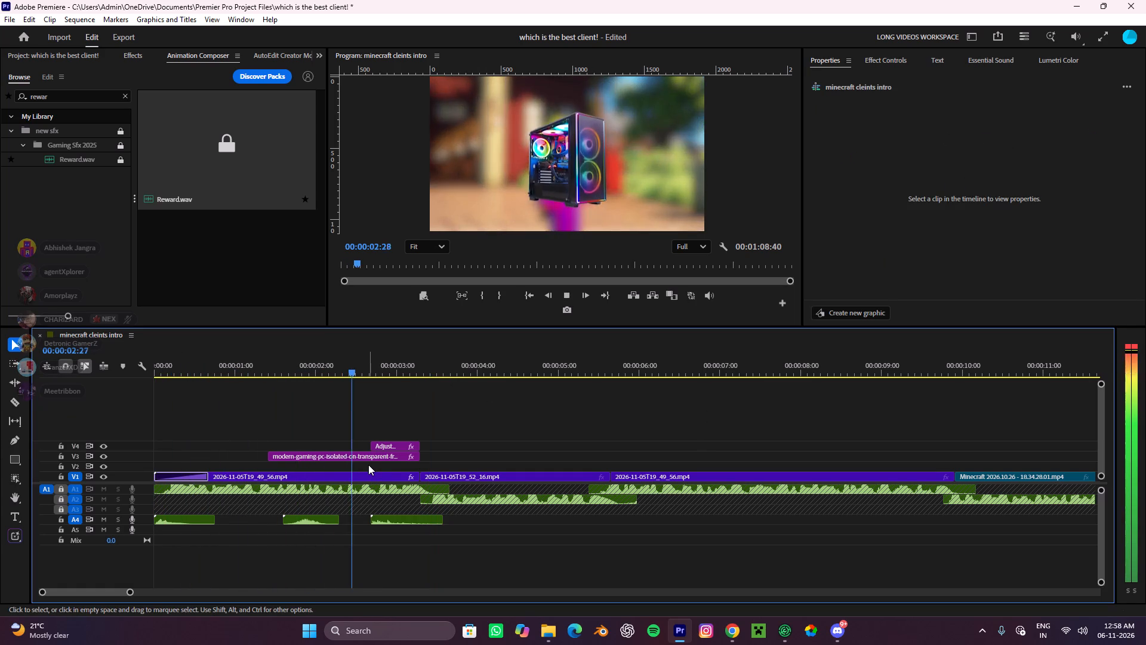
alt+scroll(667, 515, down, 4)
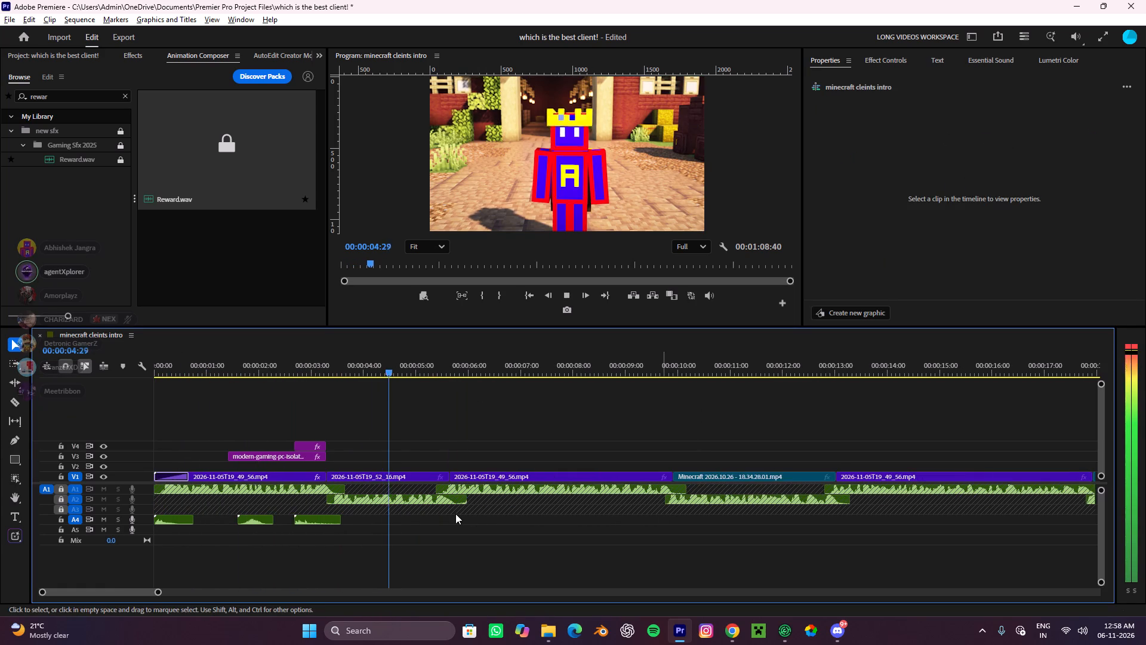
alt+scroll(455, 514, up, 4)
key(space)
drag(446, 366, 300, 435)
key(space)
click(518, 417)
key(space)
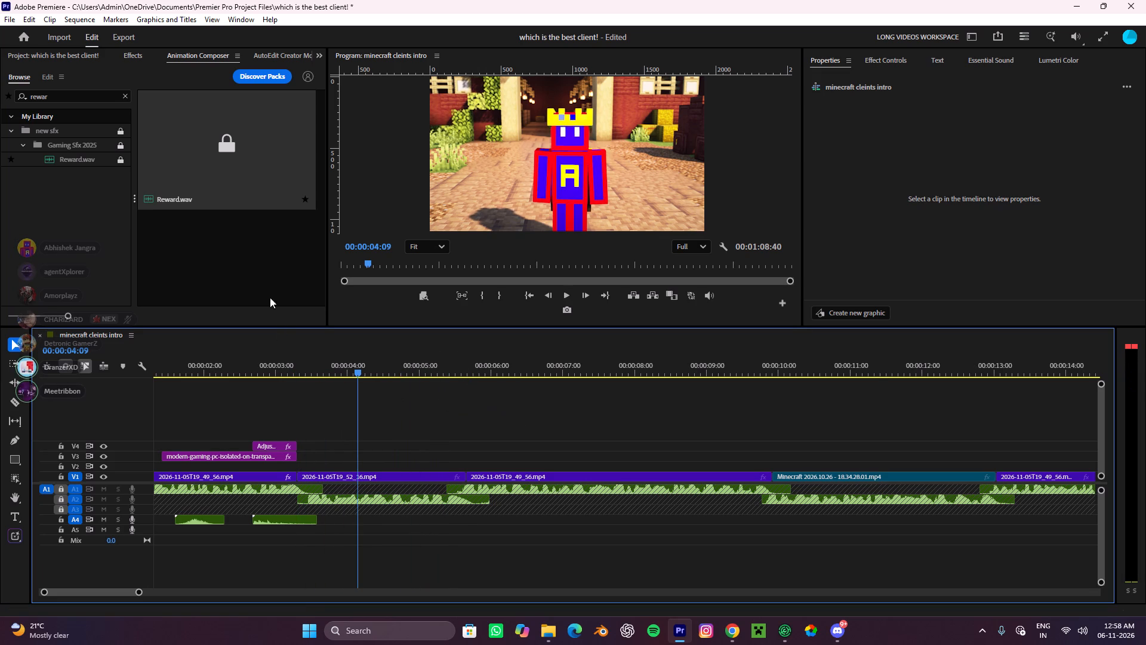
Place the Generated Light Leak 1 transition from Light Leaks on V5, above the cut between the PC image section and the following clip.
click(90, 54)
click(286, 314)
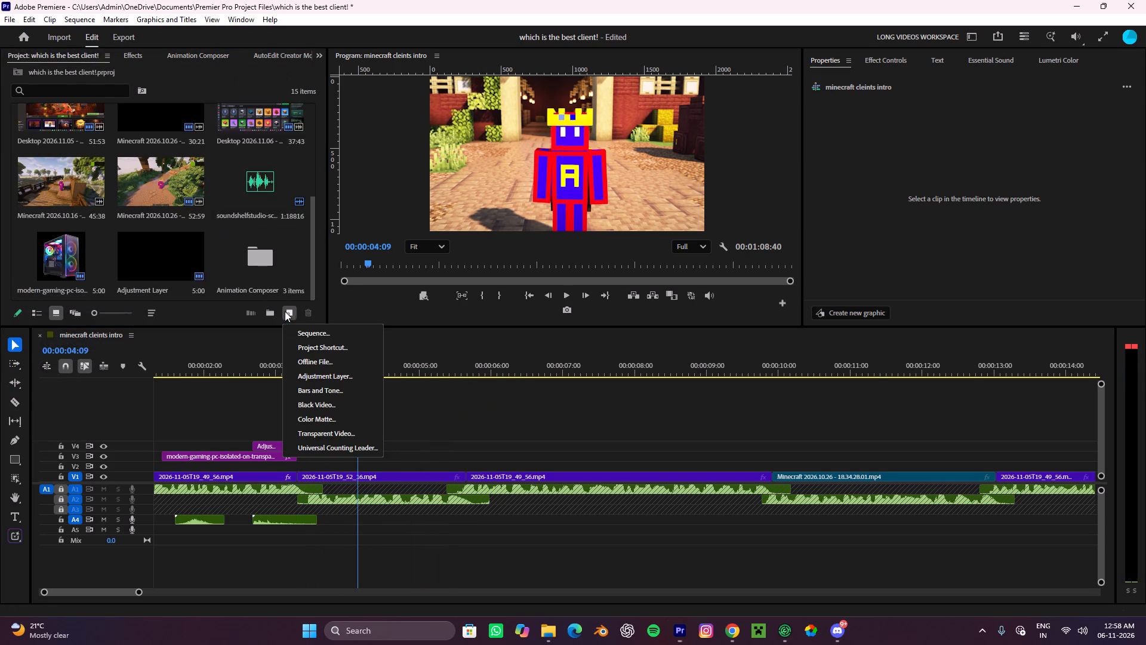
click(195, 54)
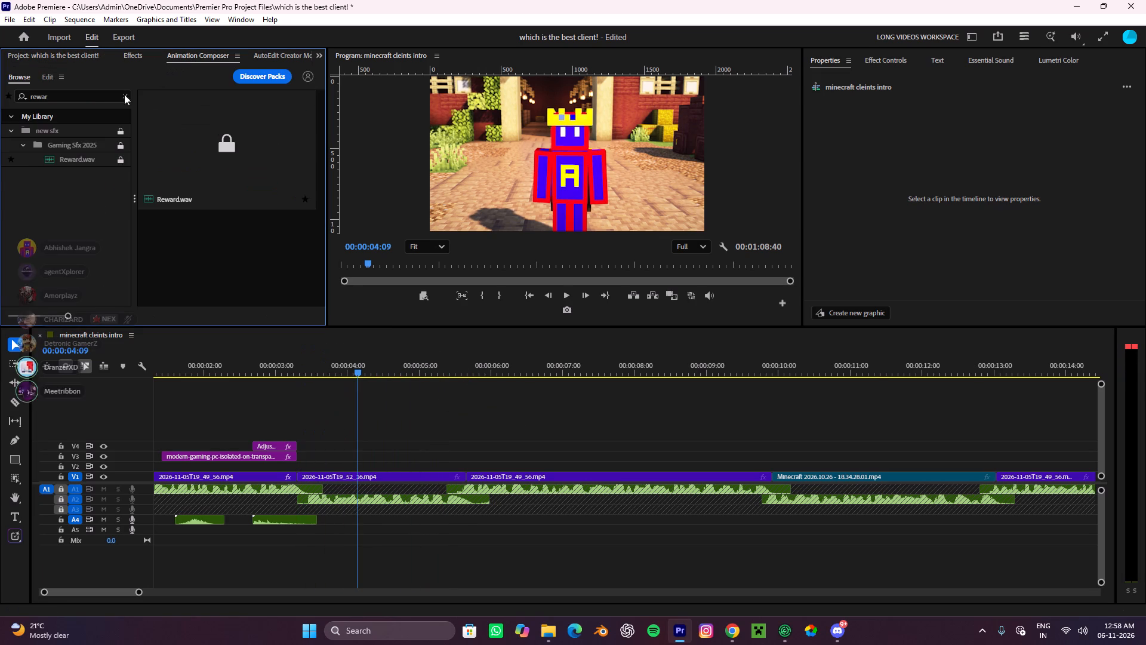
click(125, 100)
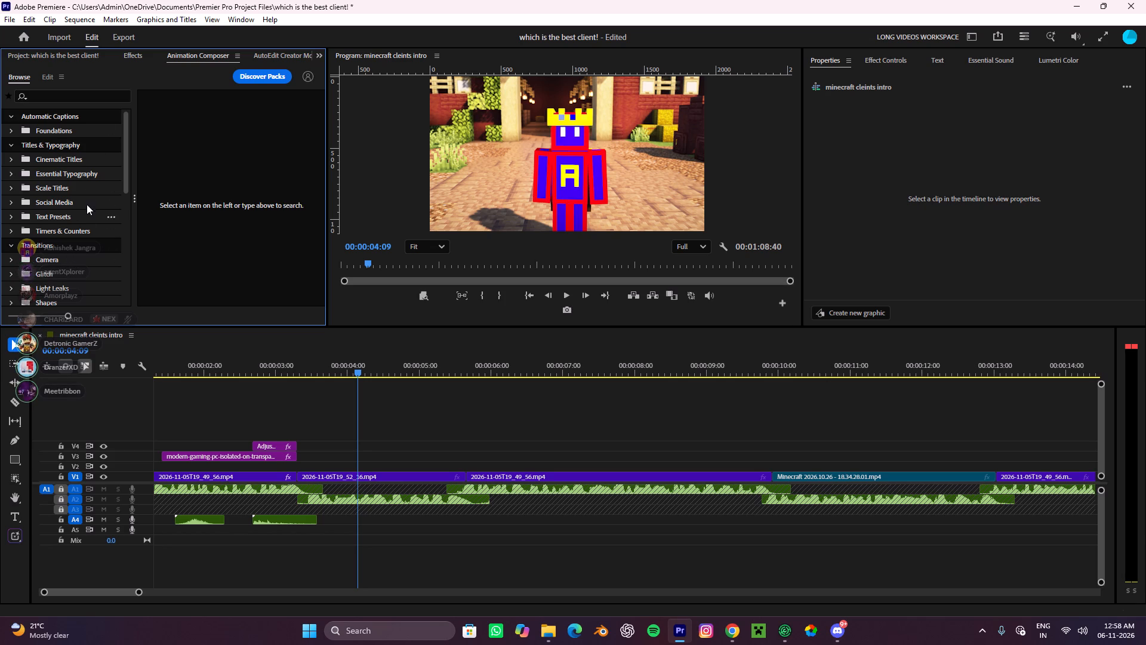
scroll(87, 202, down, 1)
click(50, 186)
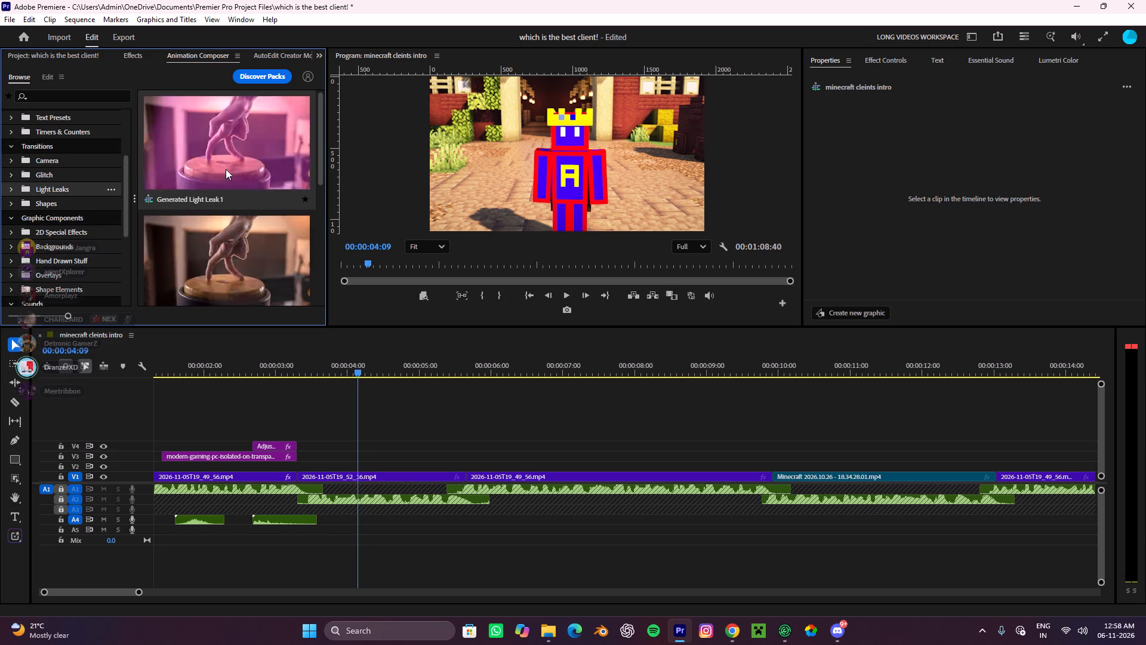
drag(229, 154, 289, 418)
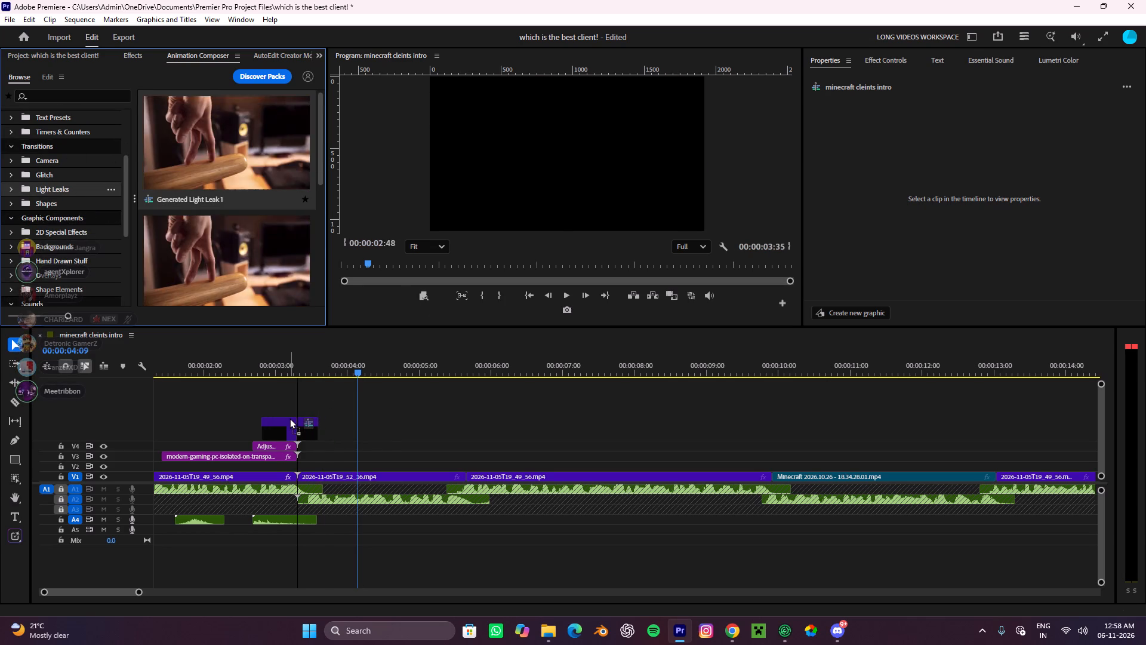
drag(289, 418, 289, 417)
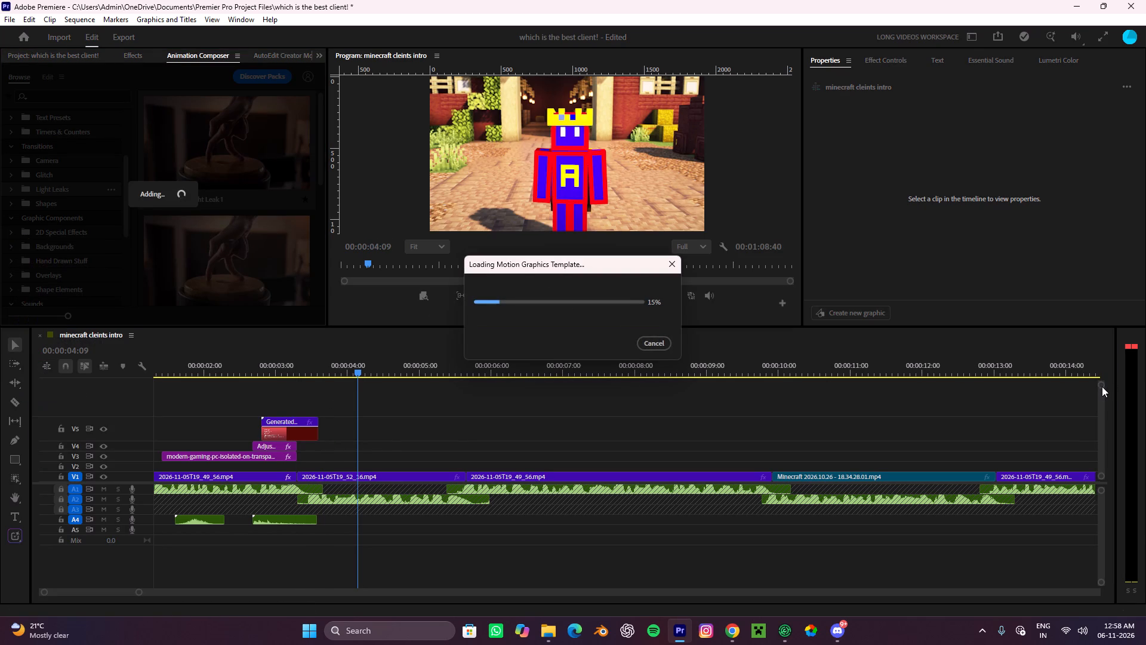
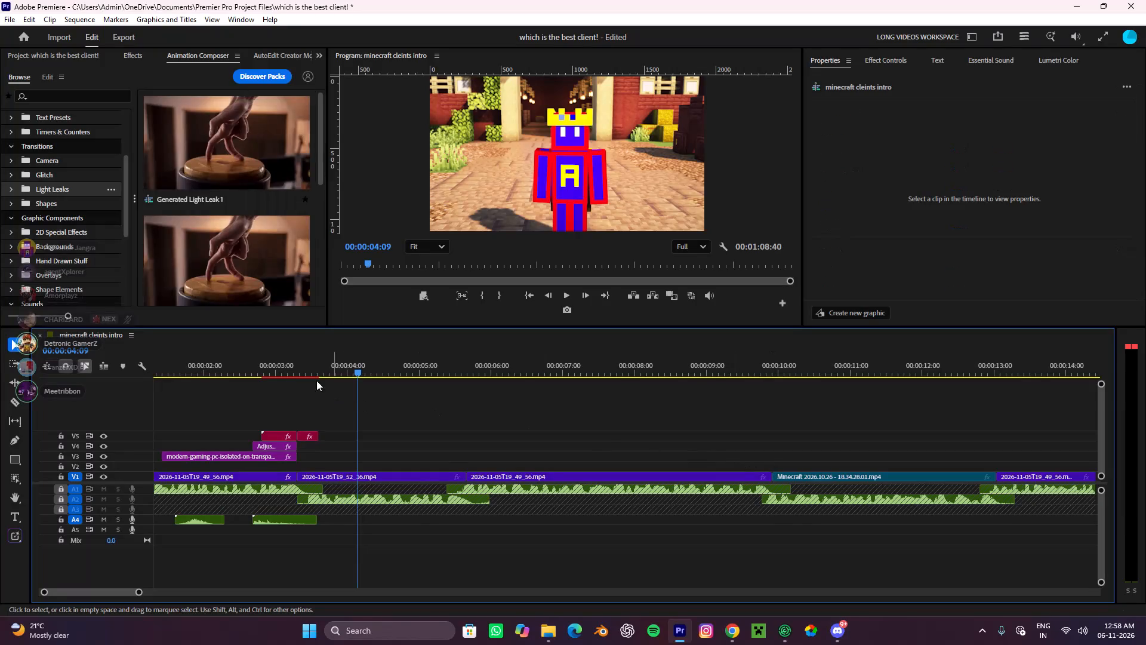
Find a page flip sound in Animation Composer and place page-flip-01a.mp3 on A5 beneath the light-leak transition.
click(121, 48)
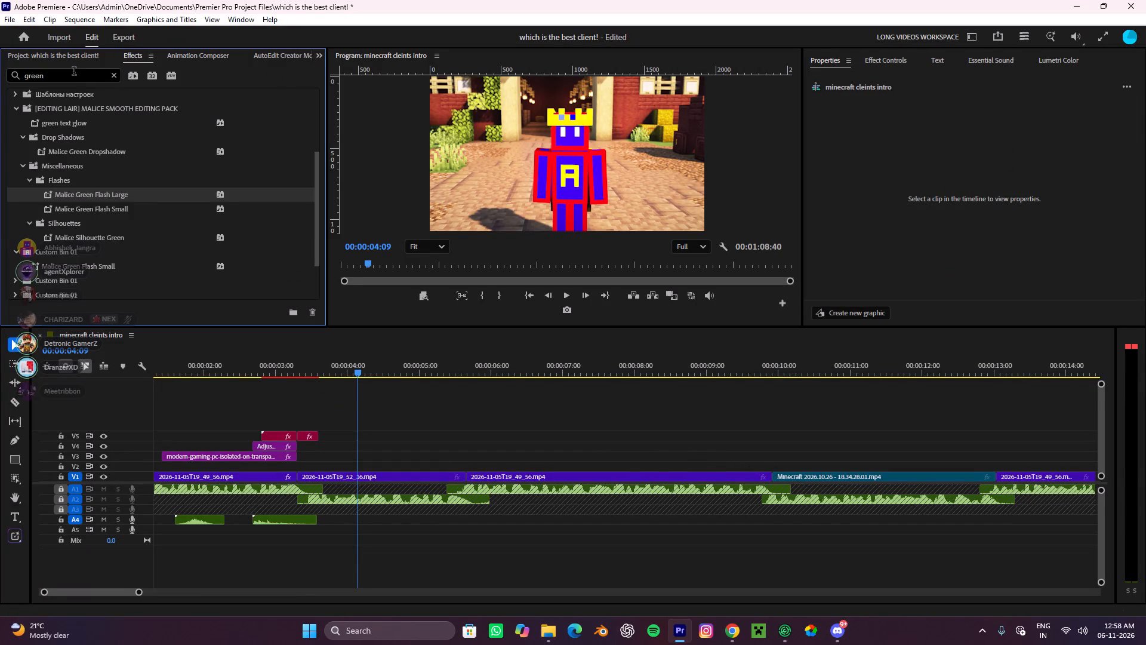
click(186, 55)
click(75, 90)
key(p)
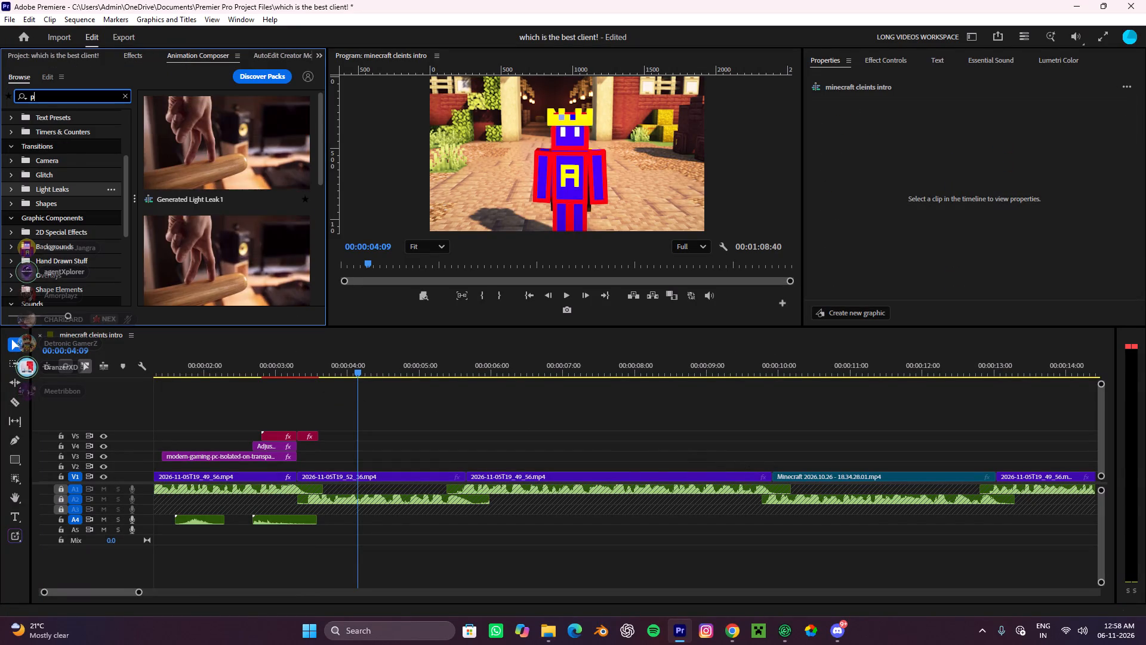
key(a)
text(ge fli)
key(p)
scroll(186, 186, down, 1)
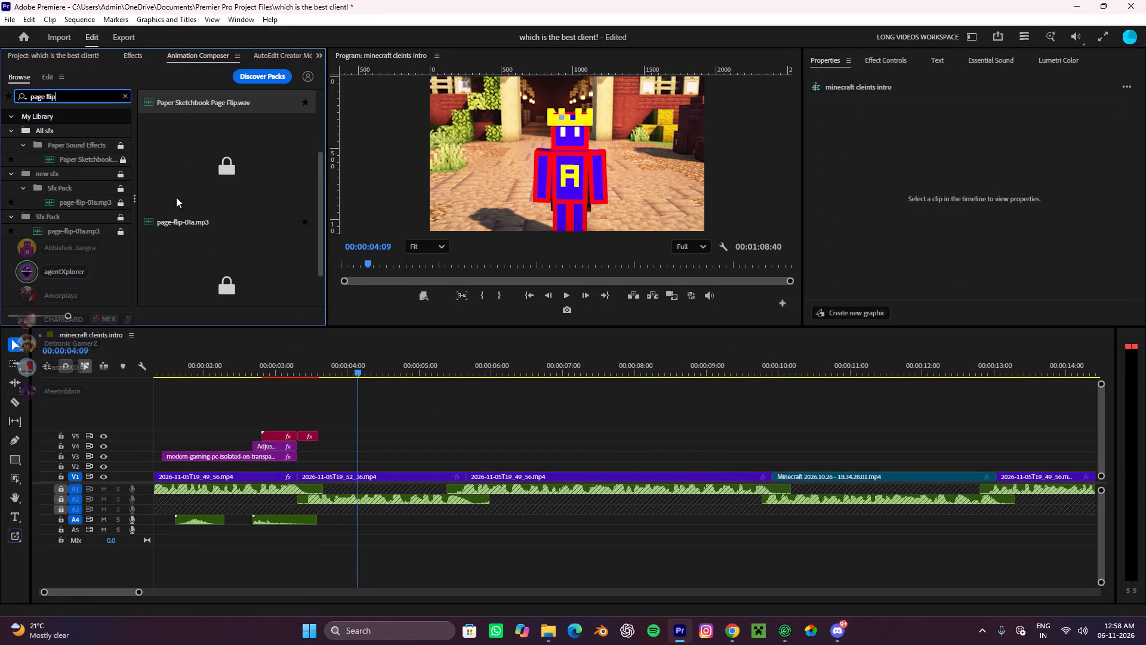
click(76, 199)
click(211, 165)
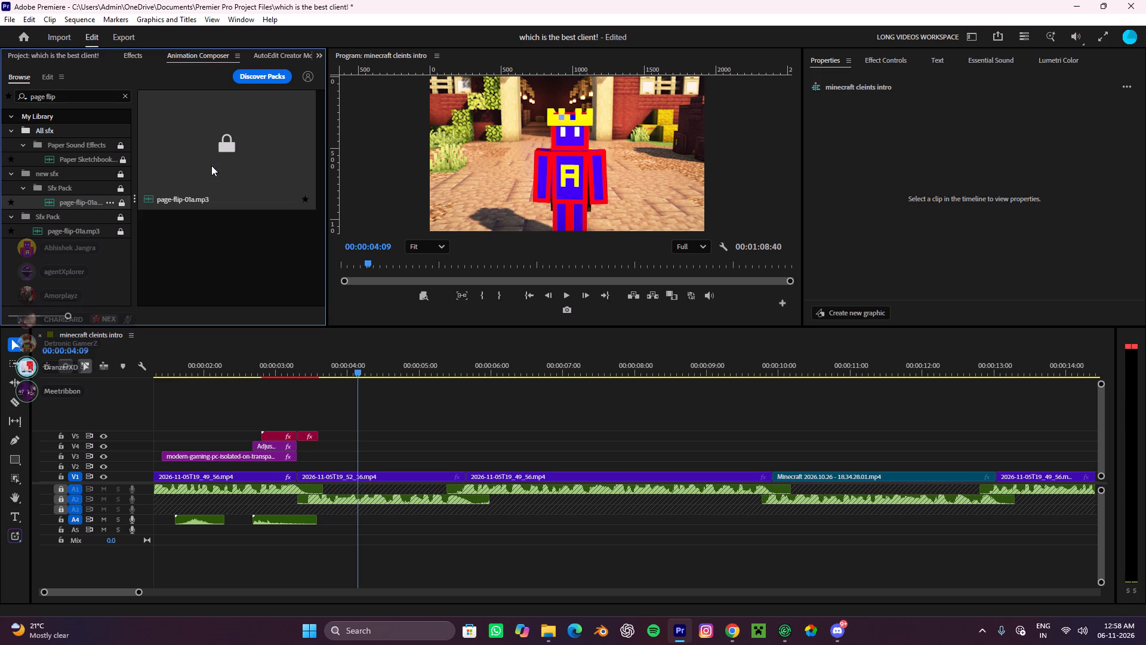
drag(183, 158, 264, 533)
Shift the page-flip-01a.mp3 clip on A5 slightly later so it sits around the cut after the PC image.
alt+scroll(264, 533, up, 8)
double_click(384, 536)
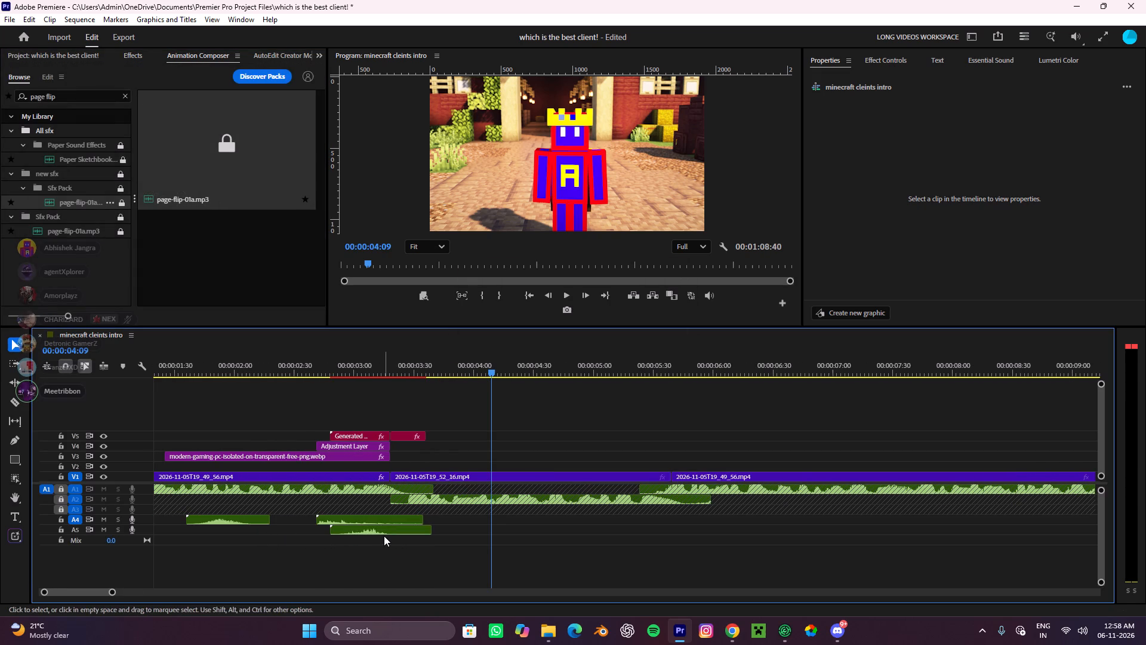
click(381, 532)
drag(381, 532, 390, 532)
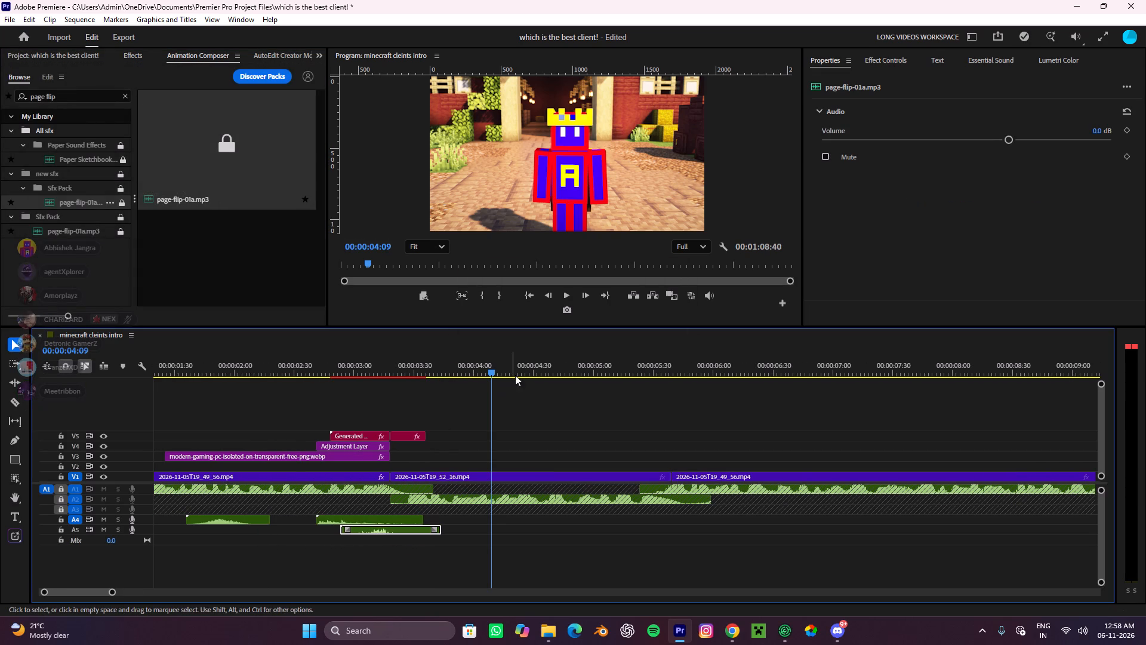
Play back the light-leak transition with the page flip sound to judge its timing.
drag(504, 367, 298, 411)
key(space)
alt+scroll(381, 423, down, 4)
click(470, 425)
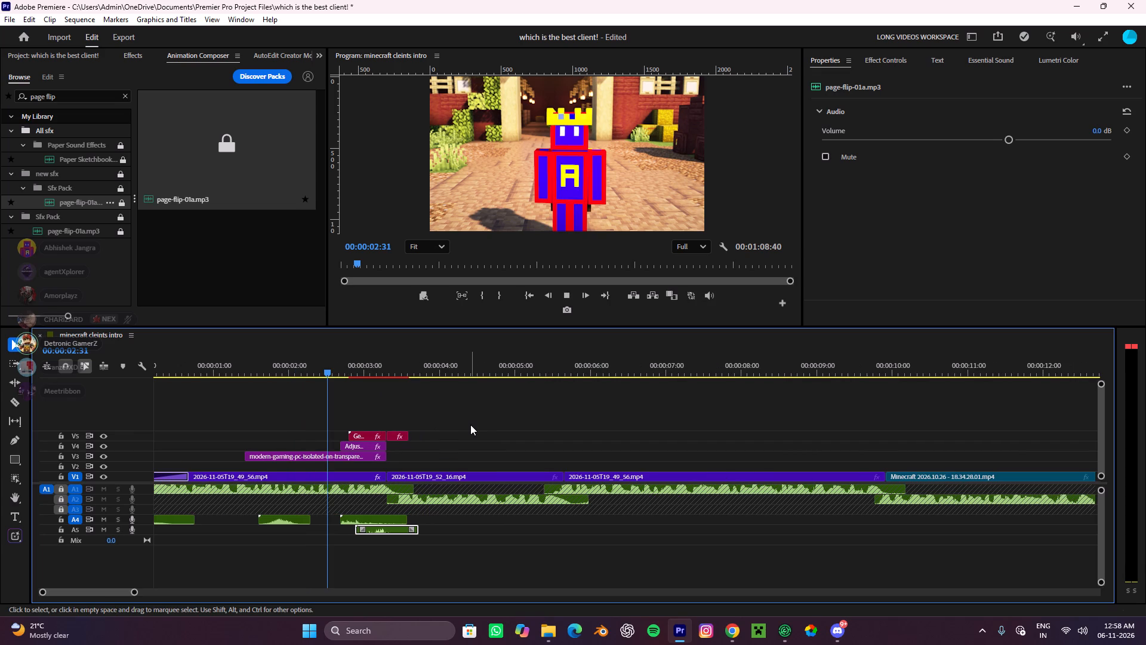
click(470, 425)
key(space)
click(479, 446)
key(space)
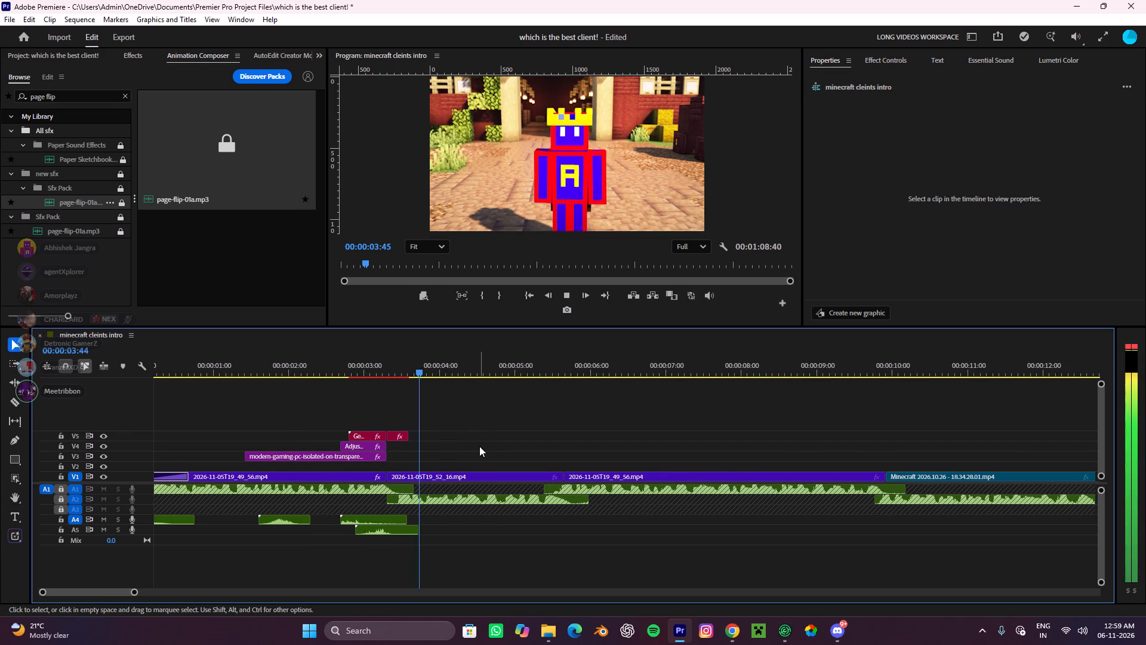
key(space)
Bring the minecraft icon image from the PNG folder in File Explorer onto V3, above the clip following the PC image.
click(469, 479)
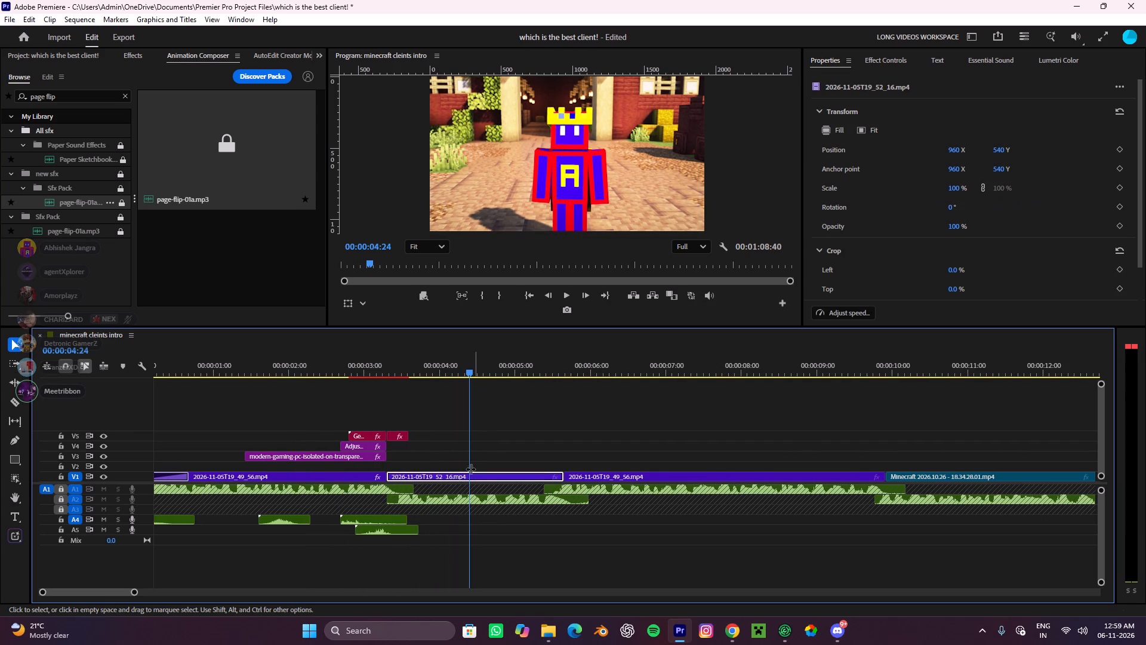
click(78, 54)
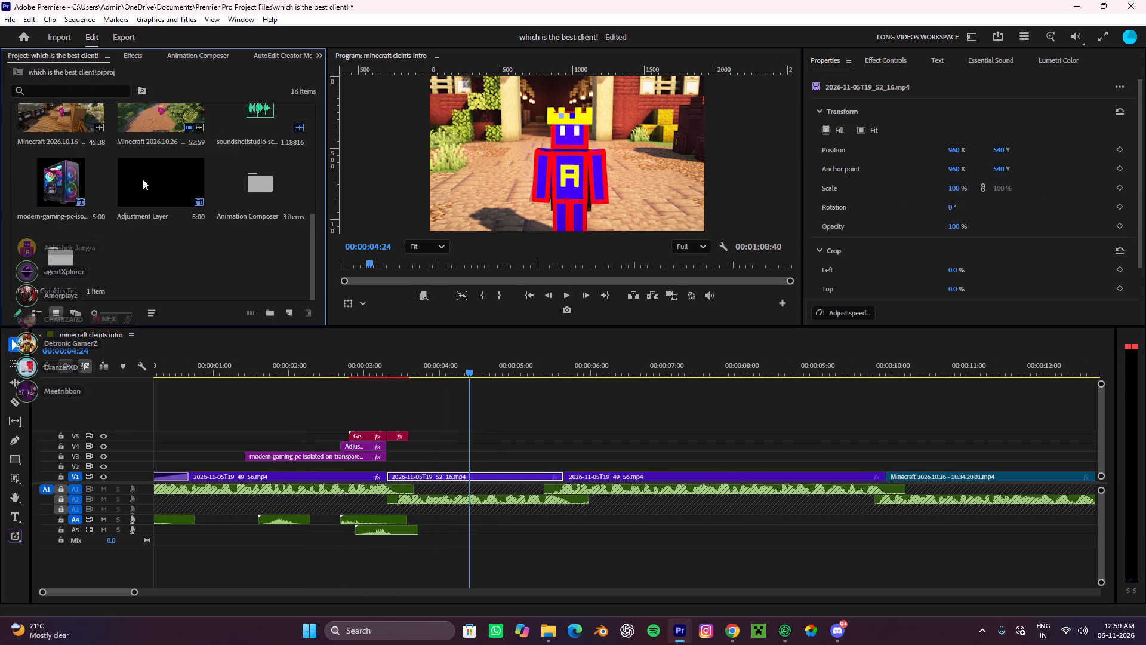
click(549, 630)
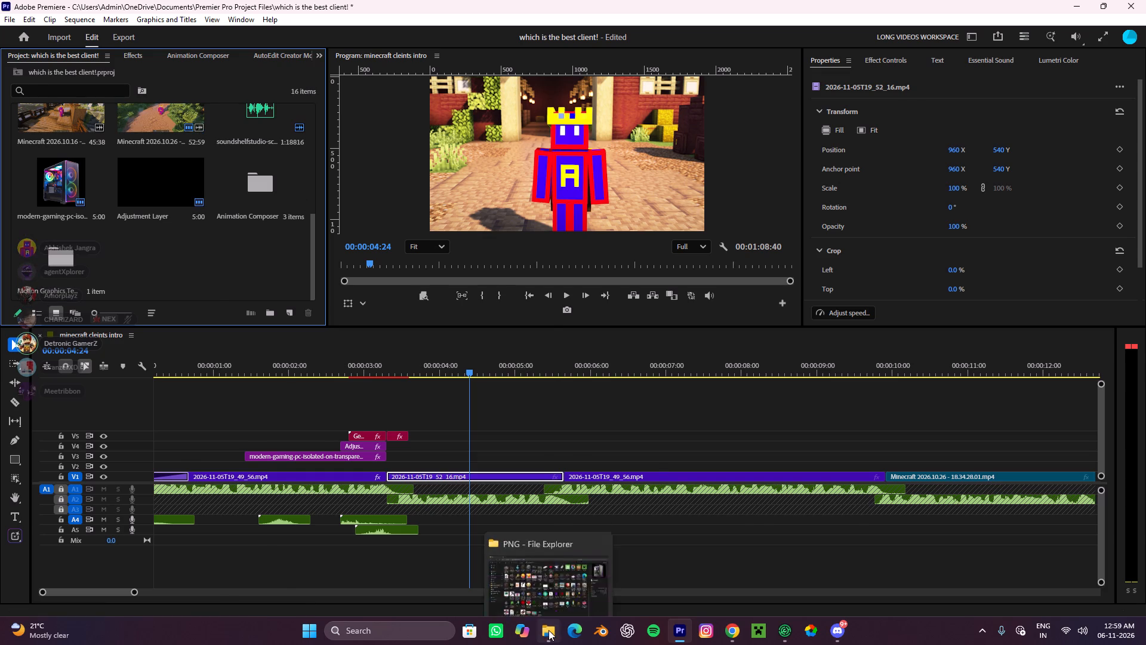
scroll(511, 340, up, 4)
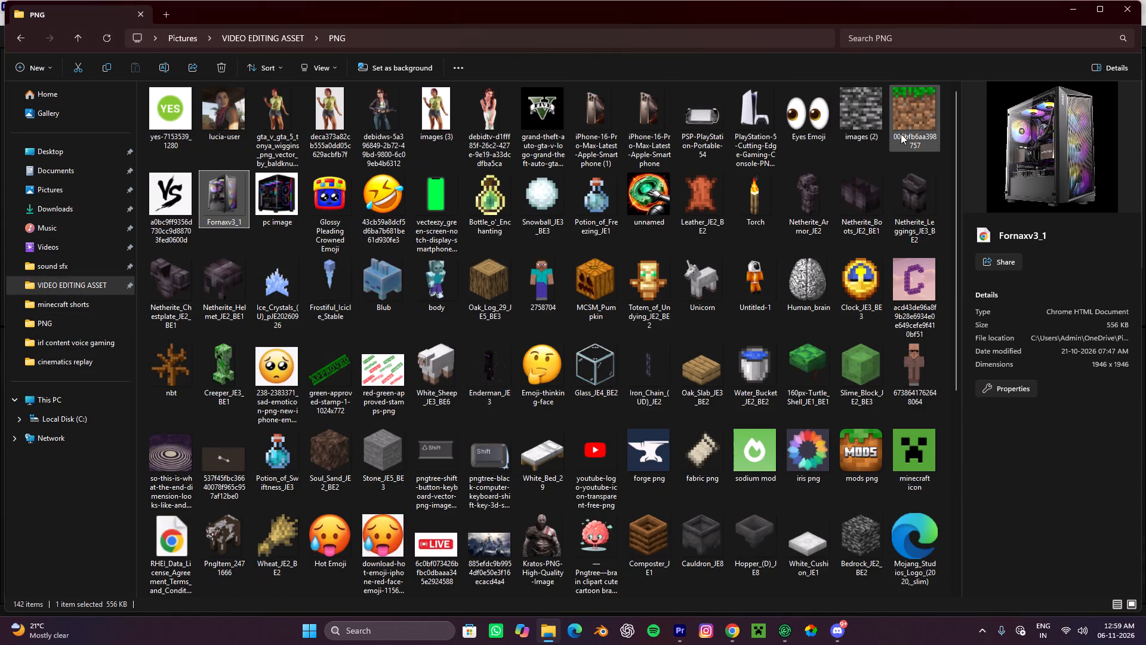
click(901, 127)
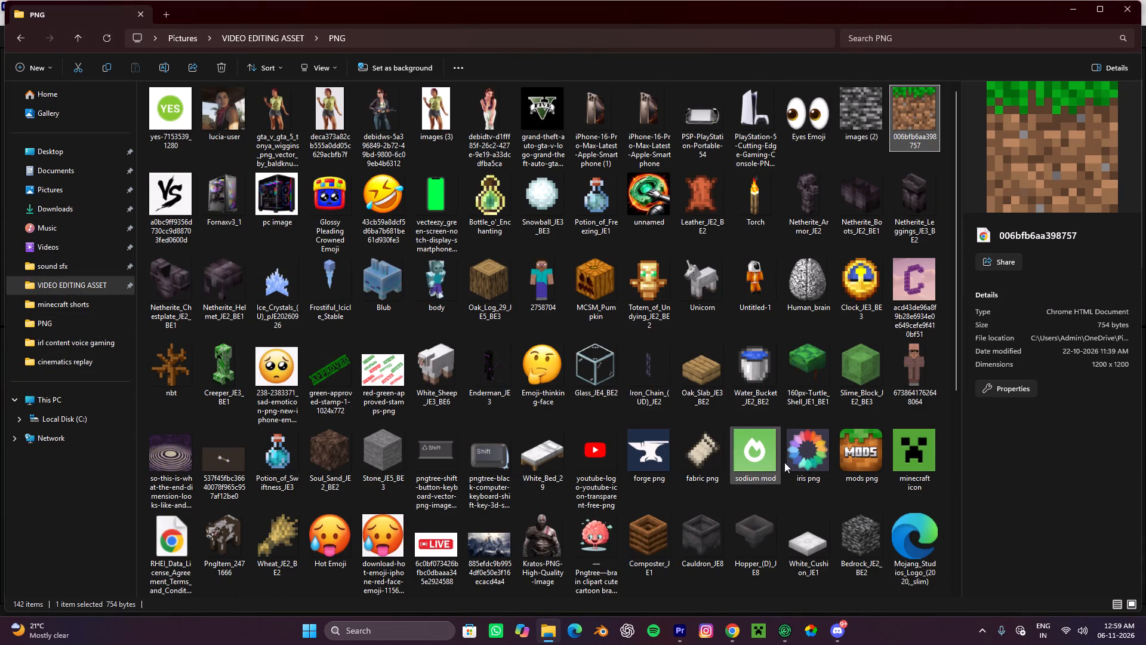
click(914, 466)
drag(914, 453, 713, 552)
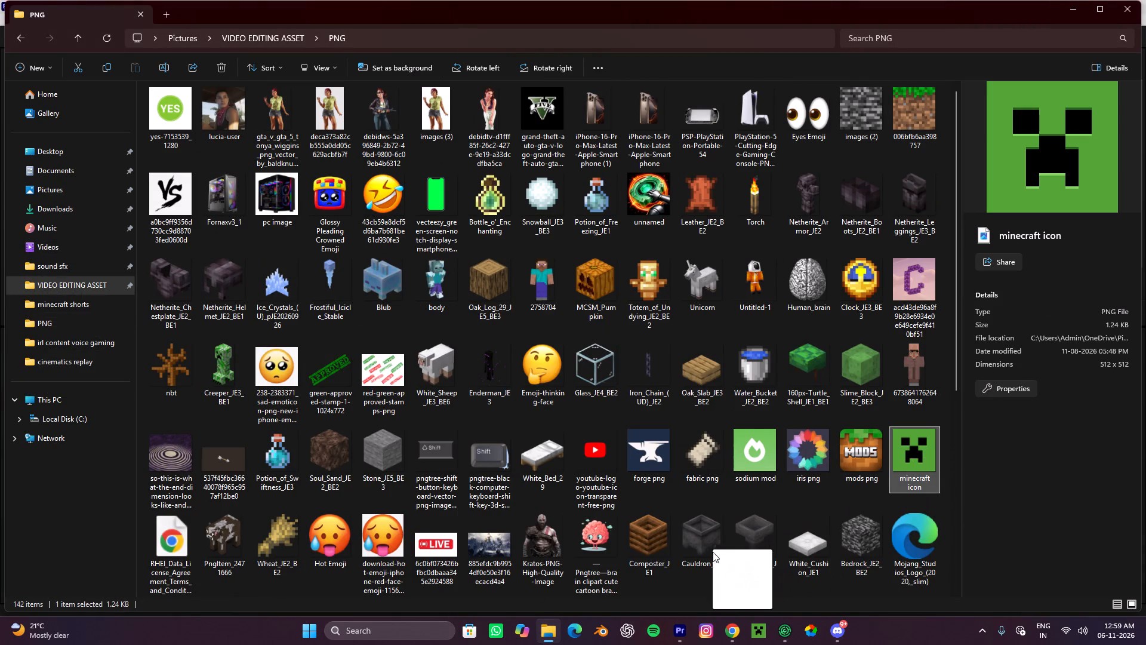
drag(713, 552, 446, 457)
alt+scroll(446, 457, up, 4)
Select the Minecraft icon clip and search the effects for "round".
click(511, 456)
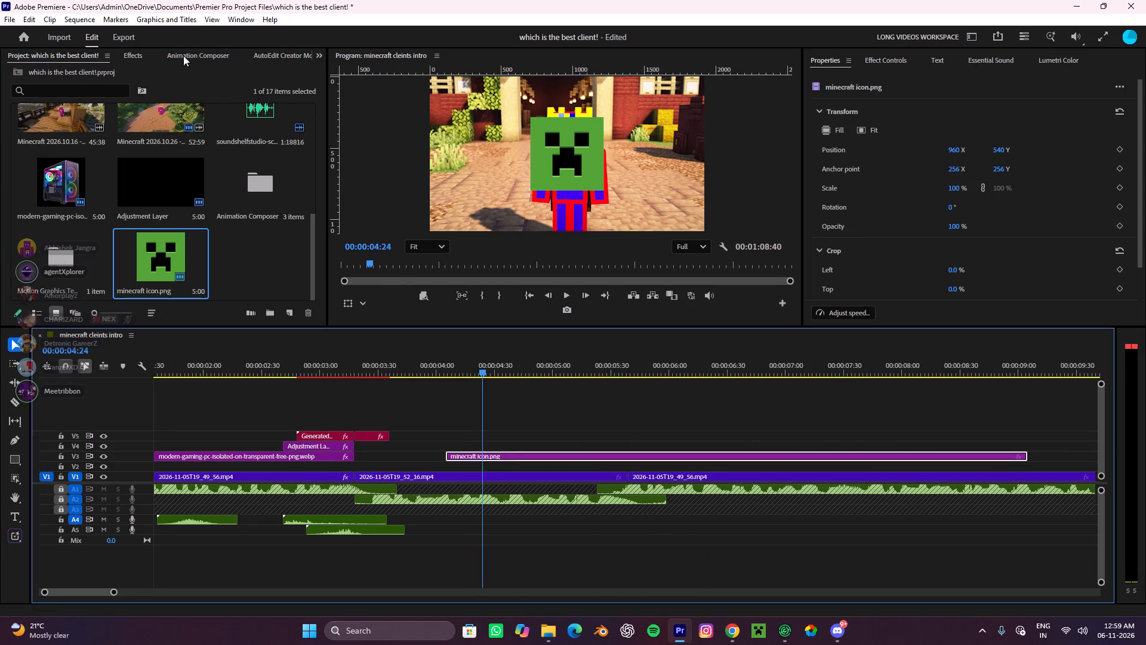
click(135, 51)
drag(62, 79, 0, 72)
text(roun)
key(d)
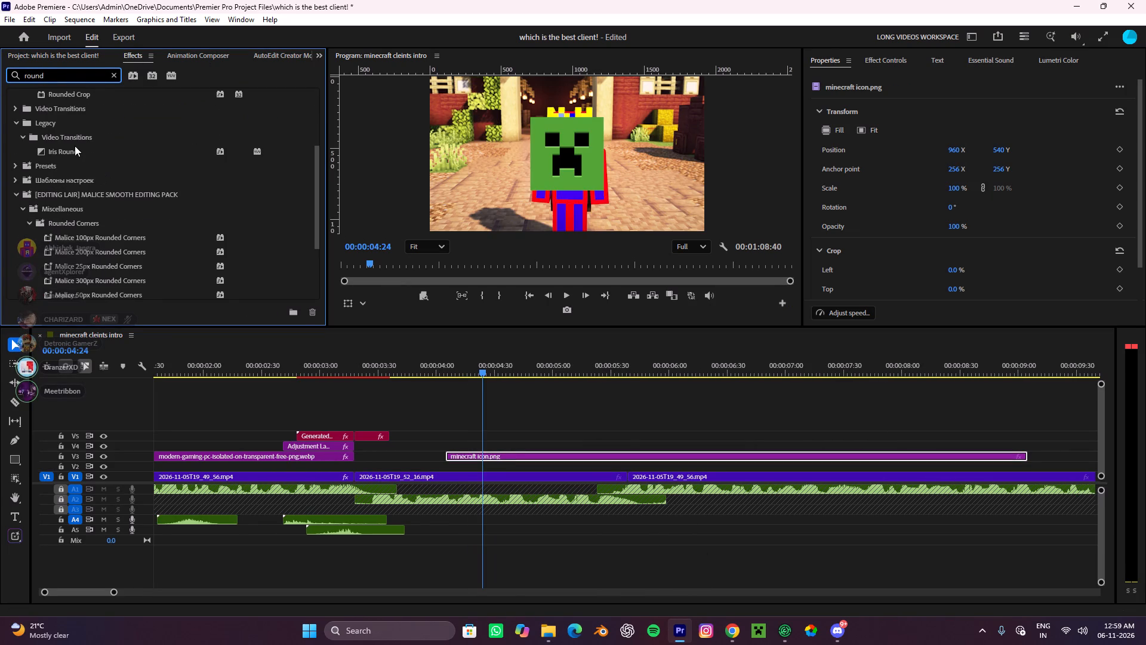
scroll(76, 155, up, 4)
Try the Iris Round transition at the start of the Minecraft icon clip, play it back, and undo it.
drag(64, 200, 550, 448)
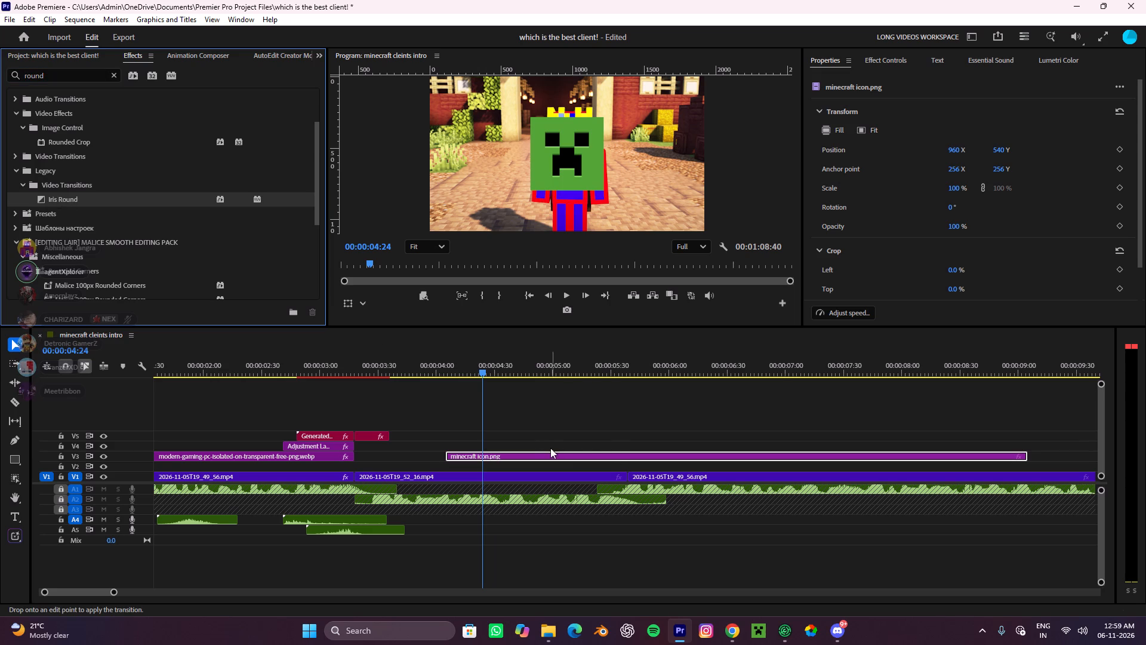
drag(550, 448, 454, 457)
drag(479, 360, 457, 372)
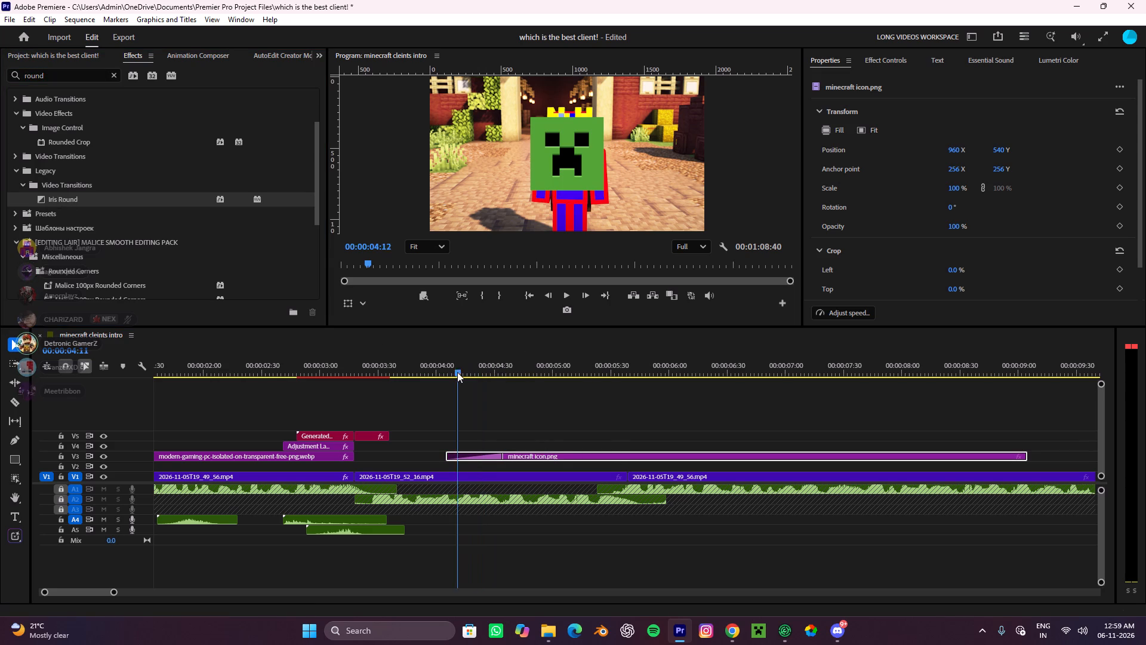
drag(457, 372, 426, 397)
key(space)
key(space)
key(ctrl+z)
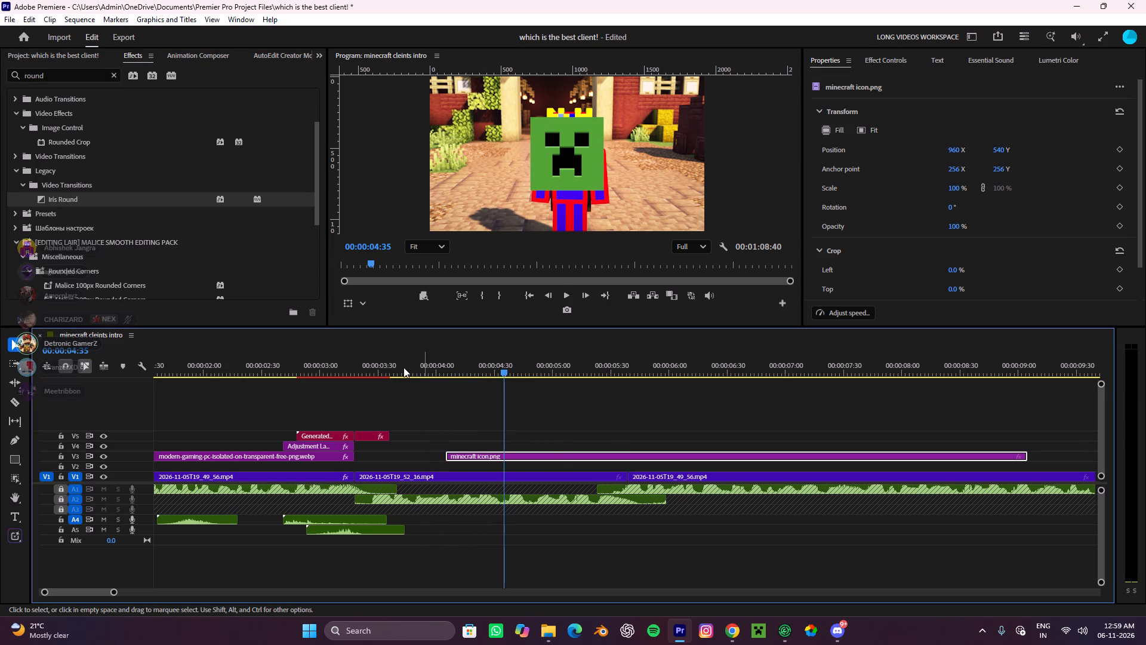
Apply the Rounded Crop effect to the Minecraft icon clip on V3.
drag(78, 144, 456, 460)
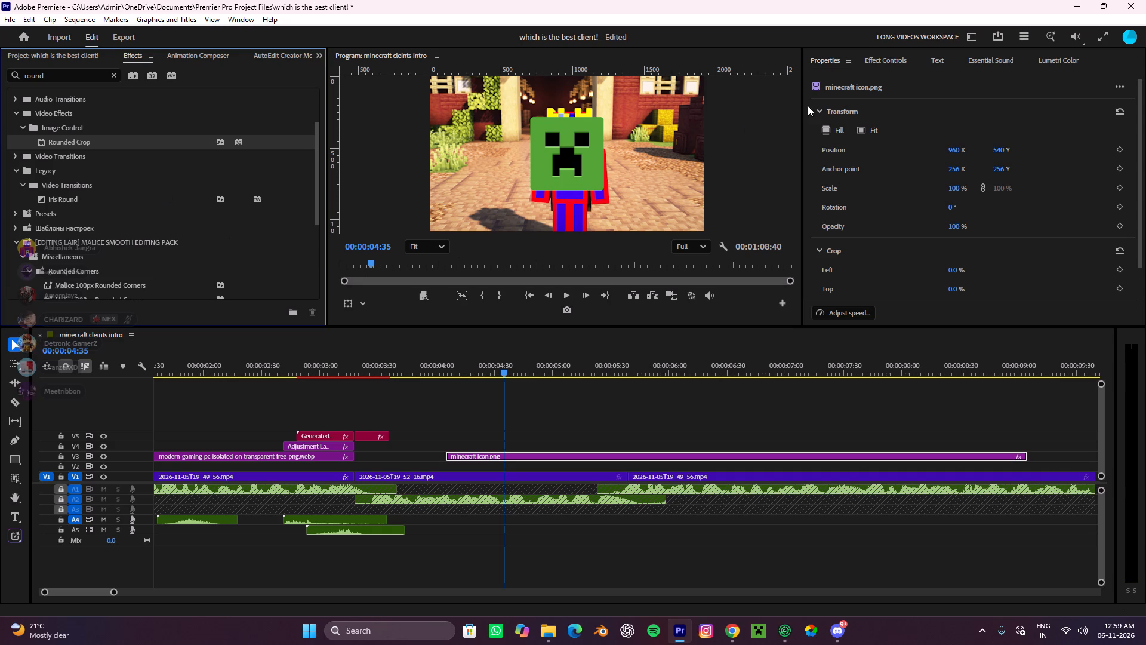
Increase the Roundness of the Minecraft icon's Rounded Crop effect to give the icon softer corners.
click(888, 62)
scroll(929, 282, down, 8)
scroll(888, 242, down, 3)
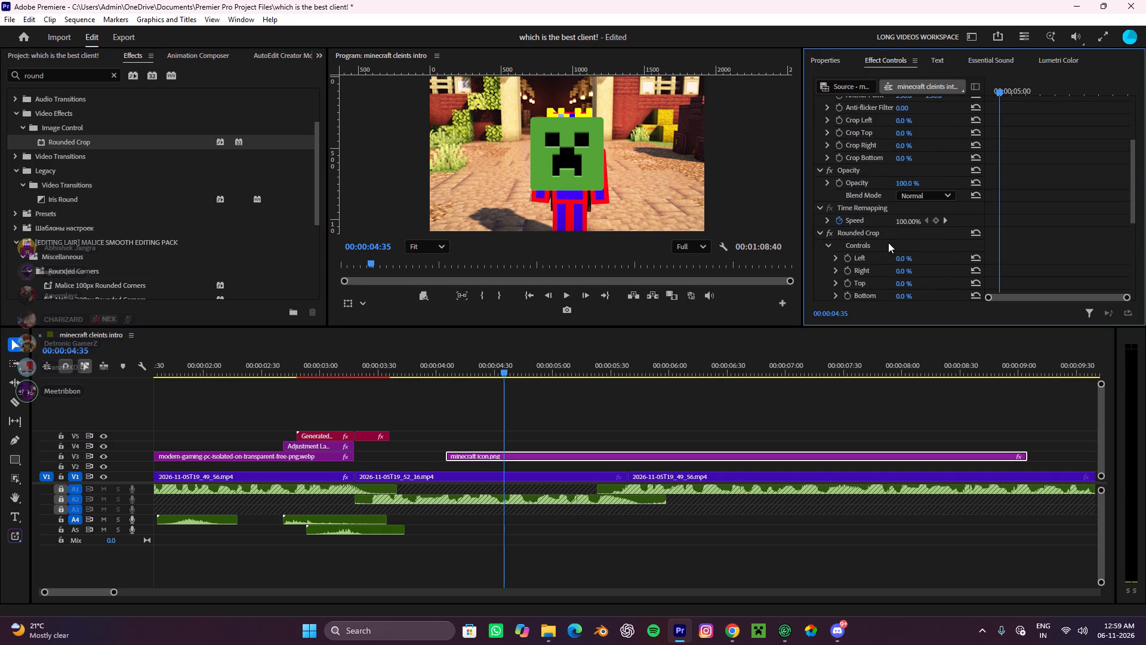
scroll(888, 242, down, 11)
scroll(882, 254, up, 4)
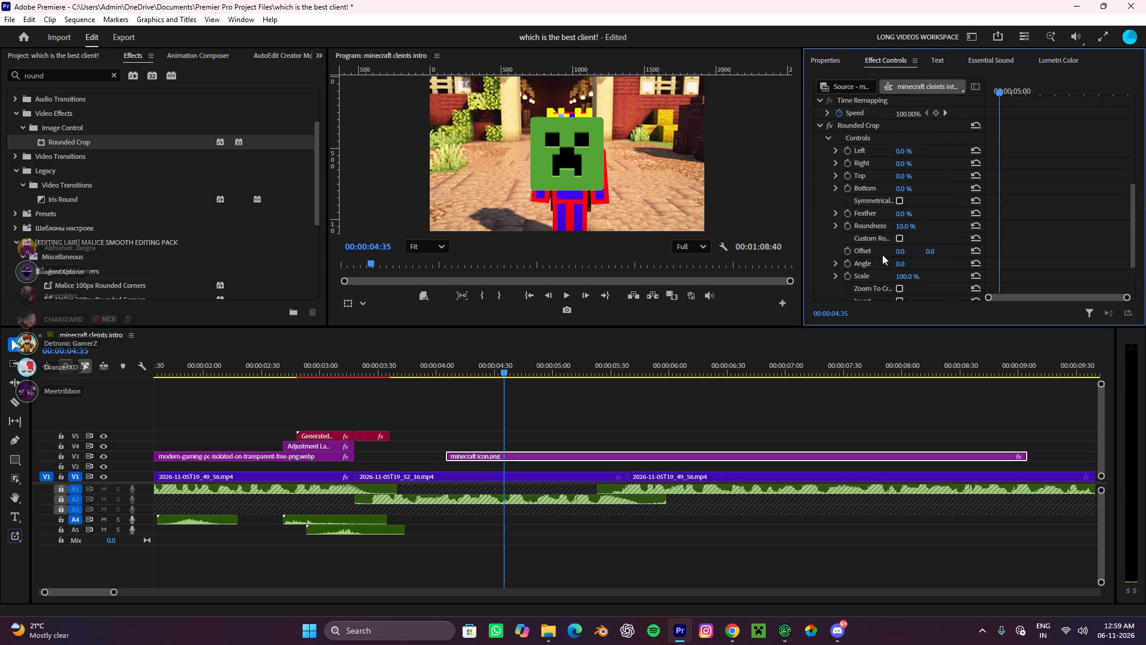
scroll(882, 254, up, 18)
scroll(868, 259, up, 4)
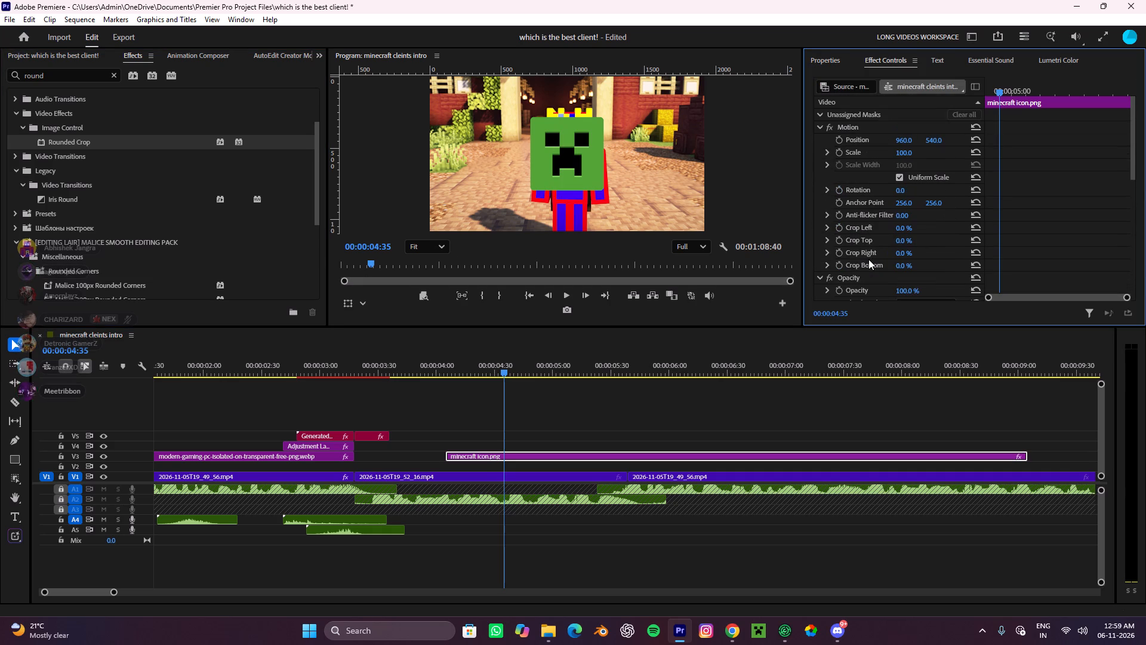
scroll(868, 259, down, 9)
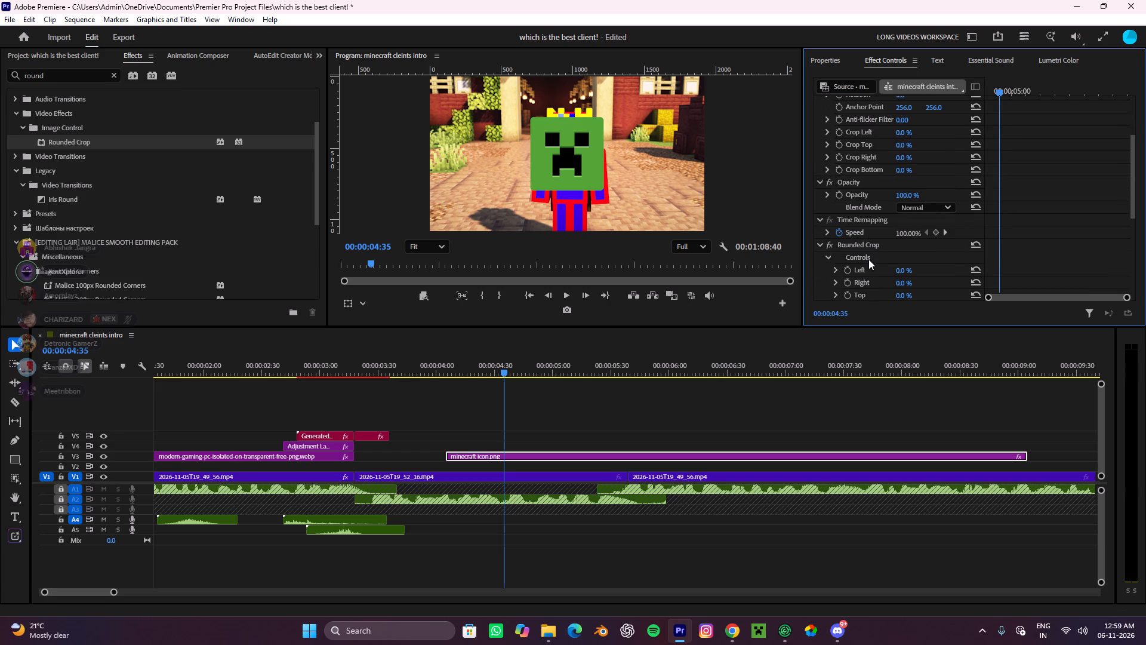
scroll(868, 259, down, 7)
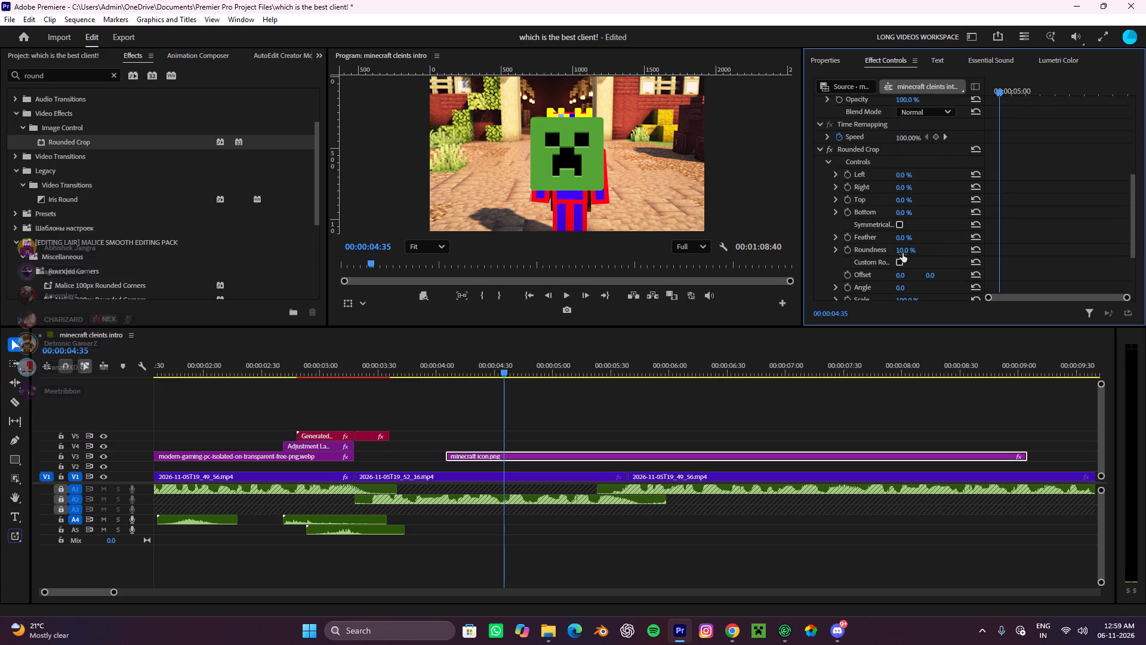
drag(899, 250, 919, 242)
click(672, 411)
Play the Minecraft icon section, split the icon clip where the V1 clip beneath it ends, and remove the remainder.
drag(459, 363, 421, 382)
click(555, 397)
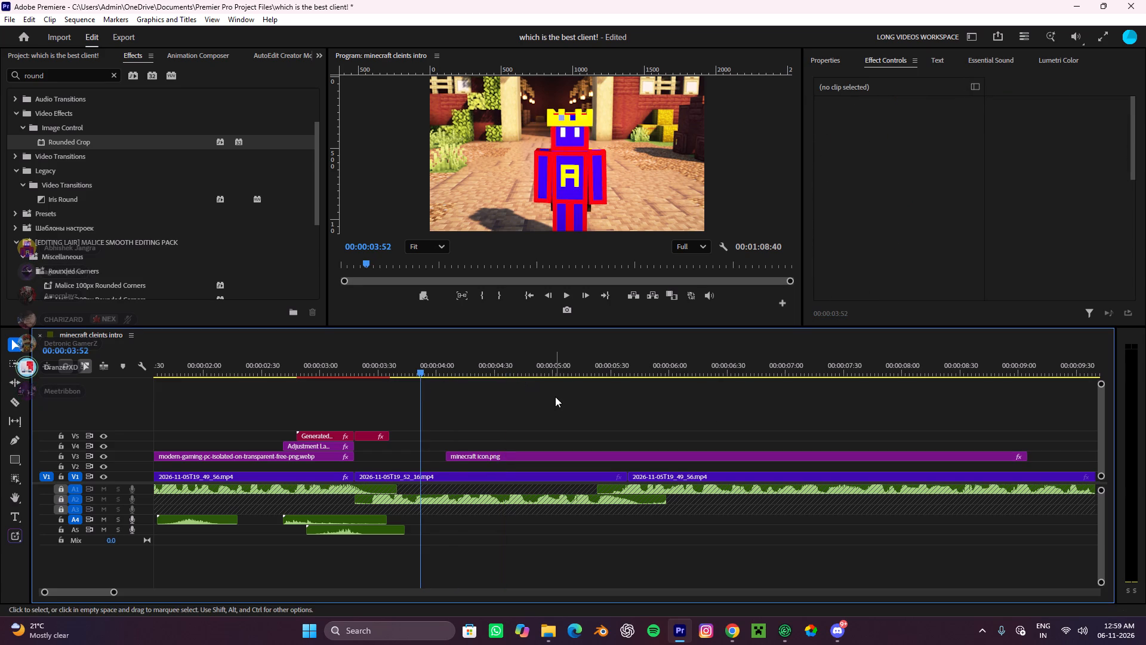
key(space)
key(space)
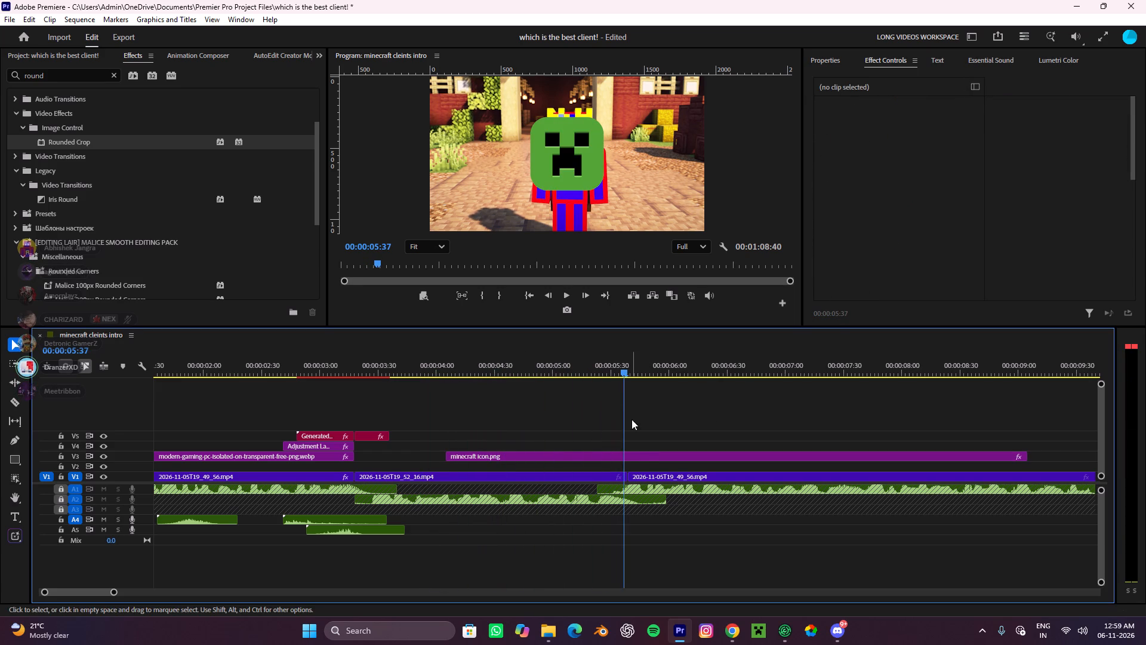
key(c)
click(631, 456)
key(v)
click(656, 457)
key(ctrl+x)
Replay the lead-in to the Minecraft icon to check how the shortened clip appears.
scroll(630, 446, up, 3)
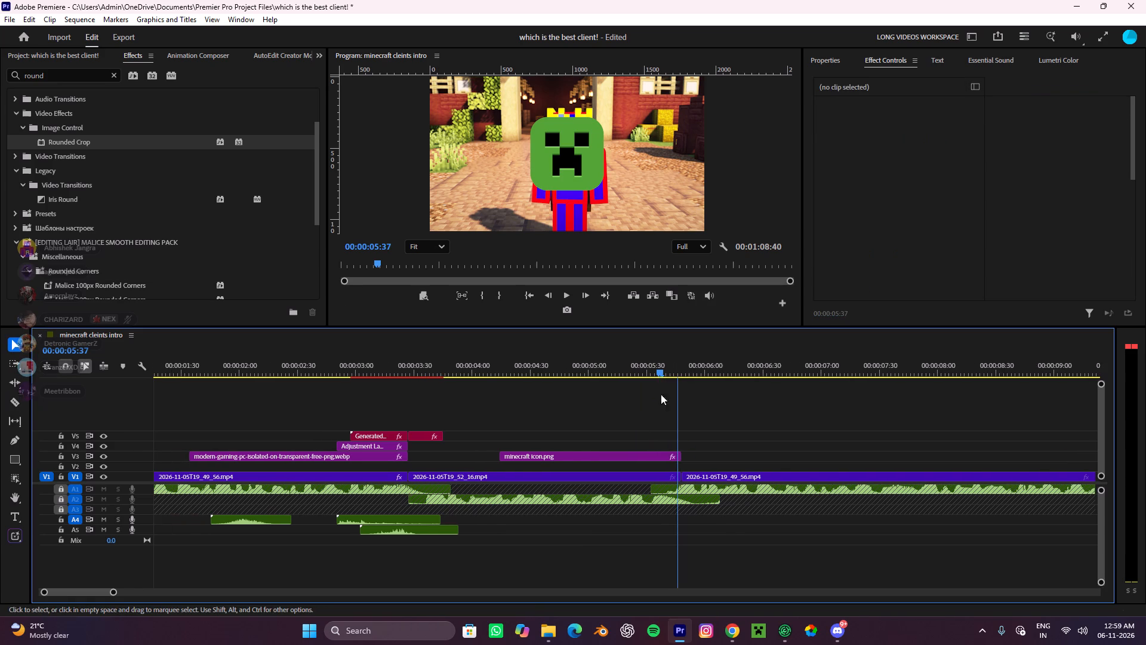
drag(680, 368, 473, 427)
click(548, 405)
key(space)
key(space)
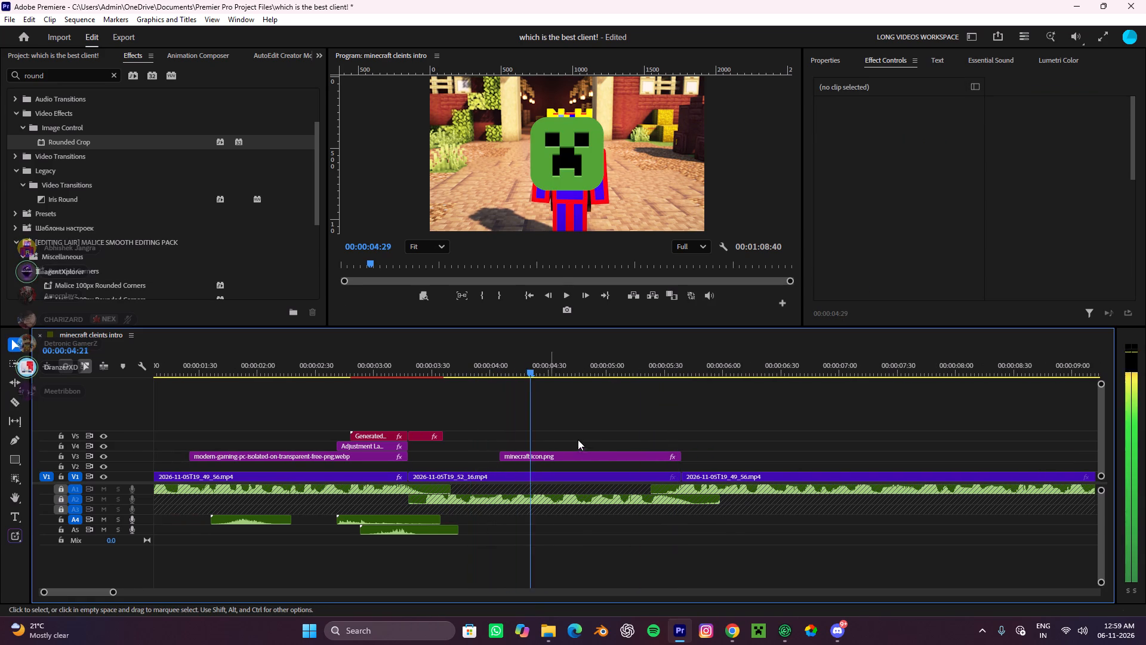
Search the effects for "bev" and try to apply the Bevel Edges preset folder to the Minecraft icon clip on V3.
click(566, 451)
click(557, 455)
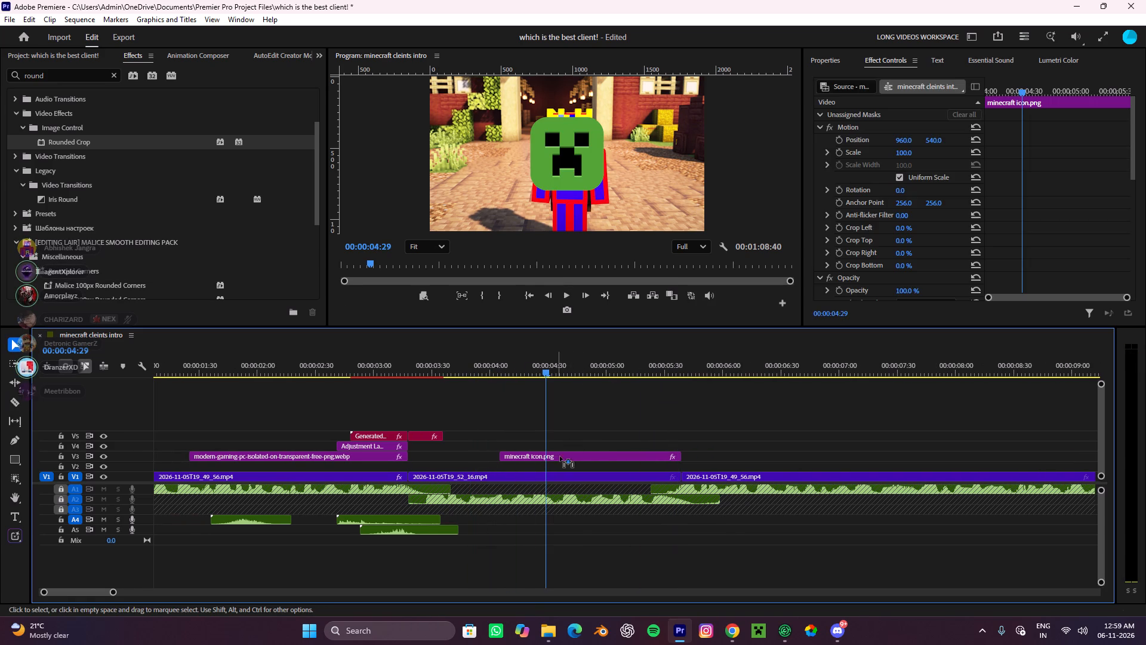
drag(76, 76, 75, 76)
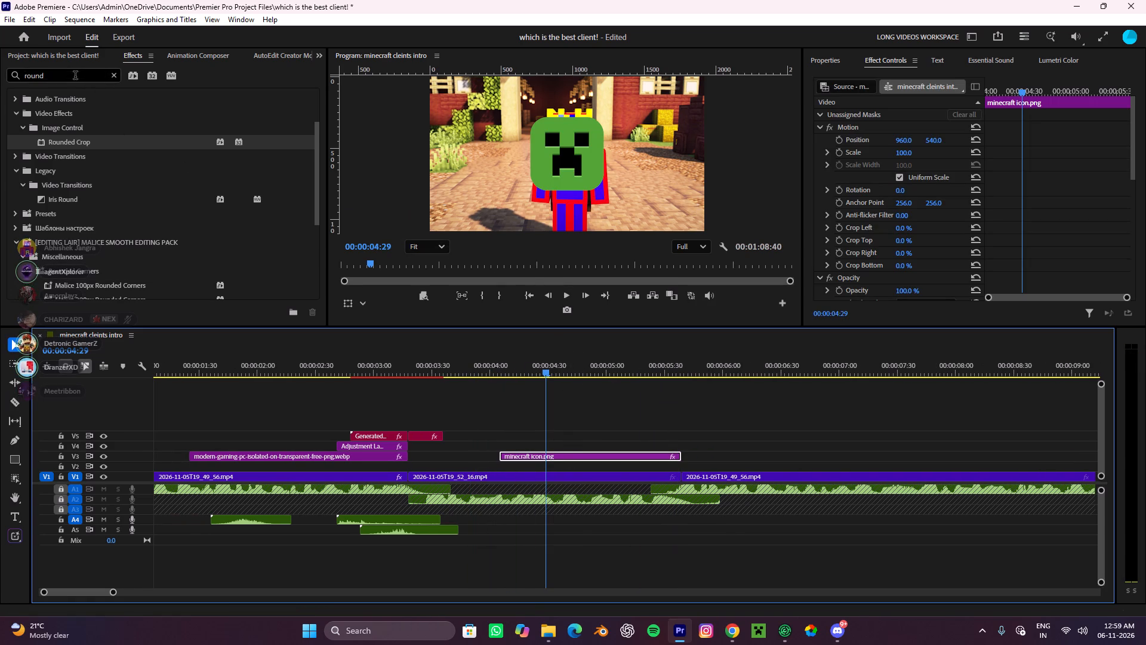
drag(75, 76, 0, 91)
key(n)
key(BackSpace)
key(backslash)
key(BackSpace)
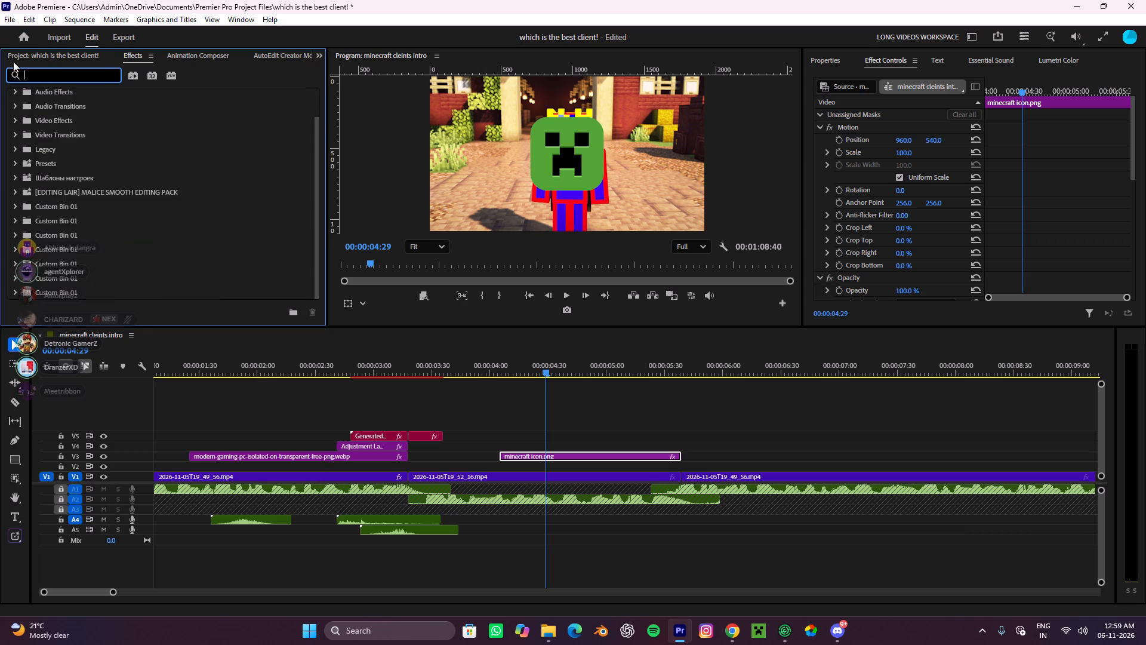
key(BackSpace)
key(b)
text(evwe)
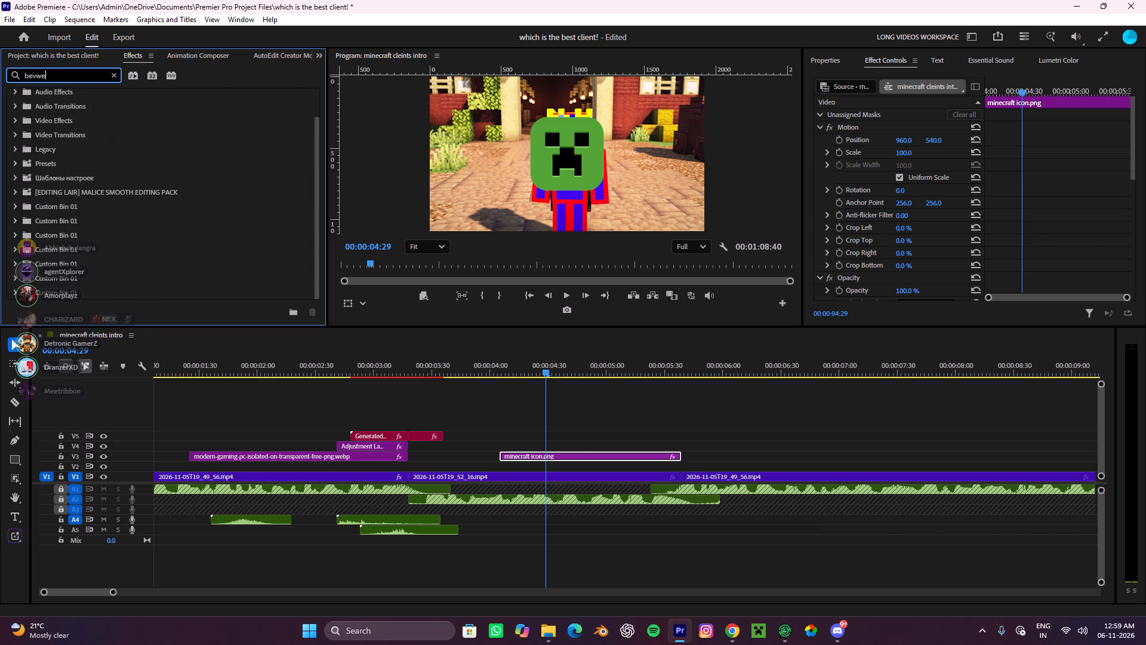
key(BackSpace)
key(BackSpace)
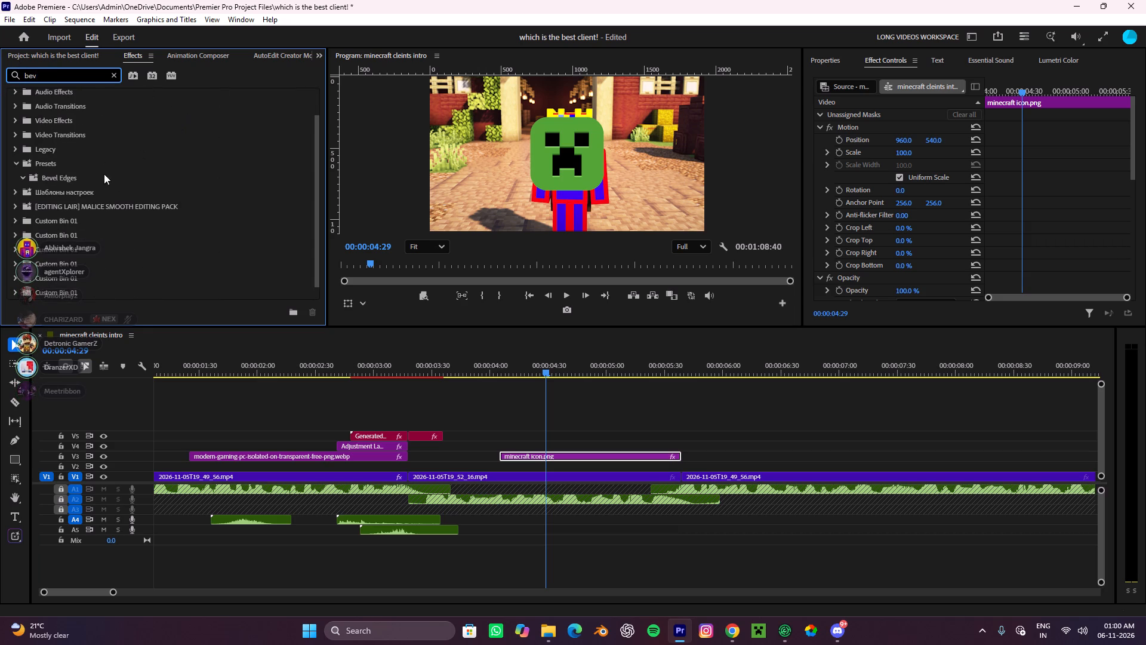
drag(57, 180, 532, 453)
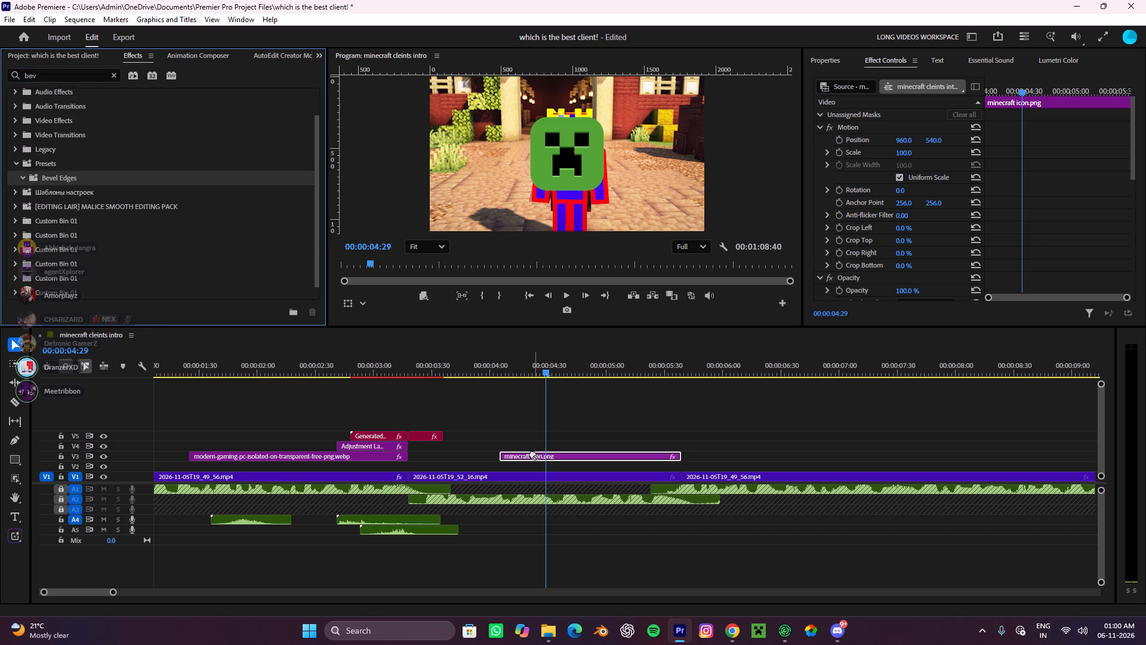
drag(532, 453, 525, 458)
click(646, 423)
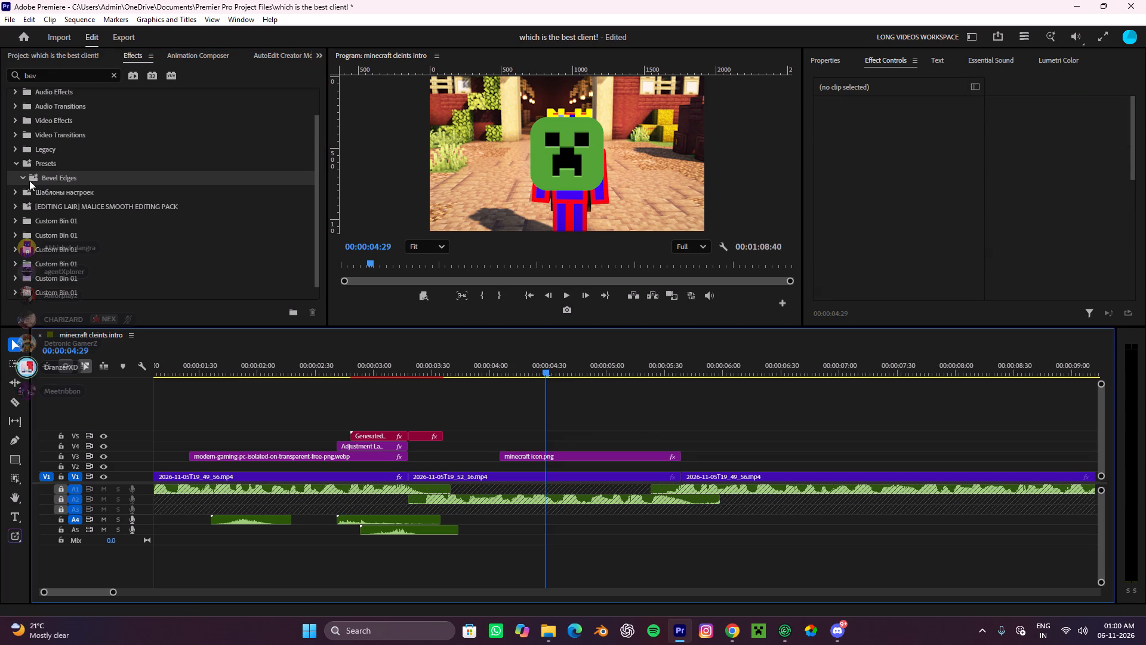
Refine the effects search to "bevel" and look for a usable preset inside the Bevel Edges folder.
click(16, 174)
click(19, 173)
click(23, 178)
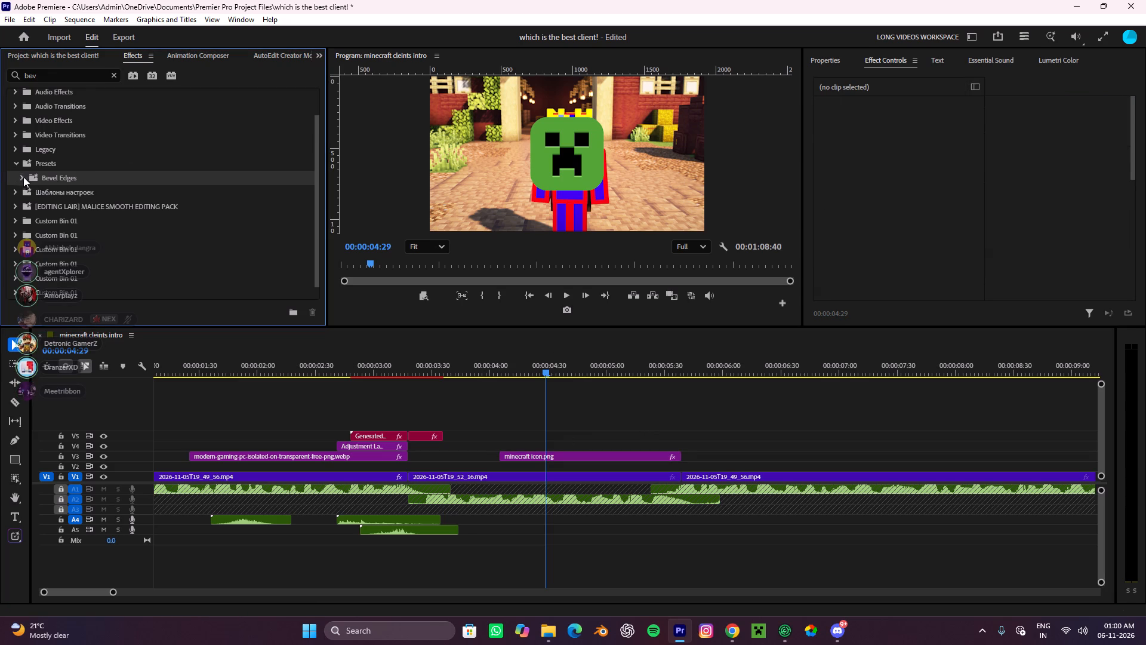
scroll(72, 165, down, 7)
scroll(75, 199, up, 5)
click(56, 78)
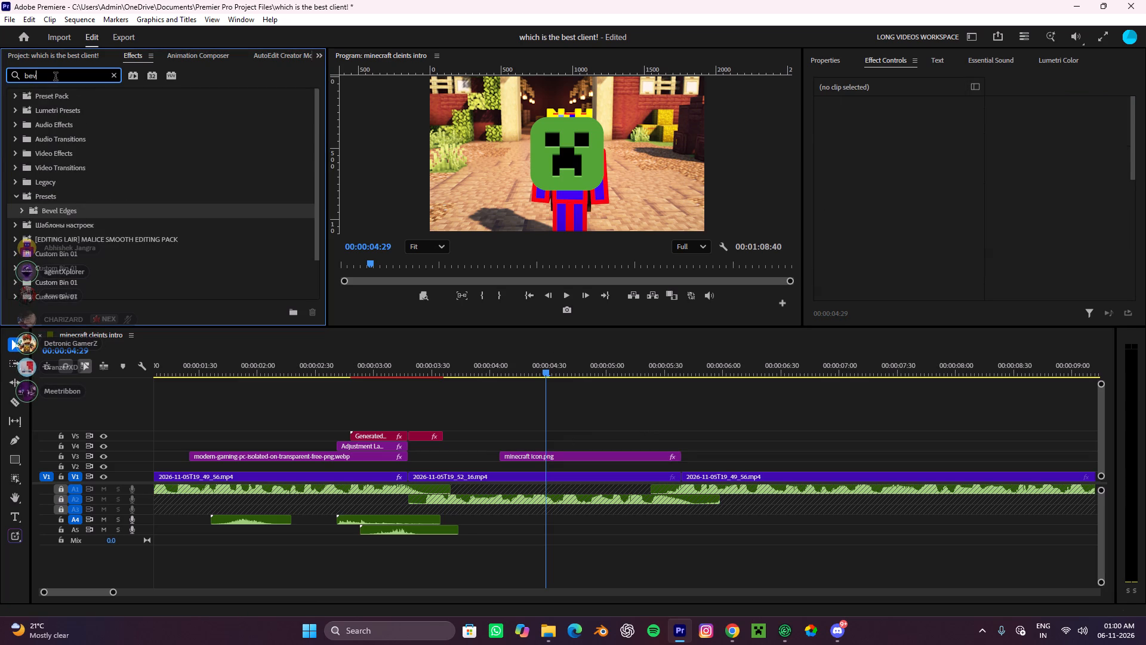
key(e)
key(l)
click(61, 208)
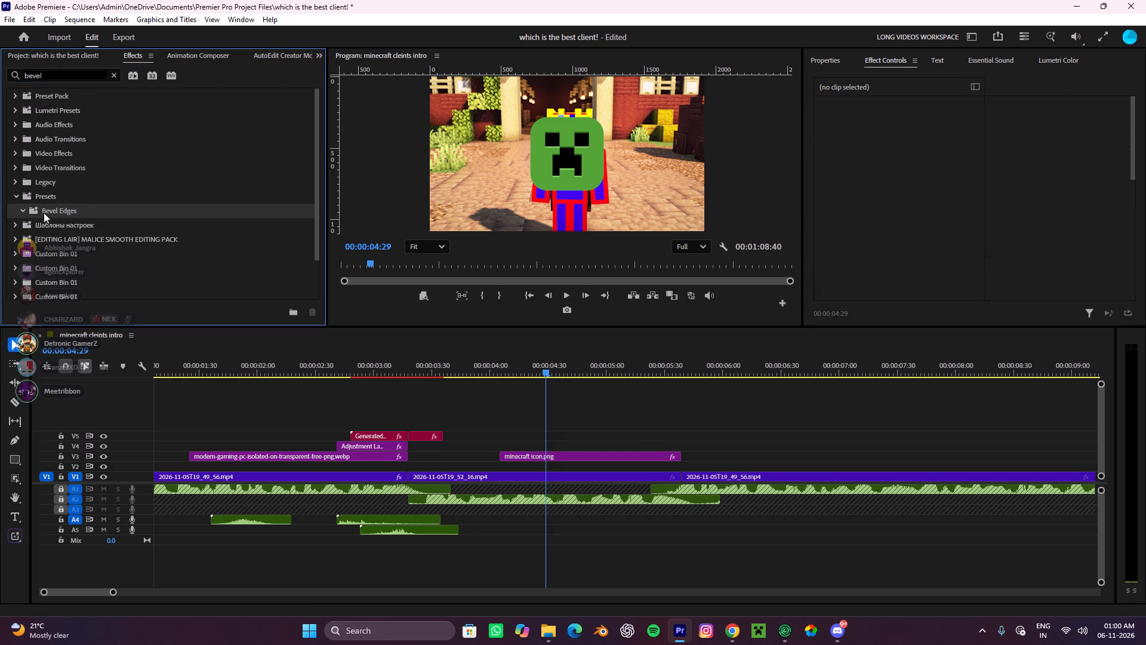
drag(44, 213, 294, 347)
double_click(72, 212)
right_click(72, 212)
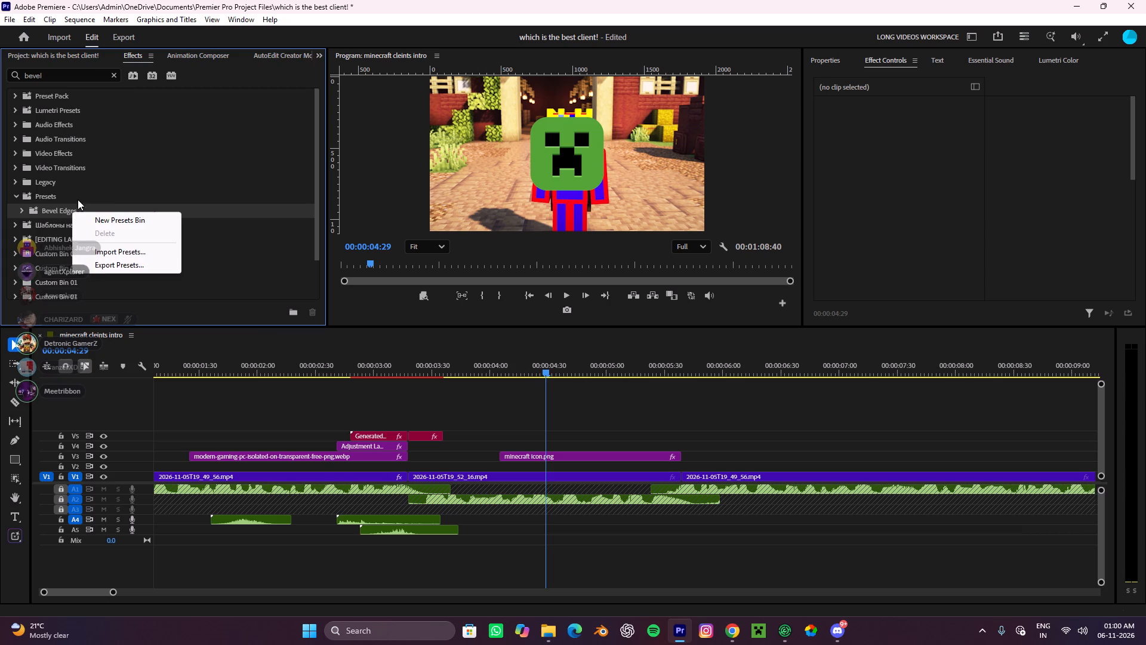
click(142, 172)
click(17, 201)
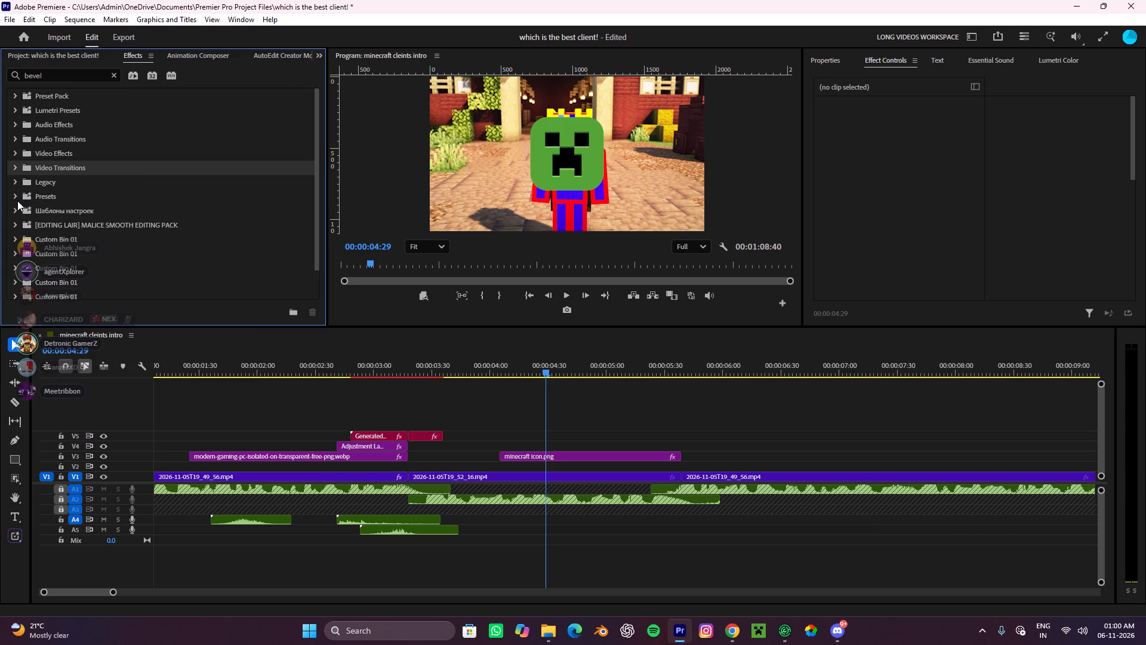
Search the effects for "3d" instead and browse the matching video effects, transitions and presets for the icon.
drag(53, 79, 0, 79)
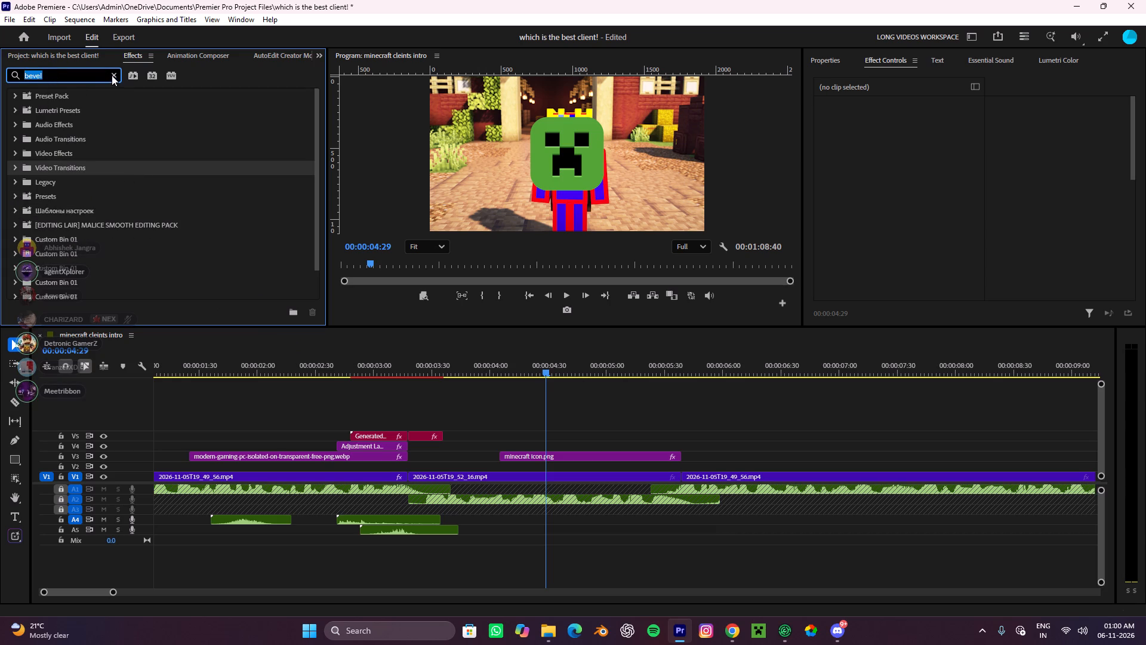
click(112, 75)
scroll(97, 161, down, 7)
scroll(97, 165, up, 4)
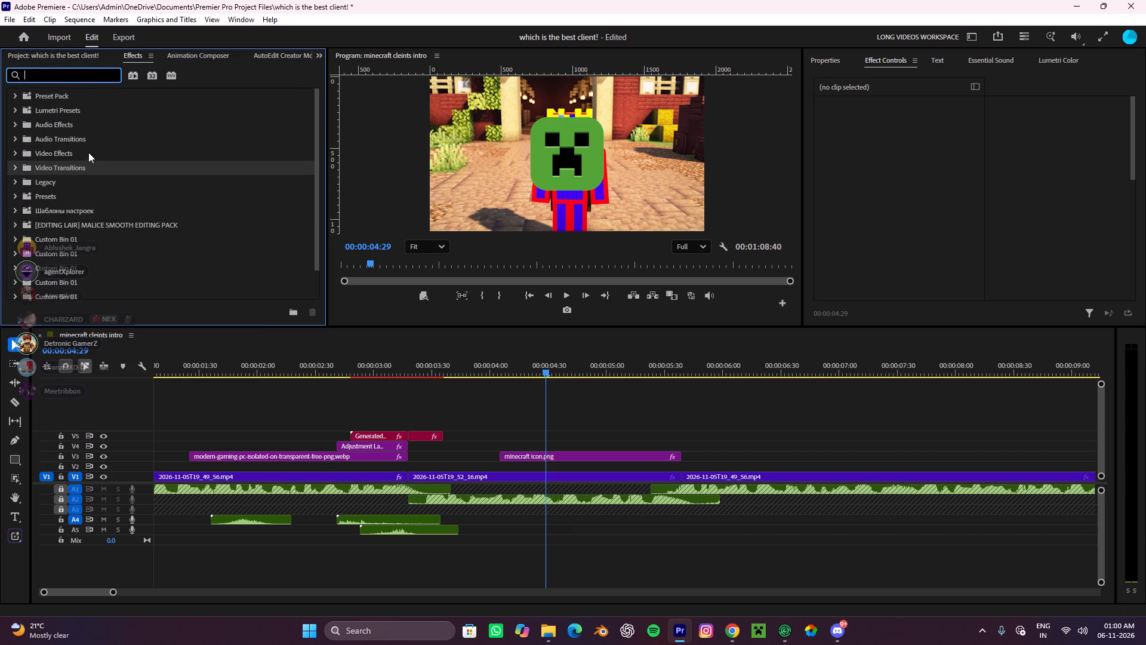
scroll(88, 152, up, 3)
click(53, 75)
click(52, 75)
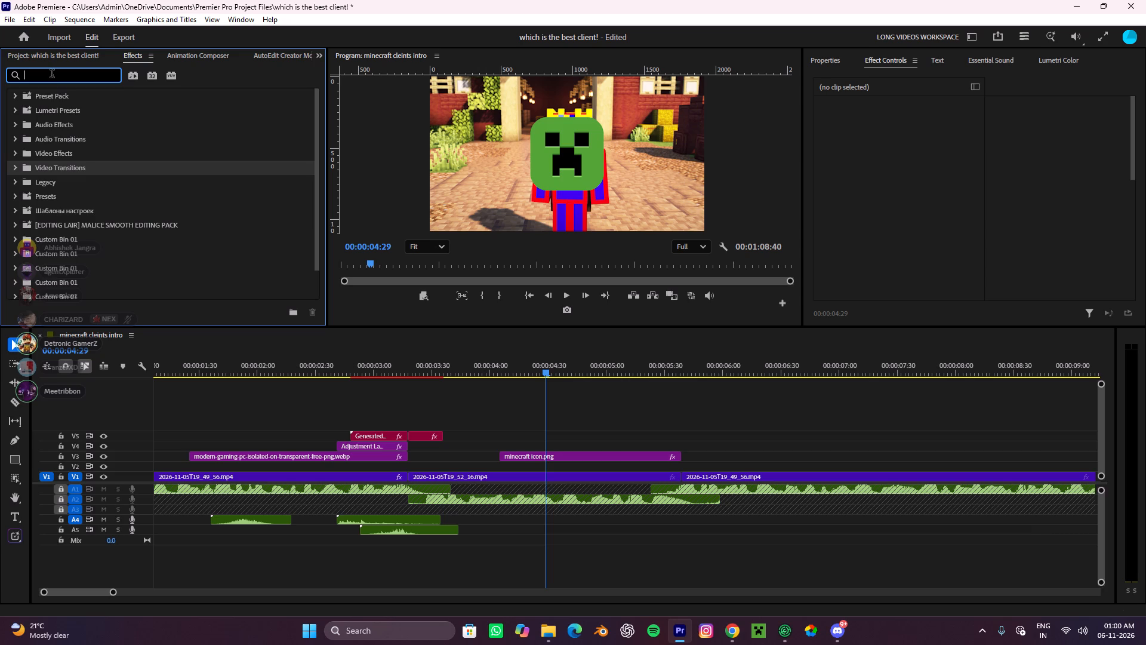
click(57, 79)
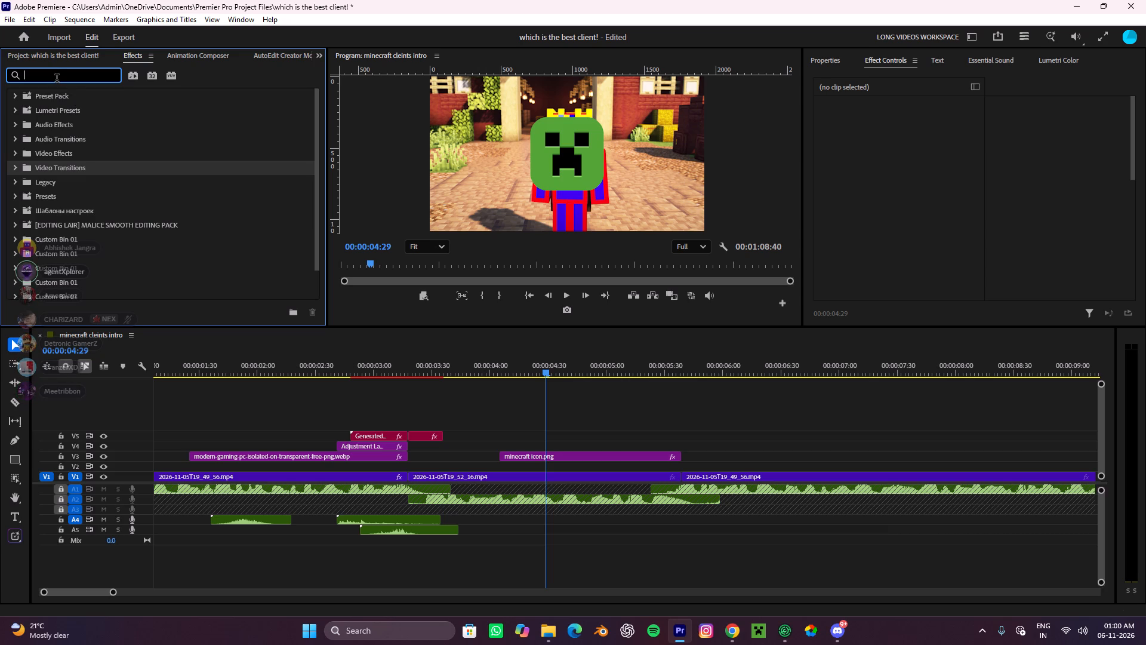
text(3d)
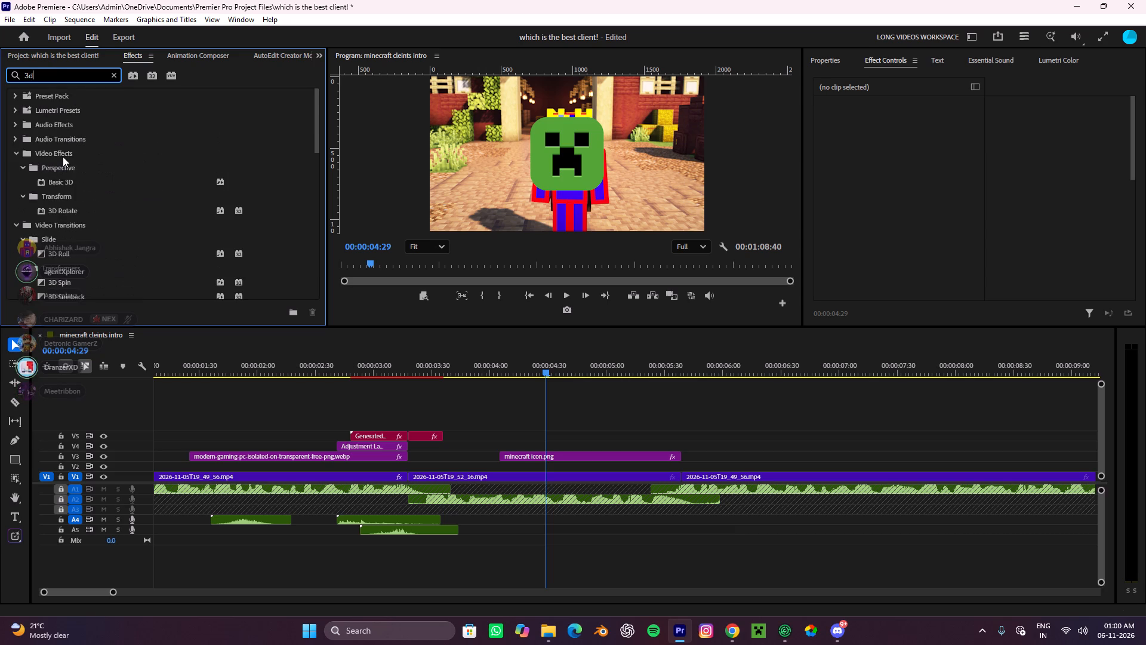
scroll(64, 170, down, 12)
scroll(73, 202, down, 9)
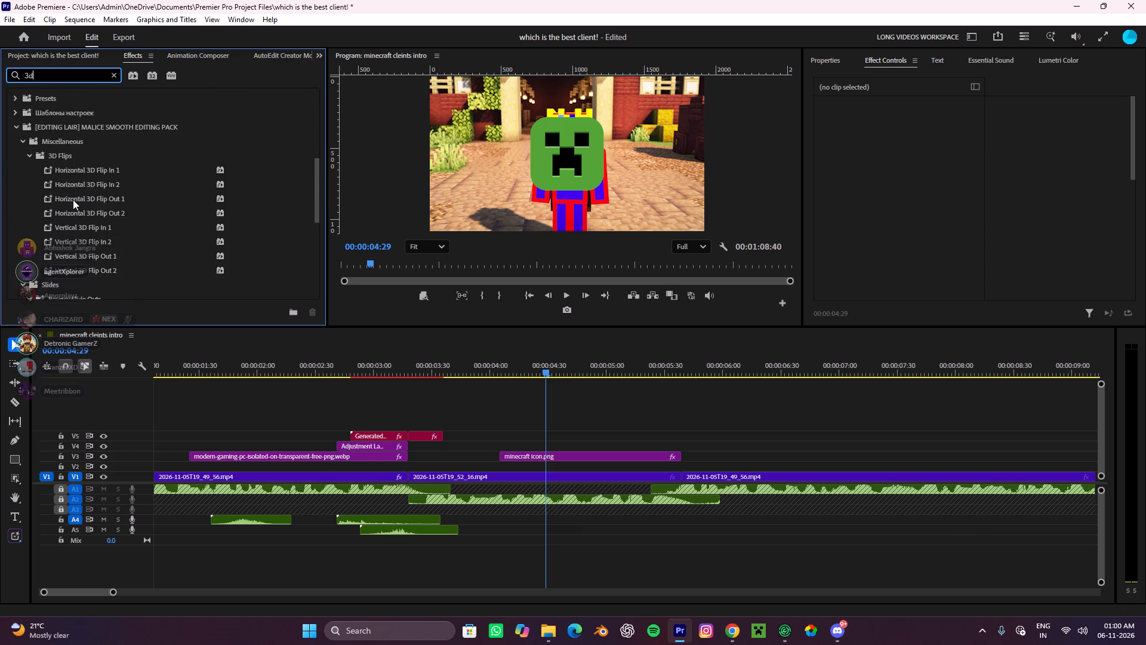
scroll(73, 198, down, 17)
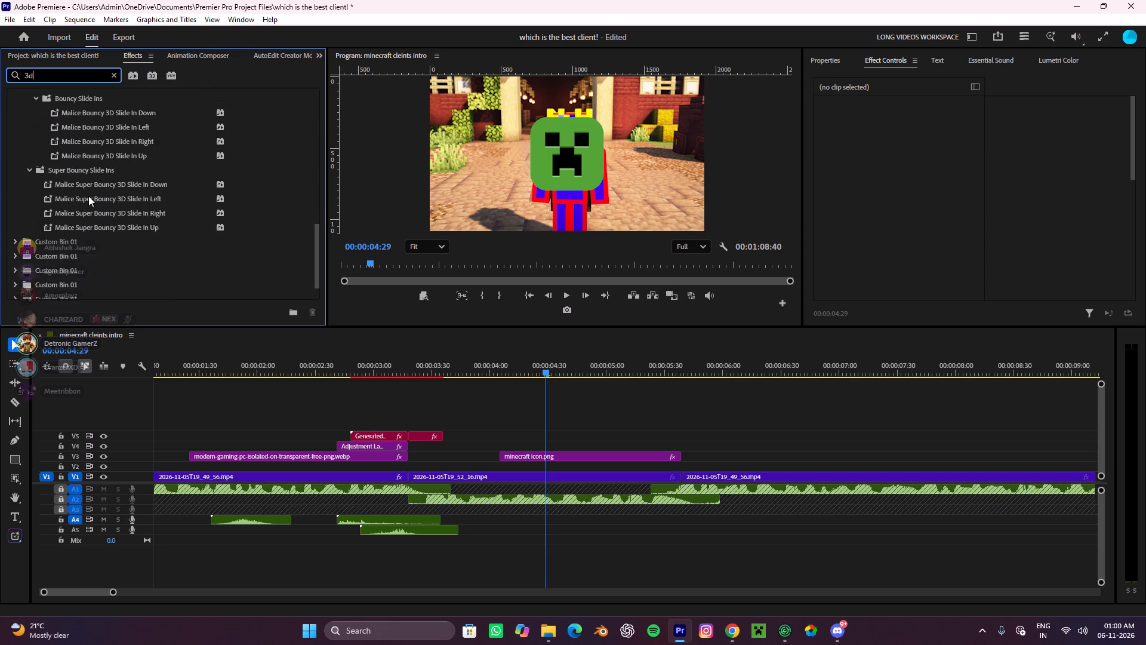
scroll(88, 196, down, 7)
scroll(88, 196, up, 17)
scroll(84, 170, up, 5)
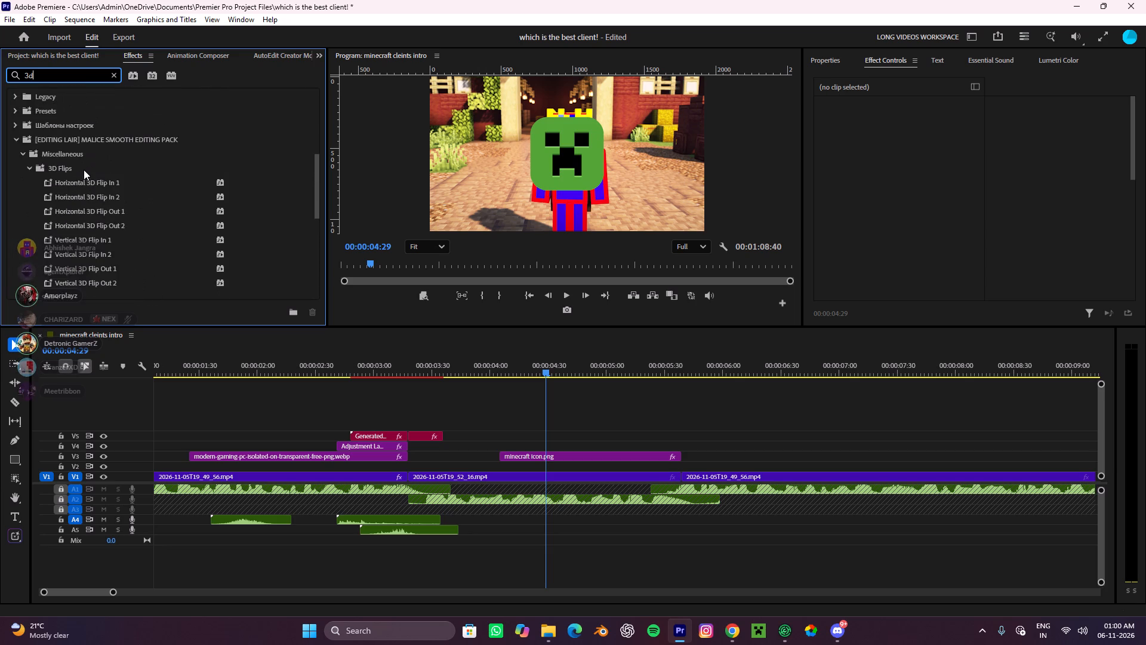
scroll(64, 181, up, 13)
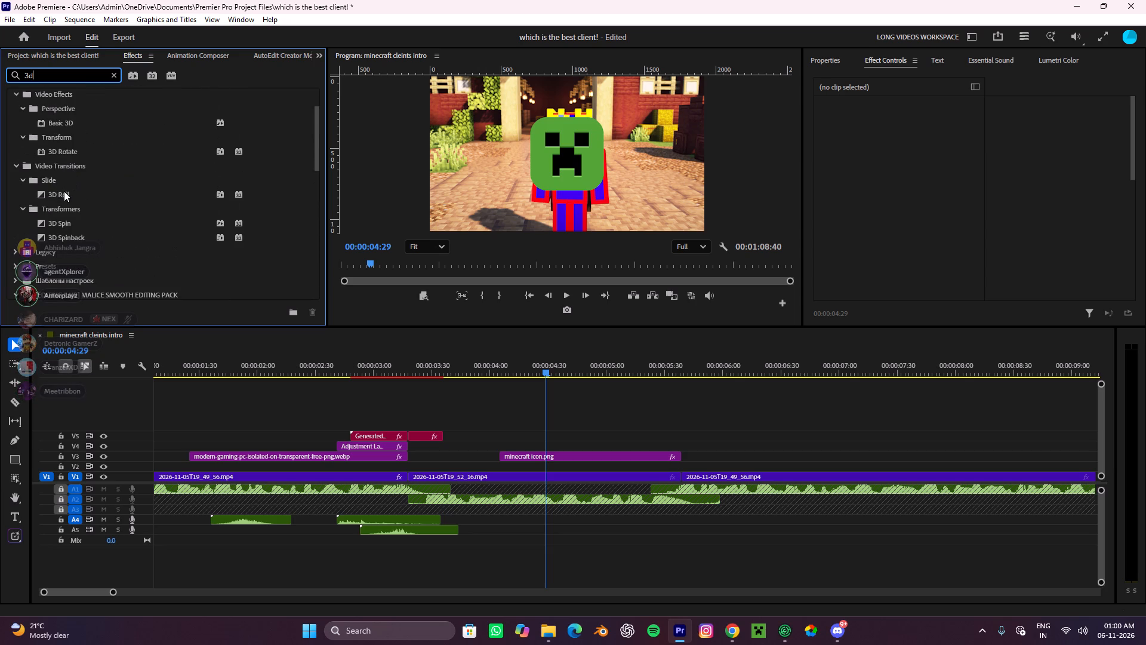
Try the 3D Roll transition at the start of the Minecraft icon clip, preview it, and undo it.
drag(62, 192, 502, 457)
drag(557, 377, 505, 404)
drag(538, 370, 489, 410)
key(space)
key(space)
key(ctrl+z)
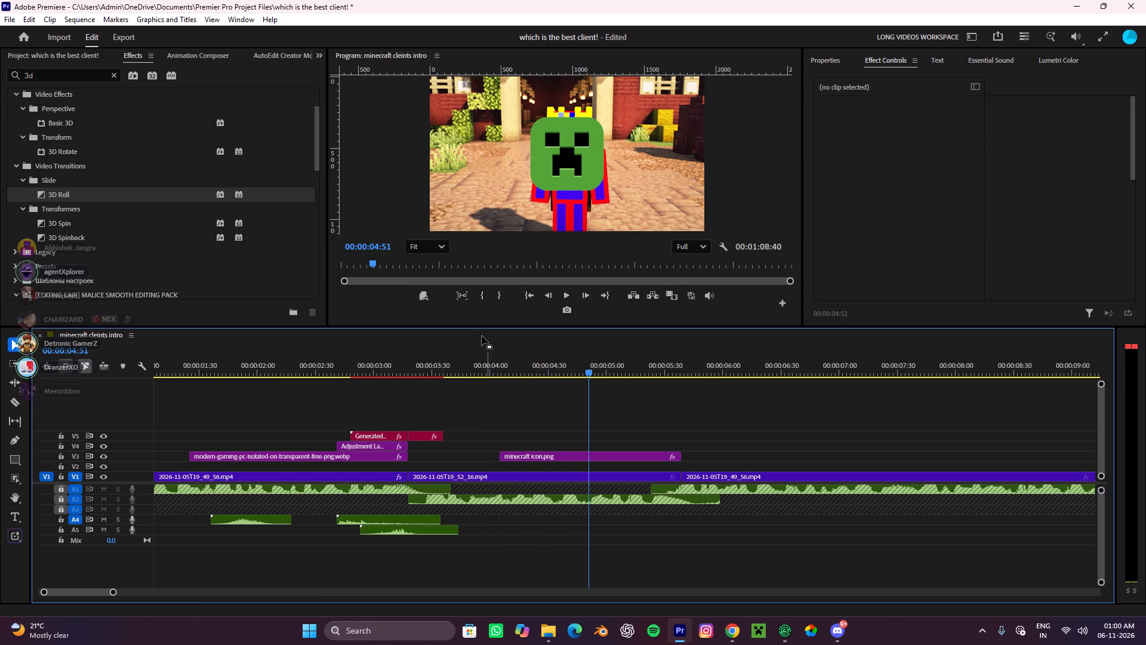
Apply the Basic 3D effect to the Minecraft icon clip on V3.
scroll(133, 188, up, 3)
scroll(82, 175, up, 3)
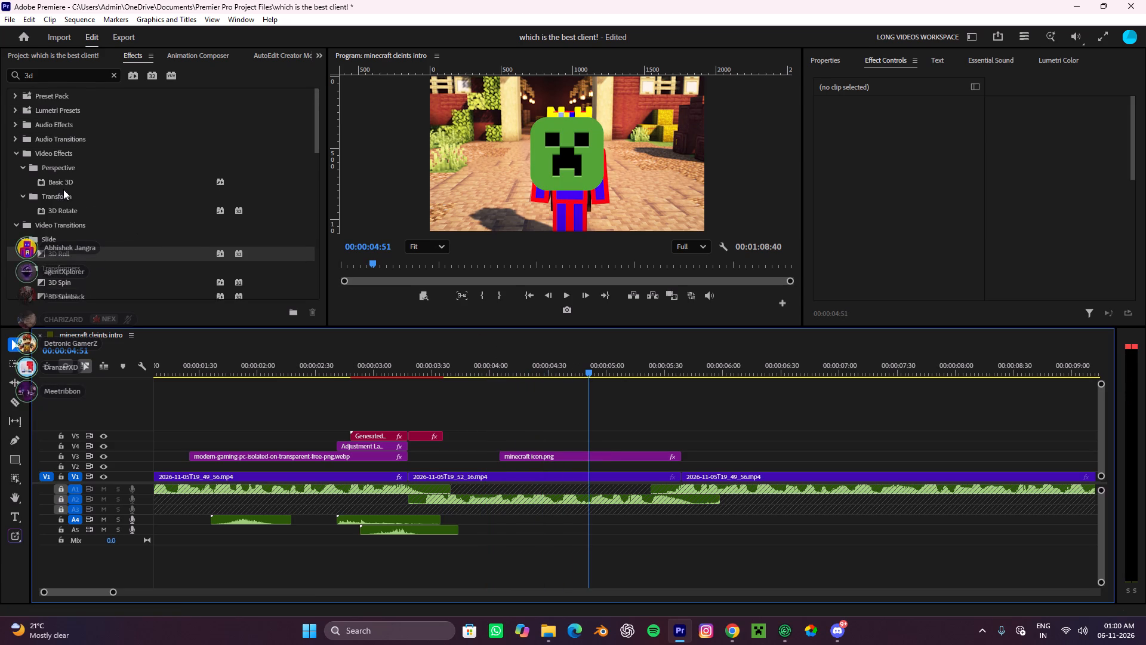
drag(49, 182, 520, 458)
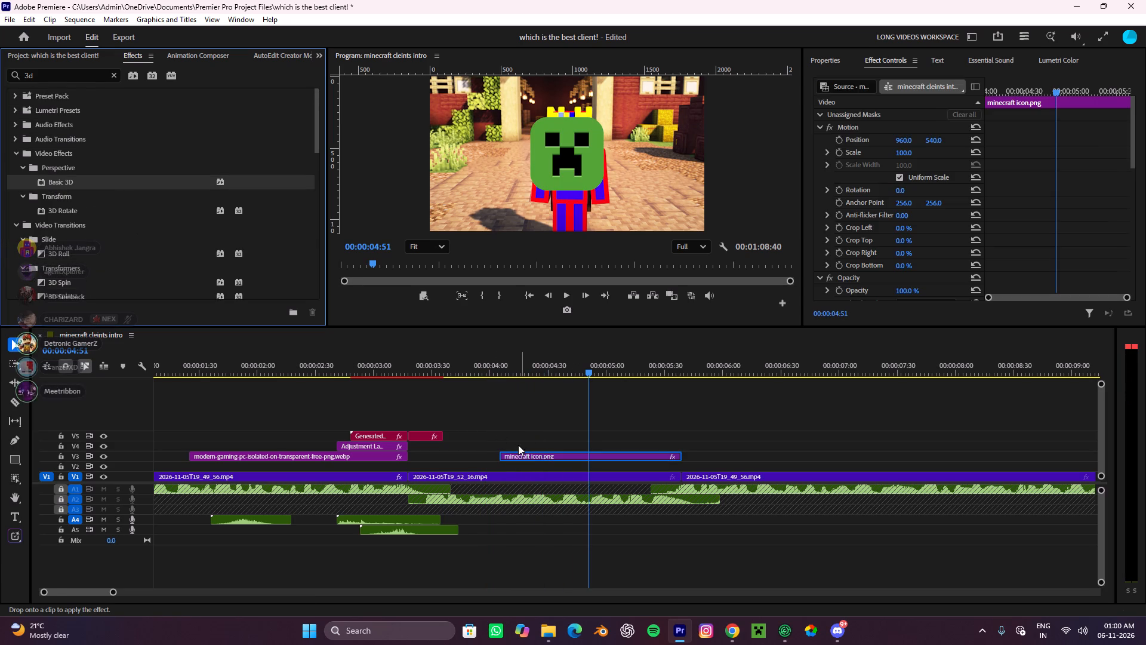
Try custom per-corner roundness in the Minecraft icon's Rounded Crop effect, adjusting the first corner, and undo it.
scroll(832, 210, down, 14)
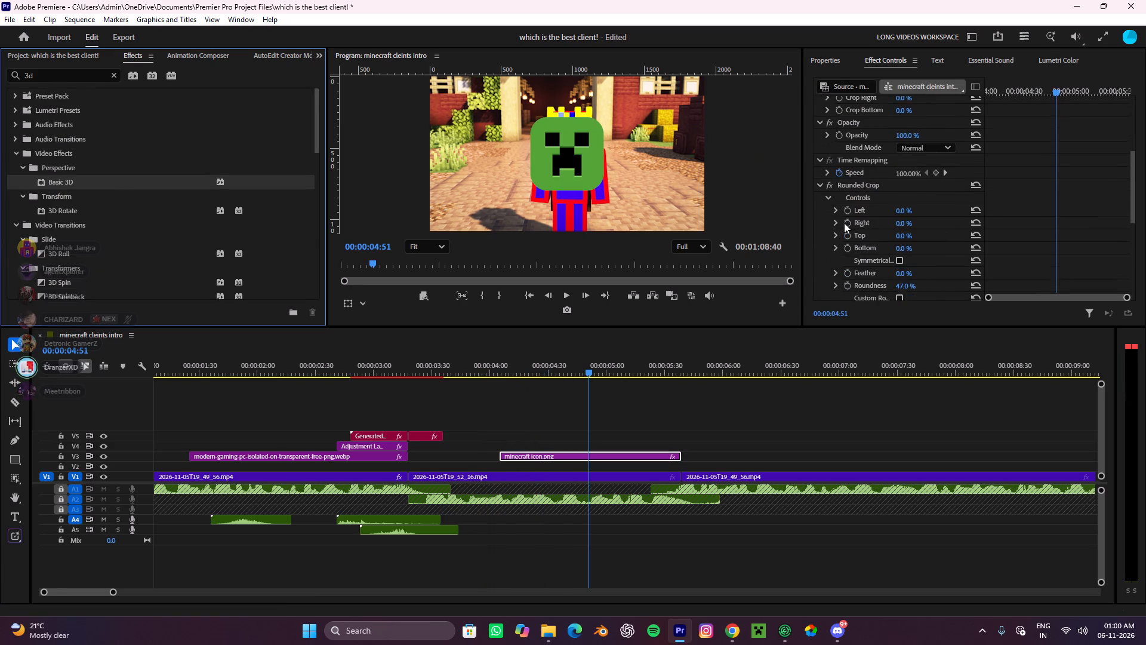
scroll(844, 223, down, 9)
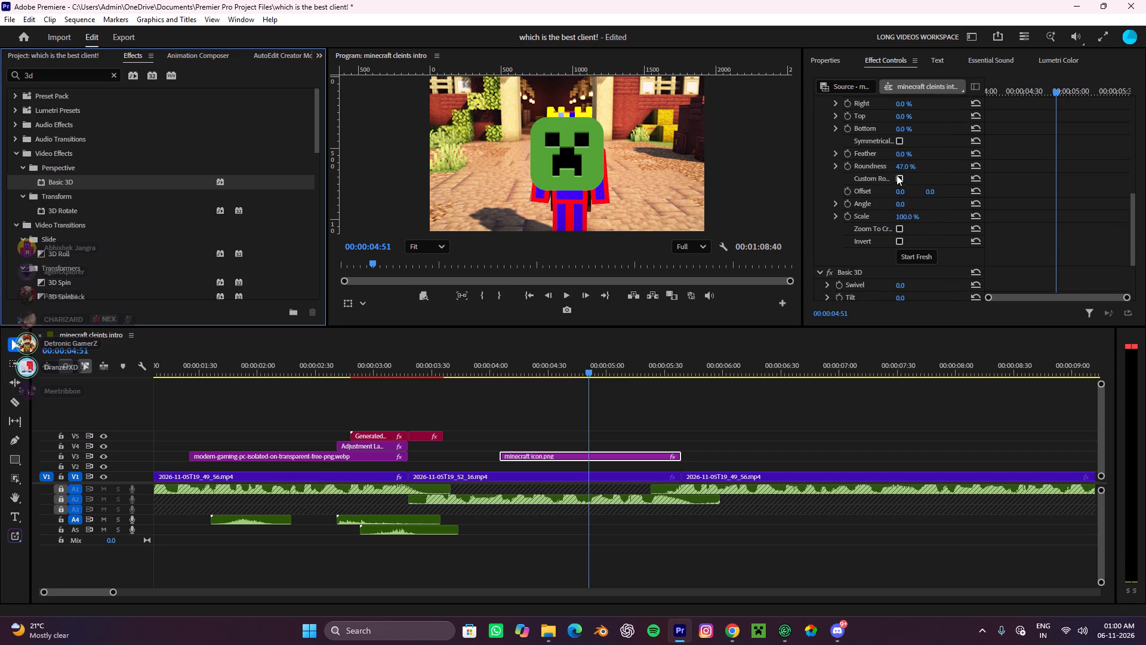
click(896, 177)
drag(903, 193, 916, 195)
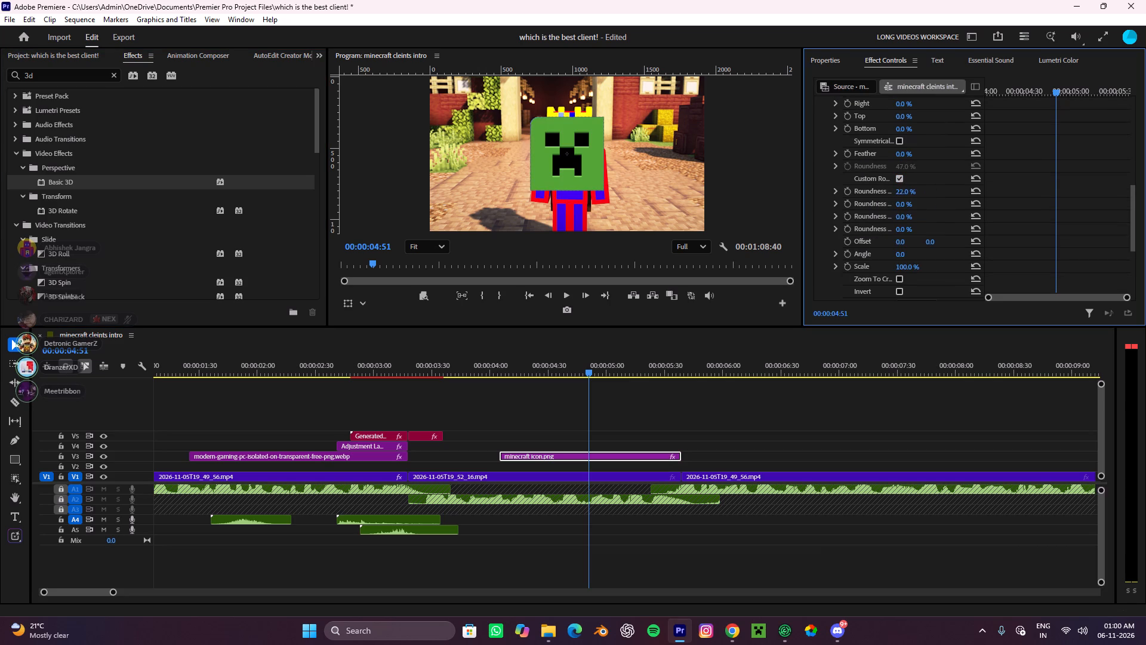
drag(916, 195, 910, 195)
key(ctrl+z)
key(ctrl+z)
Enable Zoom To Crop in the Minecraft icon's Rounded Crop effect.
scroll(878, 210, down, 3)
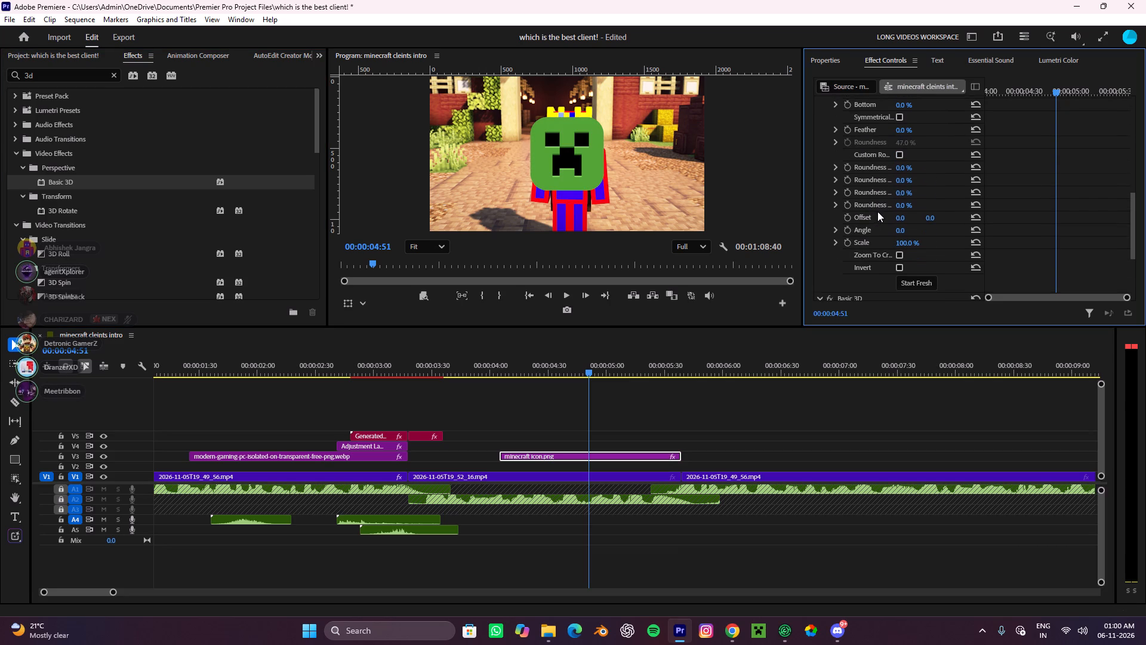
click(895, 244)
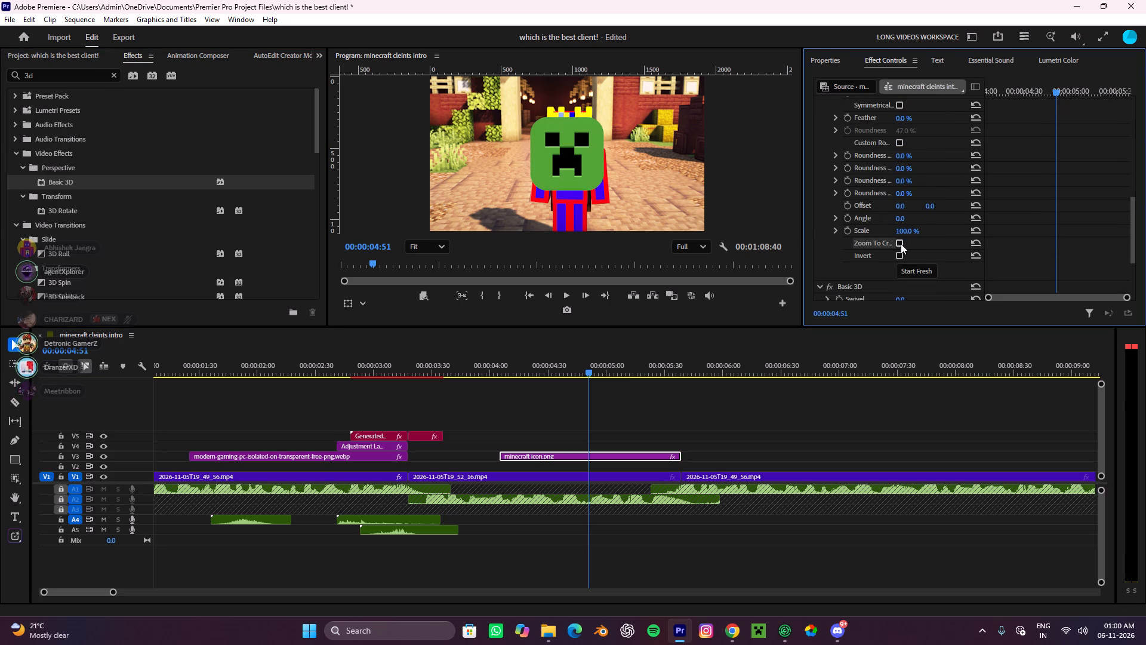
click(901, 244)
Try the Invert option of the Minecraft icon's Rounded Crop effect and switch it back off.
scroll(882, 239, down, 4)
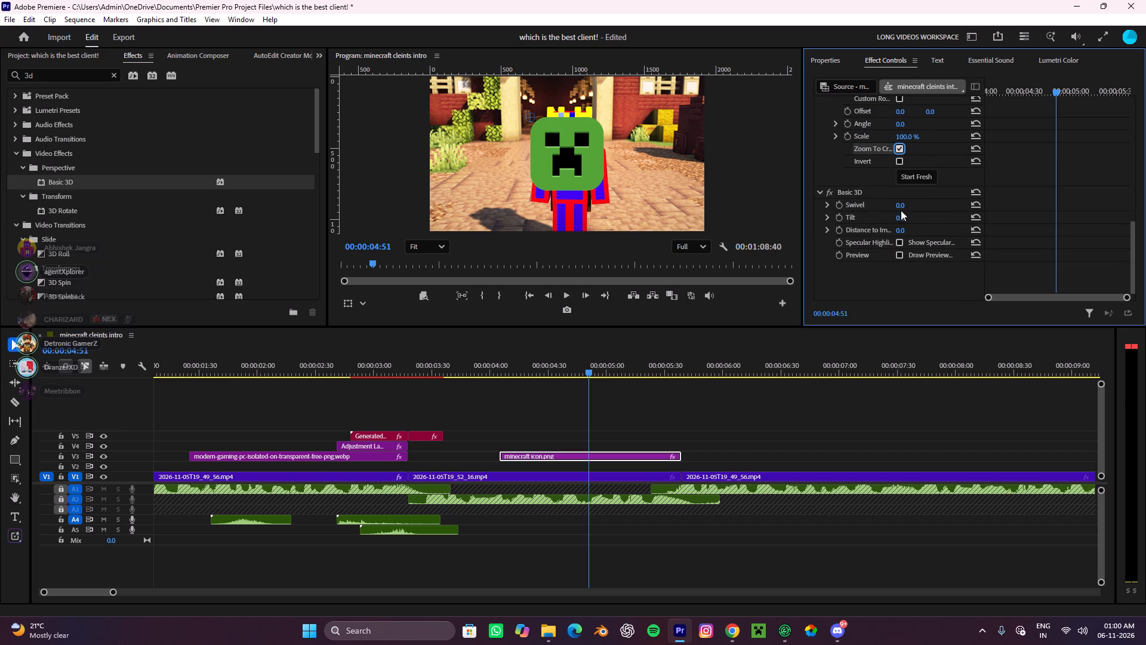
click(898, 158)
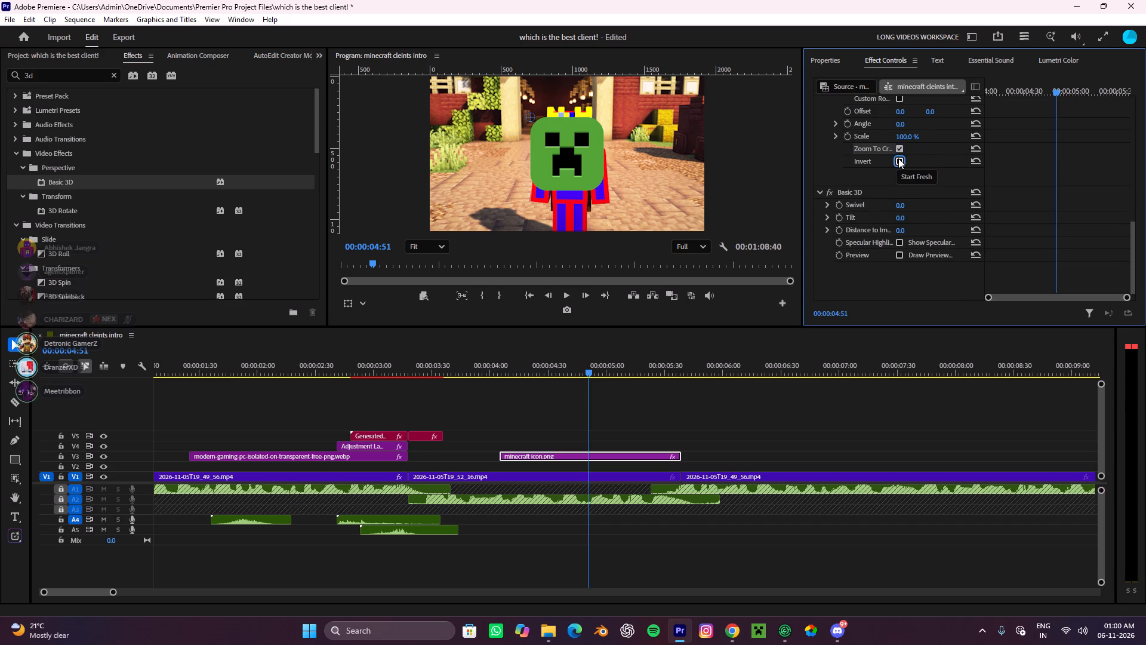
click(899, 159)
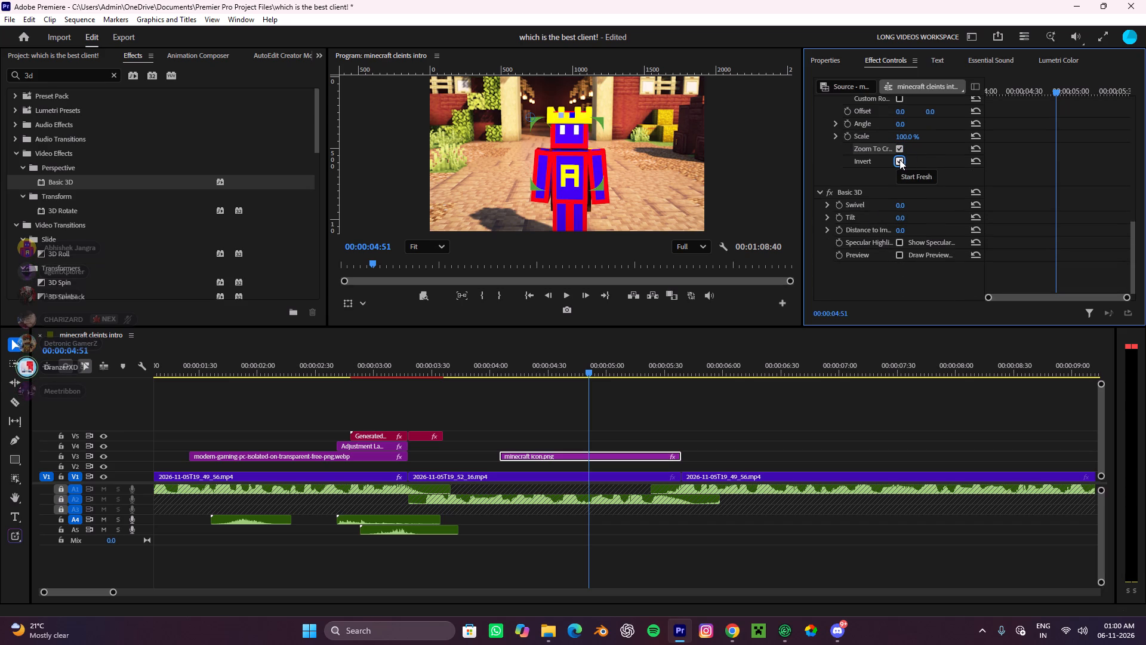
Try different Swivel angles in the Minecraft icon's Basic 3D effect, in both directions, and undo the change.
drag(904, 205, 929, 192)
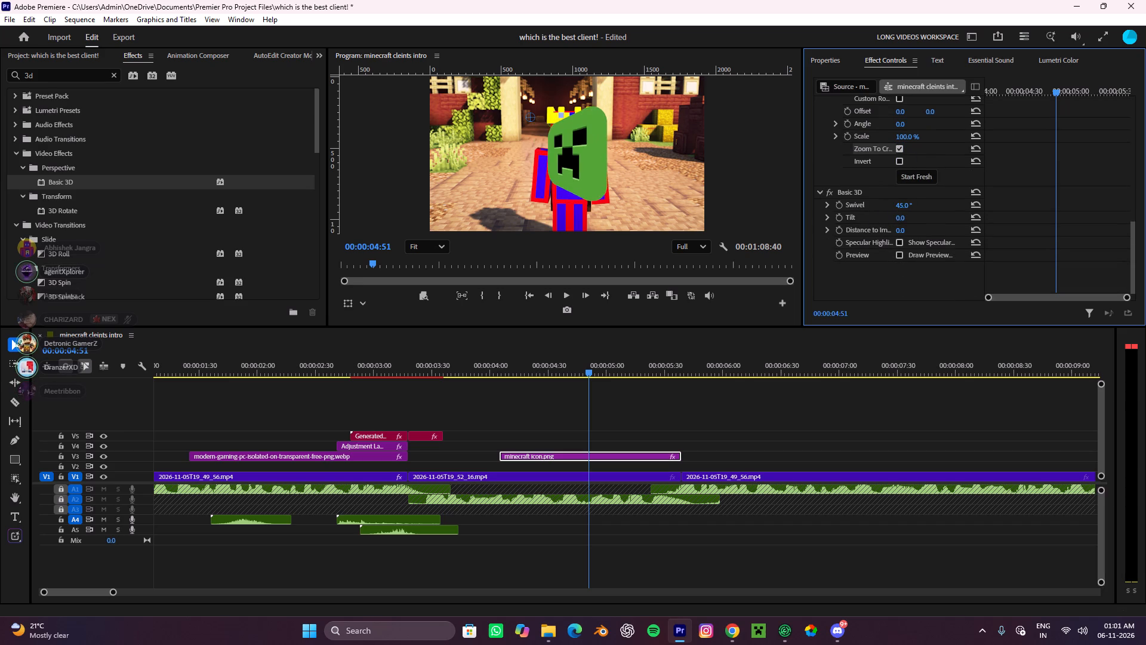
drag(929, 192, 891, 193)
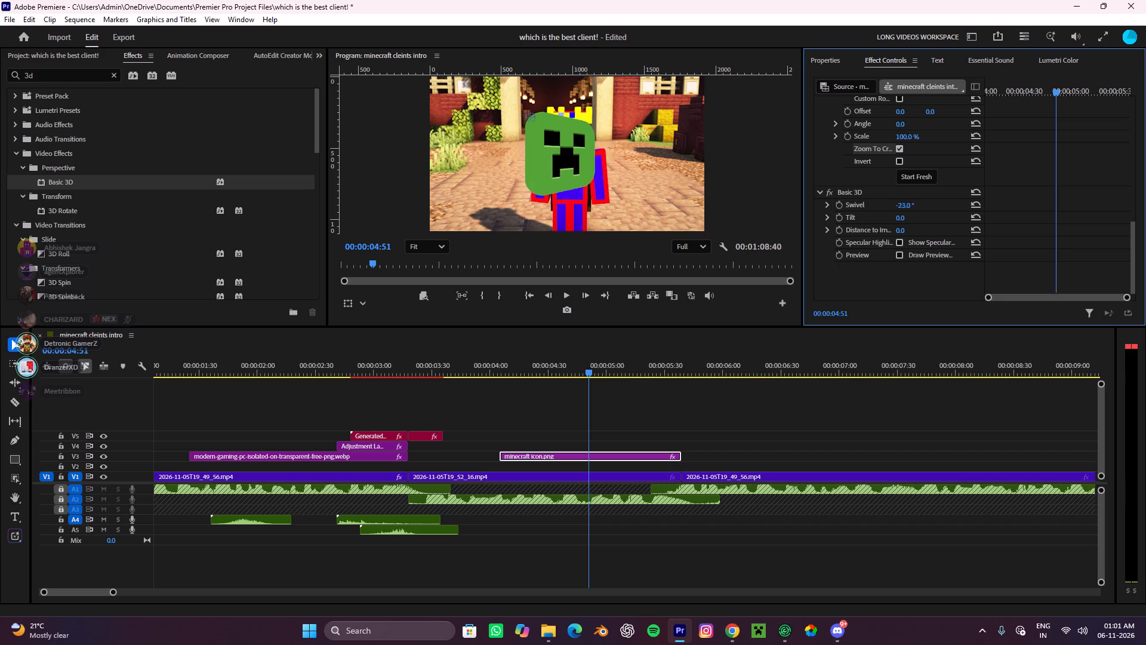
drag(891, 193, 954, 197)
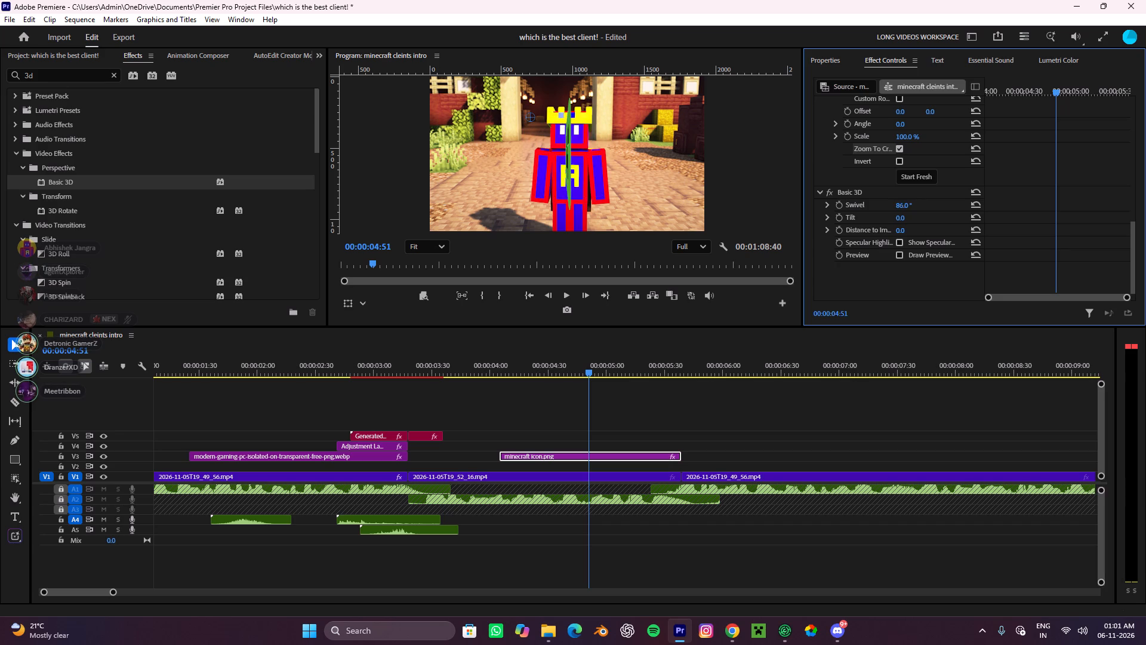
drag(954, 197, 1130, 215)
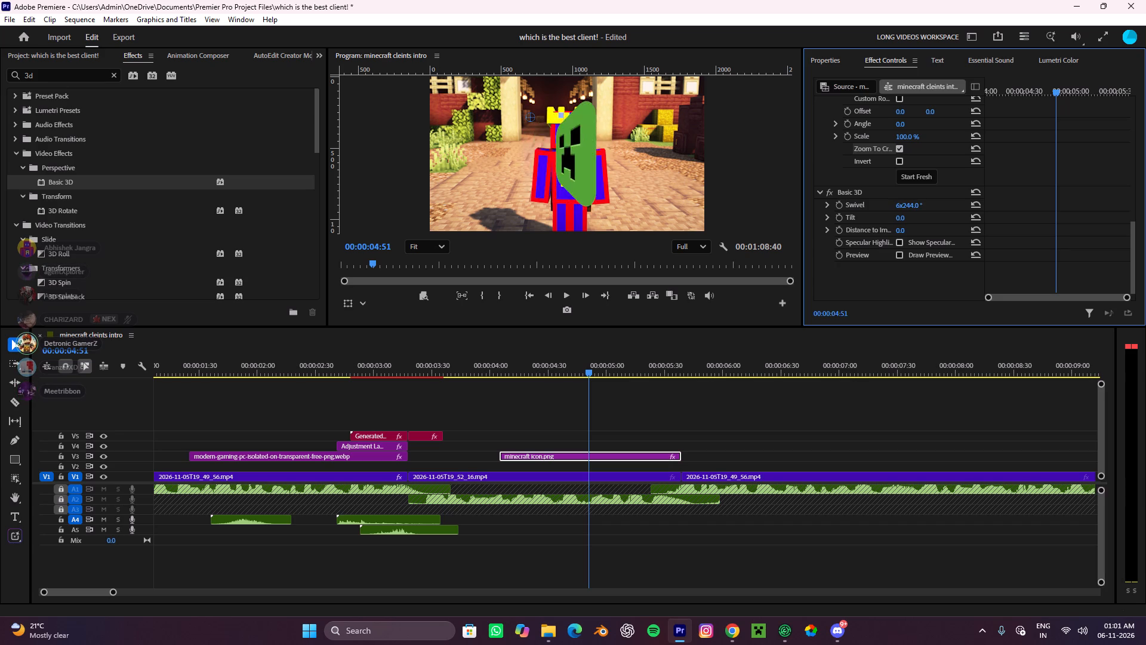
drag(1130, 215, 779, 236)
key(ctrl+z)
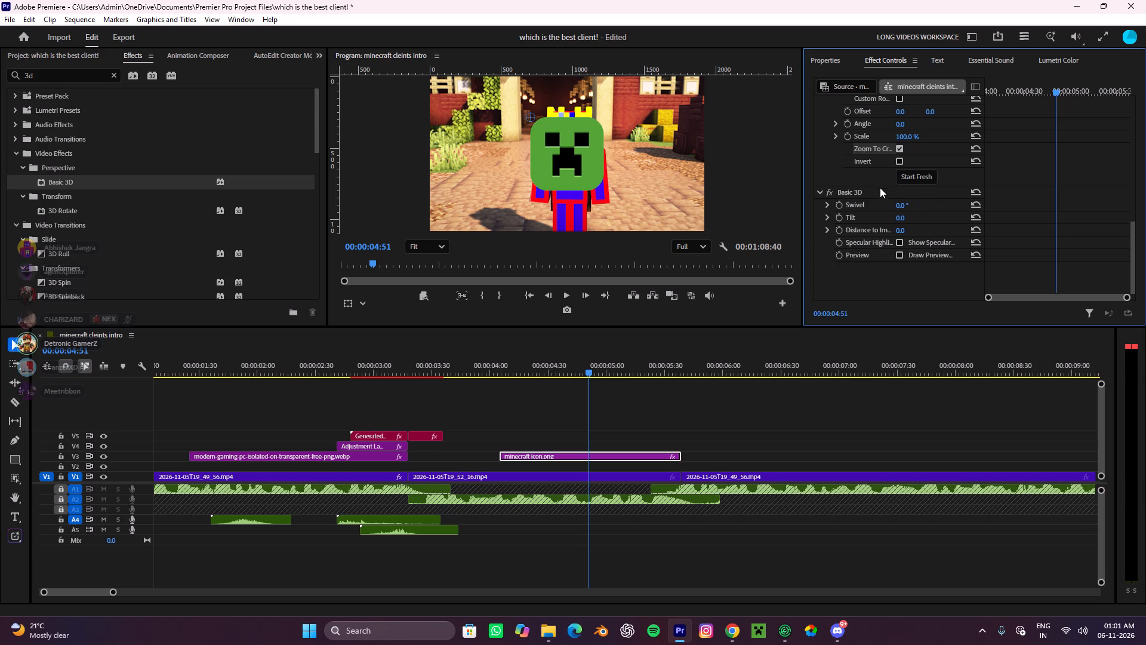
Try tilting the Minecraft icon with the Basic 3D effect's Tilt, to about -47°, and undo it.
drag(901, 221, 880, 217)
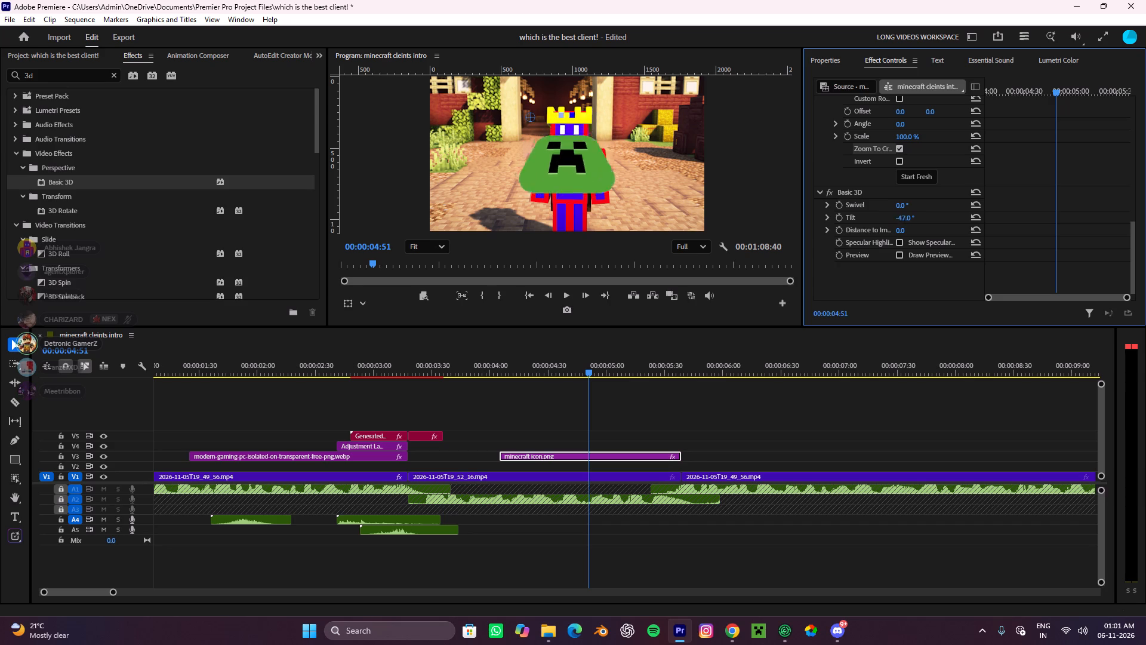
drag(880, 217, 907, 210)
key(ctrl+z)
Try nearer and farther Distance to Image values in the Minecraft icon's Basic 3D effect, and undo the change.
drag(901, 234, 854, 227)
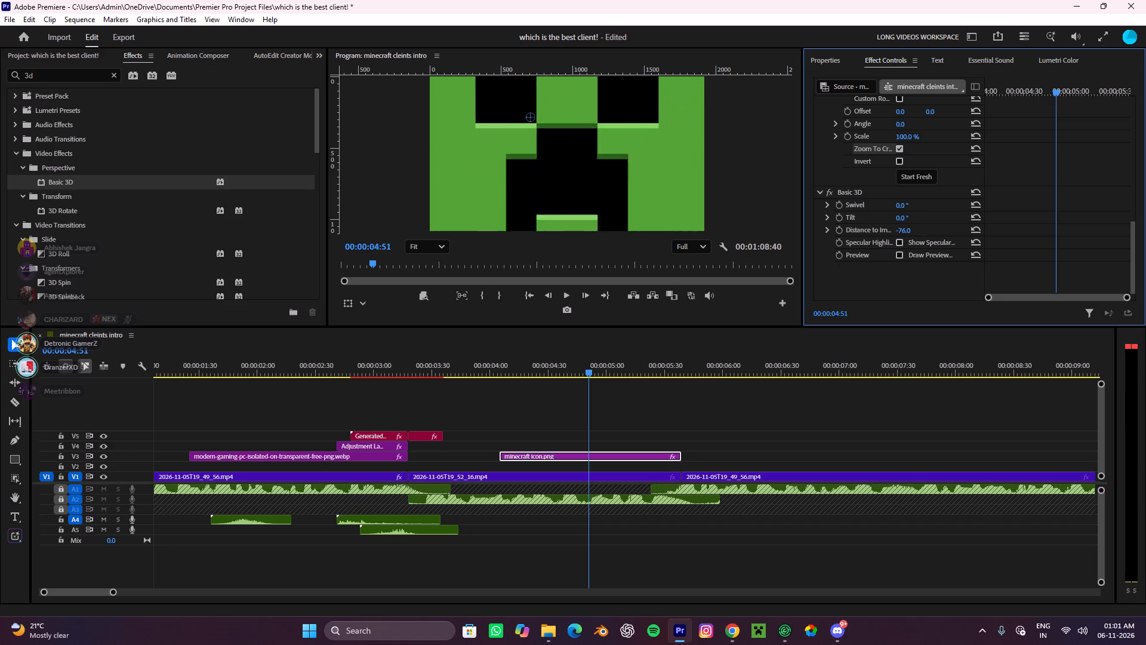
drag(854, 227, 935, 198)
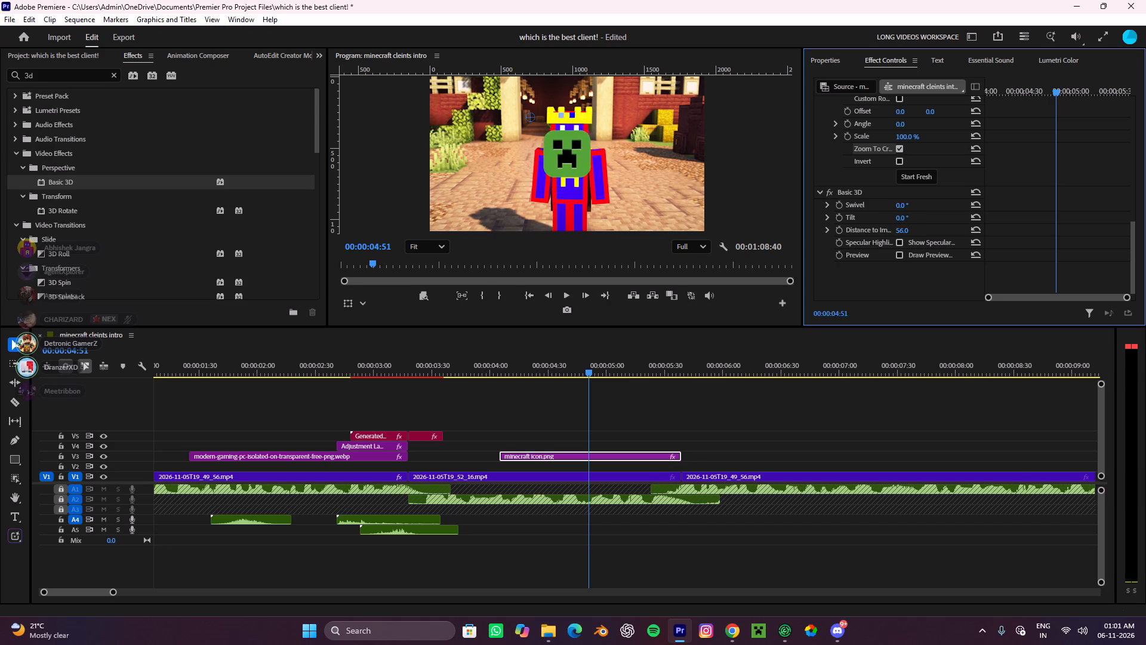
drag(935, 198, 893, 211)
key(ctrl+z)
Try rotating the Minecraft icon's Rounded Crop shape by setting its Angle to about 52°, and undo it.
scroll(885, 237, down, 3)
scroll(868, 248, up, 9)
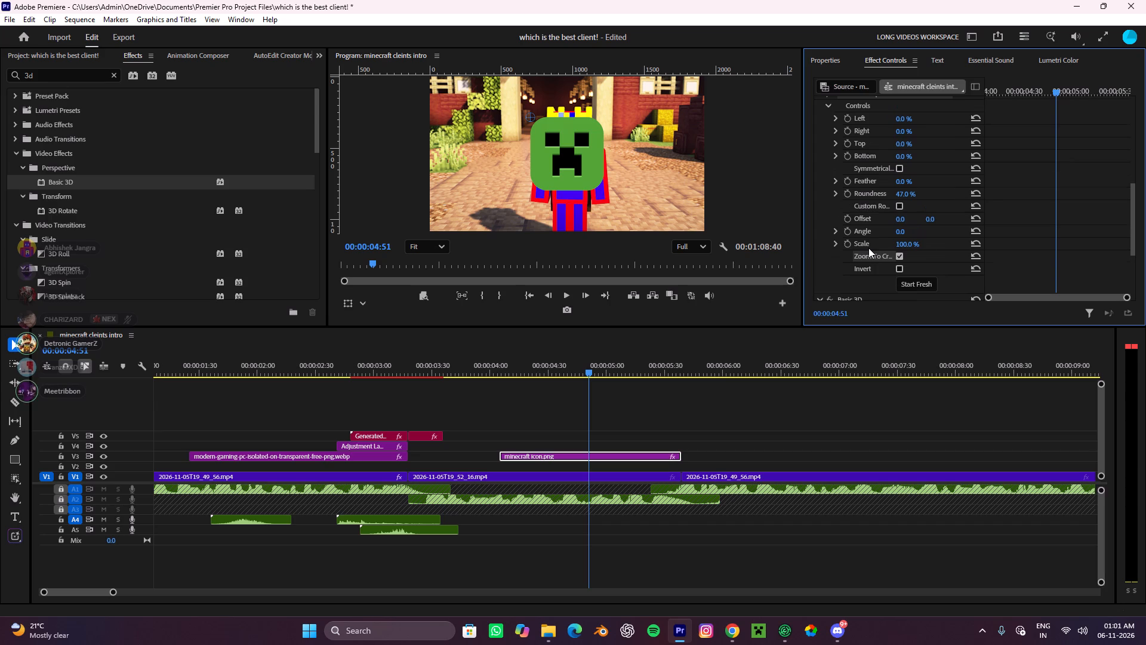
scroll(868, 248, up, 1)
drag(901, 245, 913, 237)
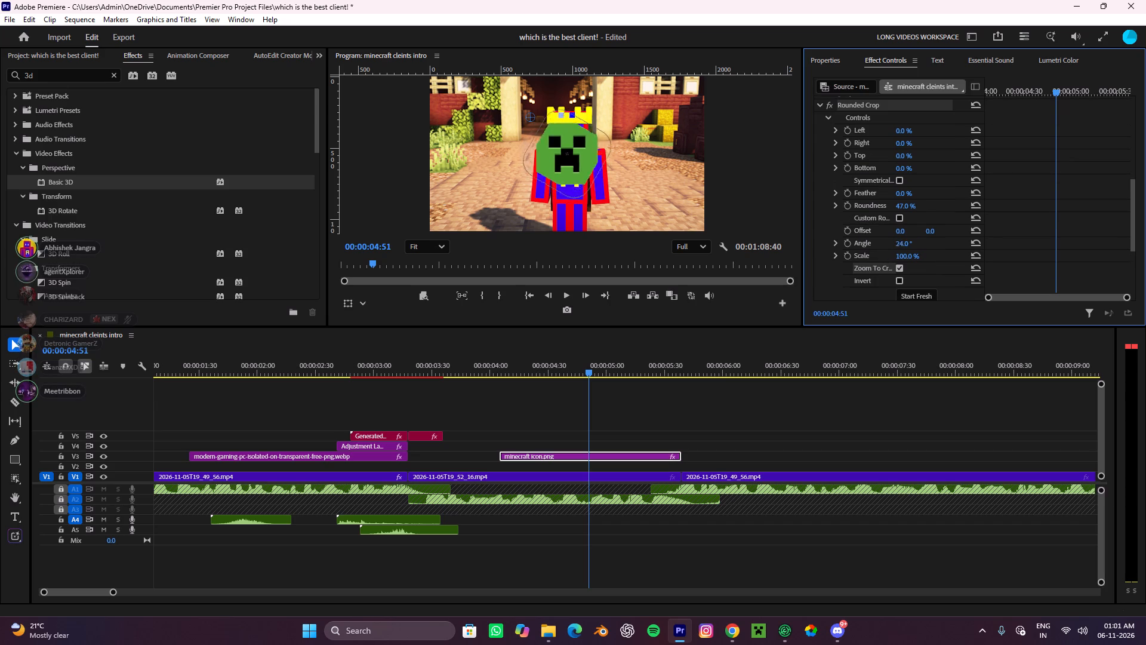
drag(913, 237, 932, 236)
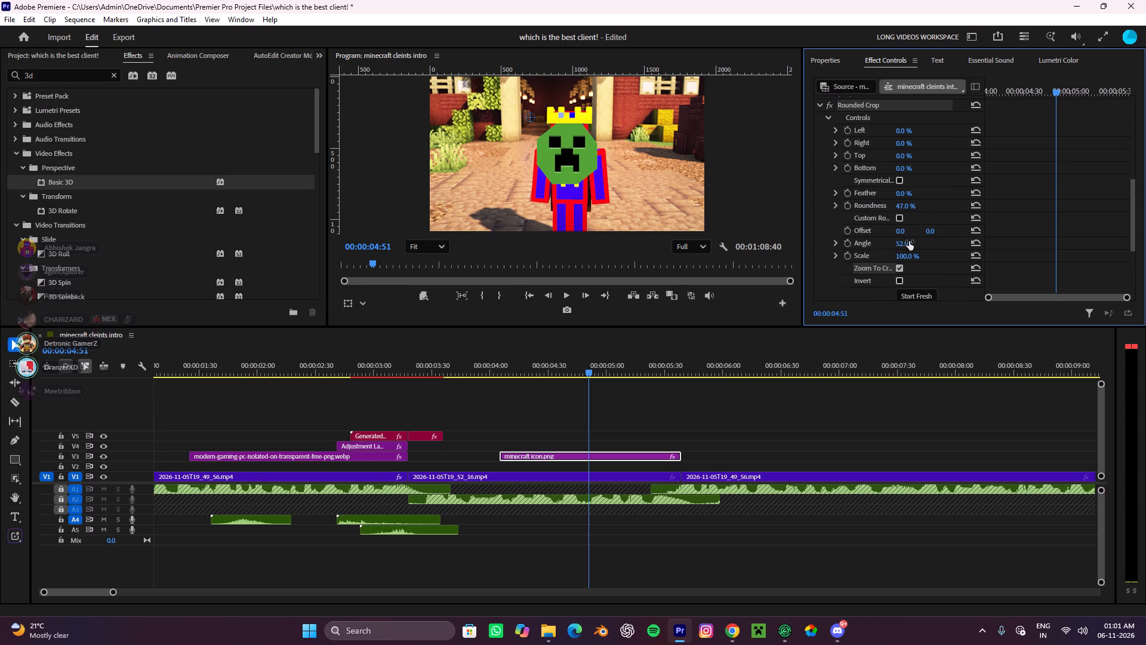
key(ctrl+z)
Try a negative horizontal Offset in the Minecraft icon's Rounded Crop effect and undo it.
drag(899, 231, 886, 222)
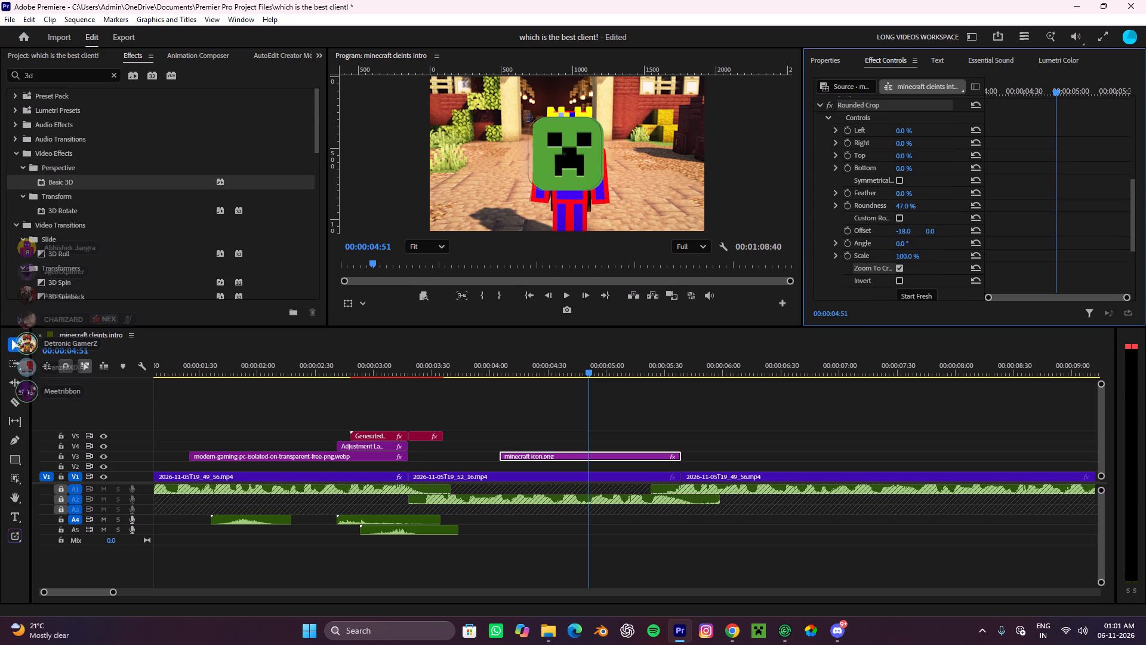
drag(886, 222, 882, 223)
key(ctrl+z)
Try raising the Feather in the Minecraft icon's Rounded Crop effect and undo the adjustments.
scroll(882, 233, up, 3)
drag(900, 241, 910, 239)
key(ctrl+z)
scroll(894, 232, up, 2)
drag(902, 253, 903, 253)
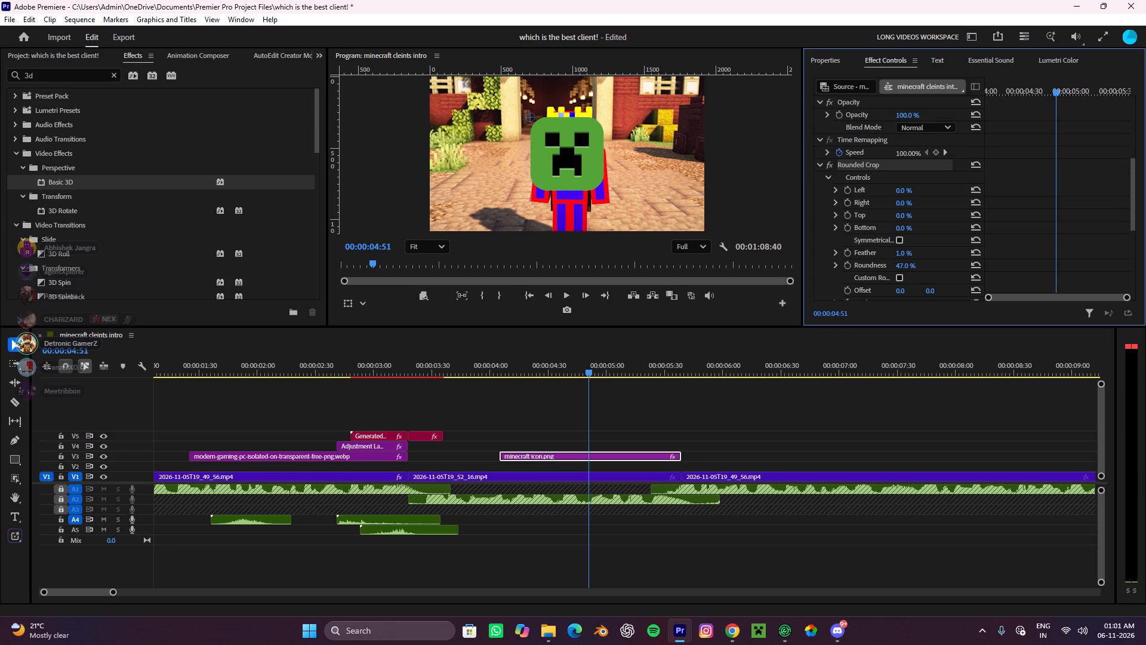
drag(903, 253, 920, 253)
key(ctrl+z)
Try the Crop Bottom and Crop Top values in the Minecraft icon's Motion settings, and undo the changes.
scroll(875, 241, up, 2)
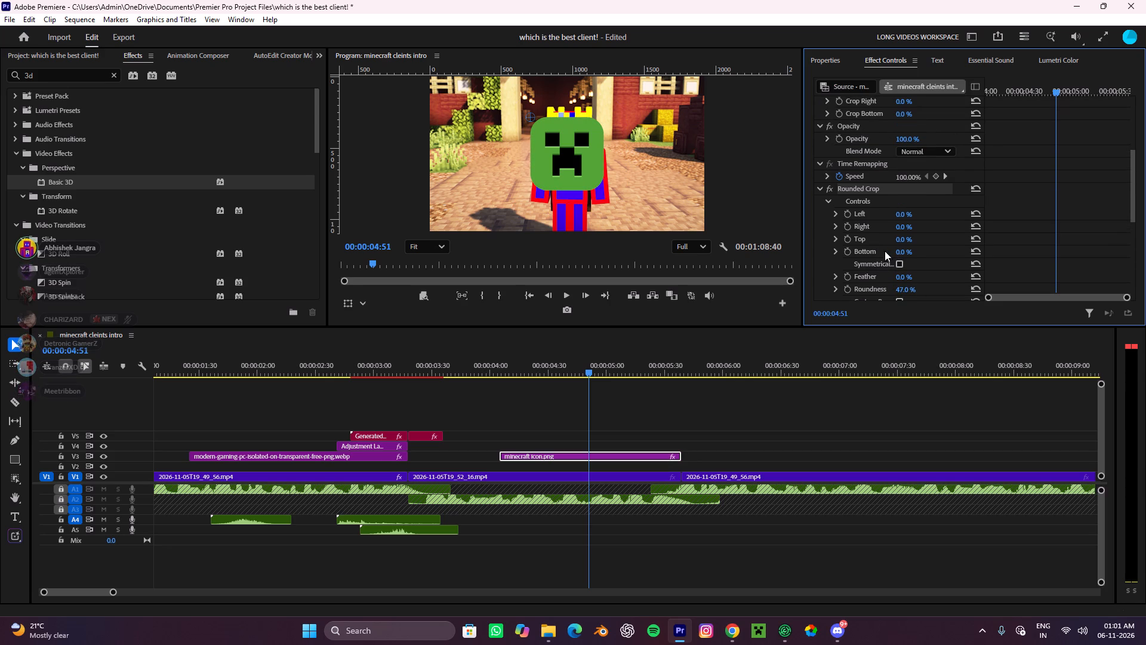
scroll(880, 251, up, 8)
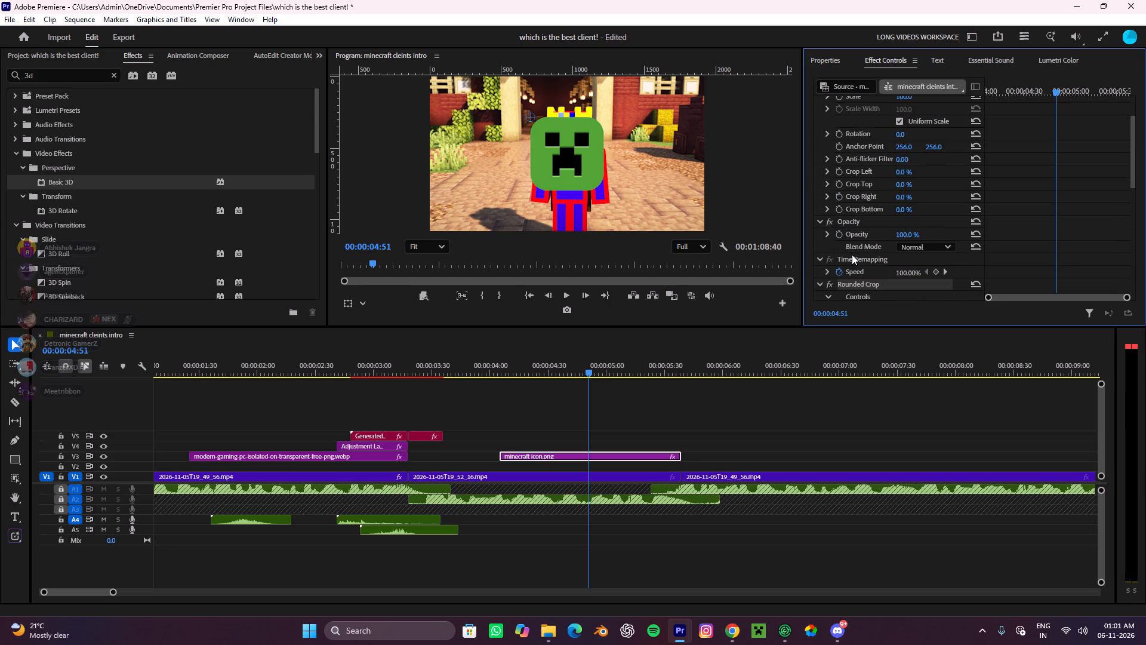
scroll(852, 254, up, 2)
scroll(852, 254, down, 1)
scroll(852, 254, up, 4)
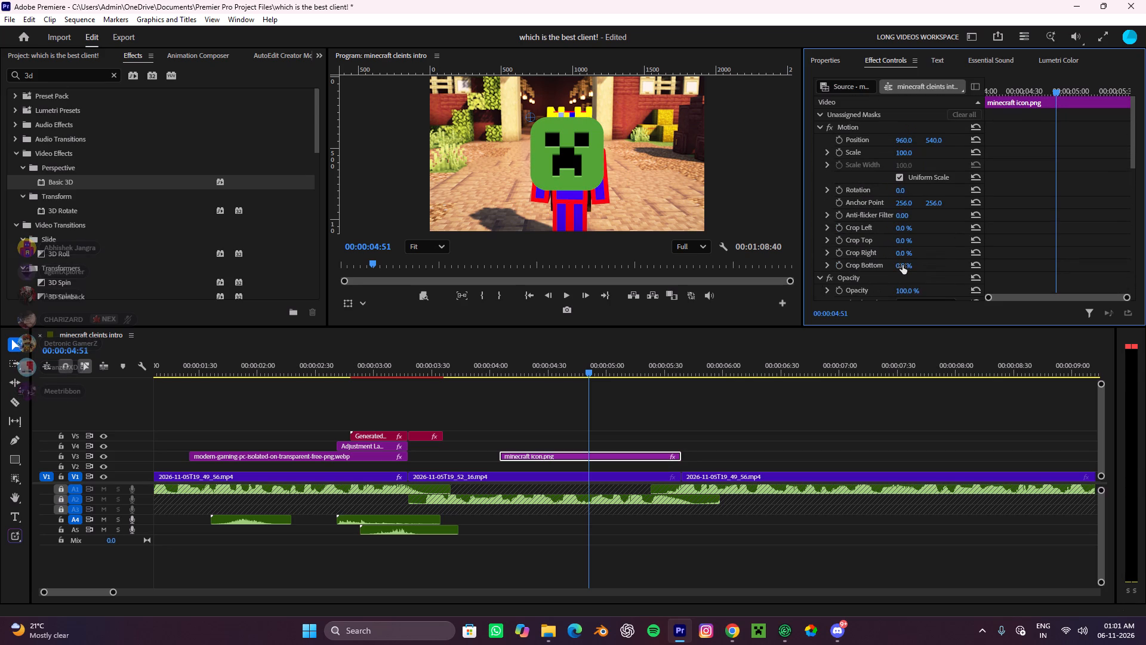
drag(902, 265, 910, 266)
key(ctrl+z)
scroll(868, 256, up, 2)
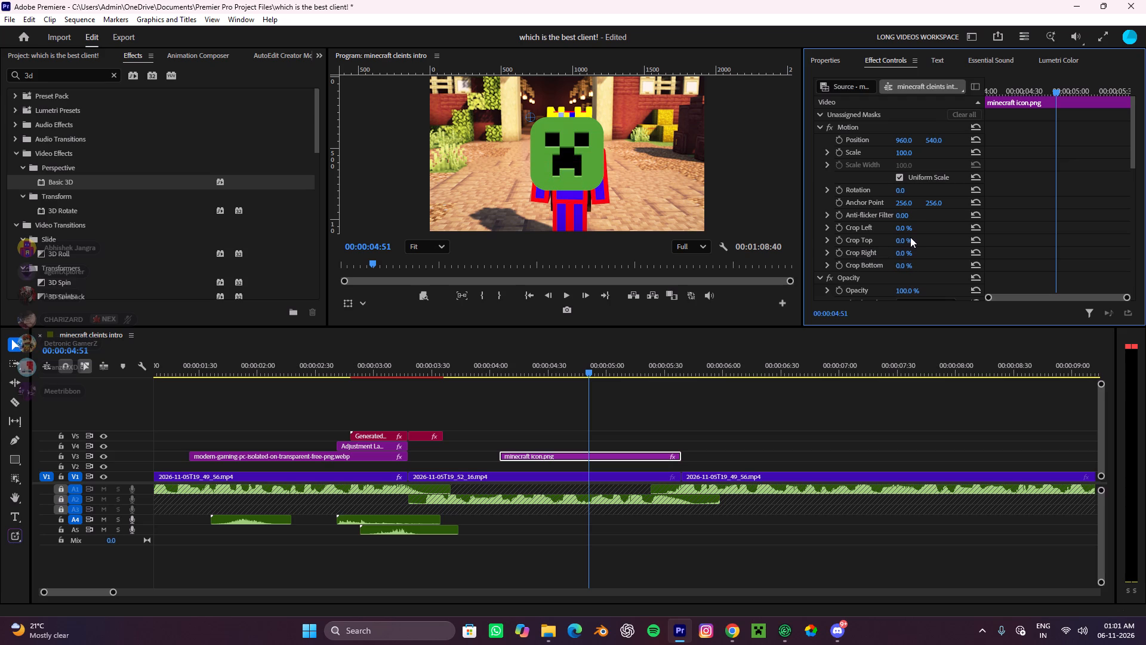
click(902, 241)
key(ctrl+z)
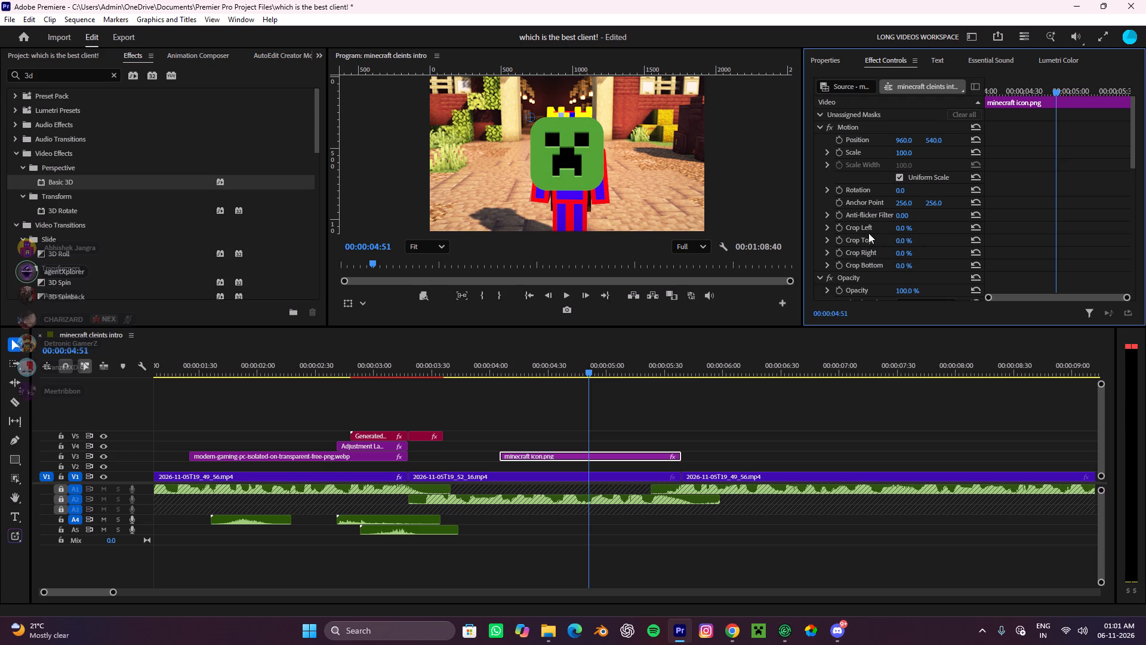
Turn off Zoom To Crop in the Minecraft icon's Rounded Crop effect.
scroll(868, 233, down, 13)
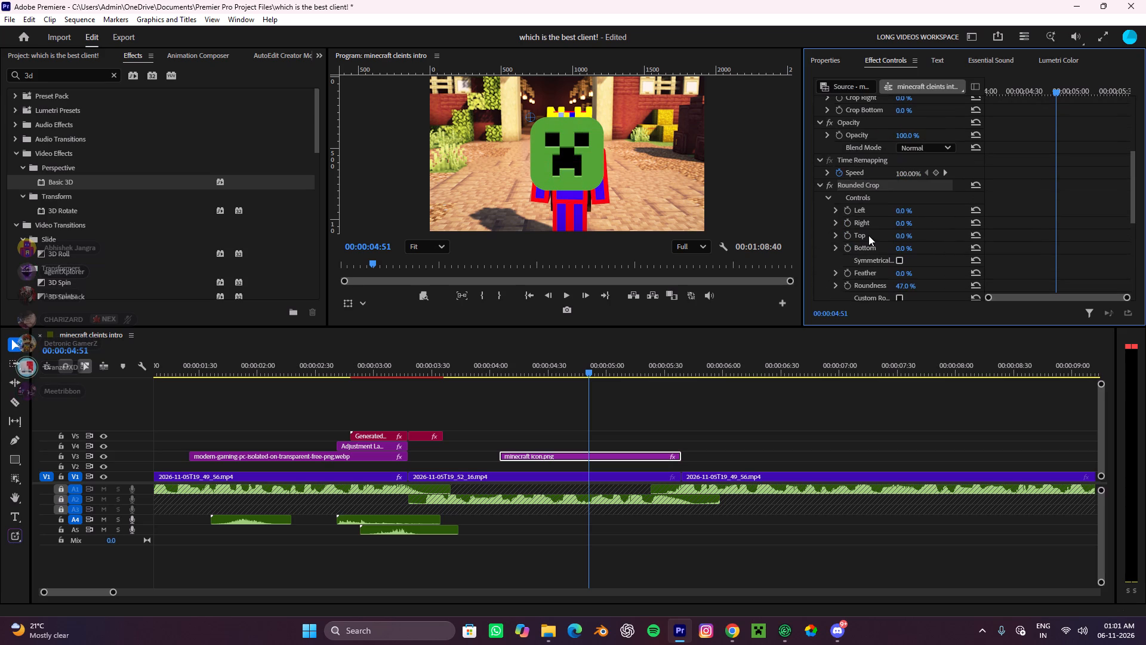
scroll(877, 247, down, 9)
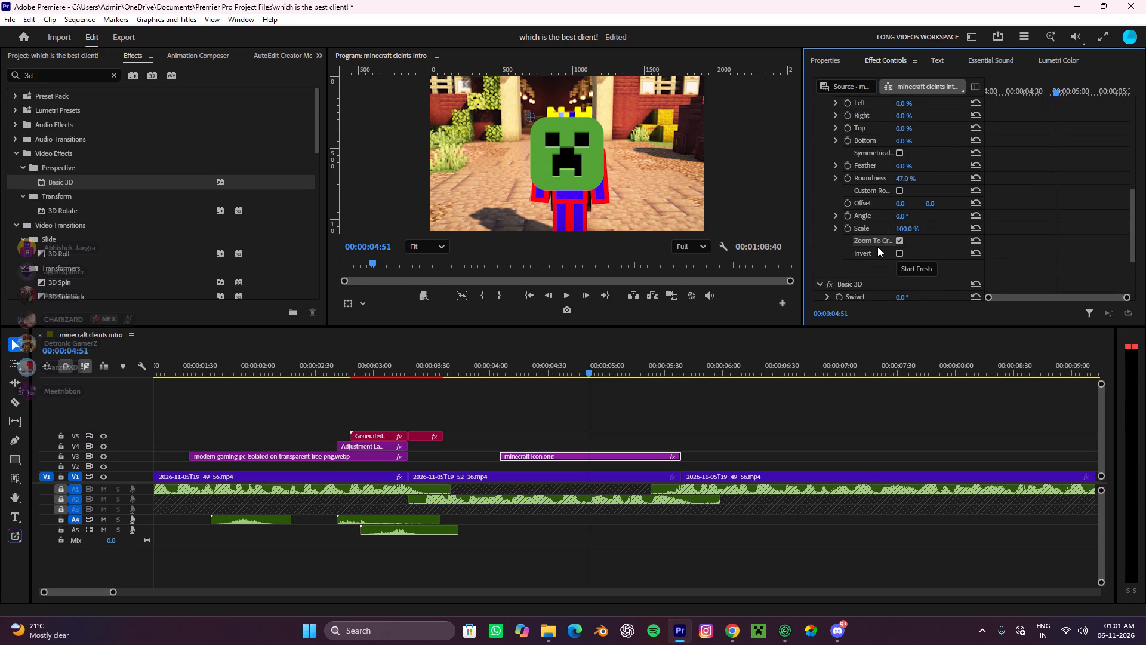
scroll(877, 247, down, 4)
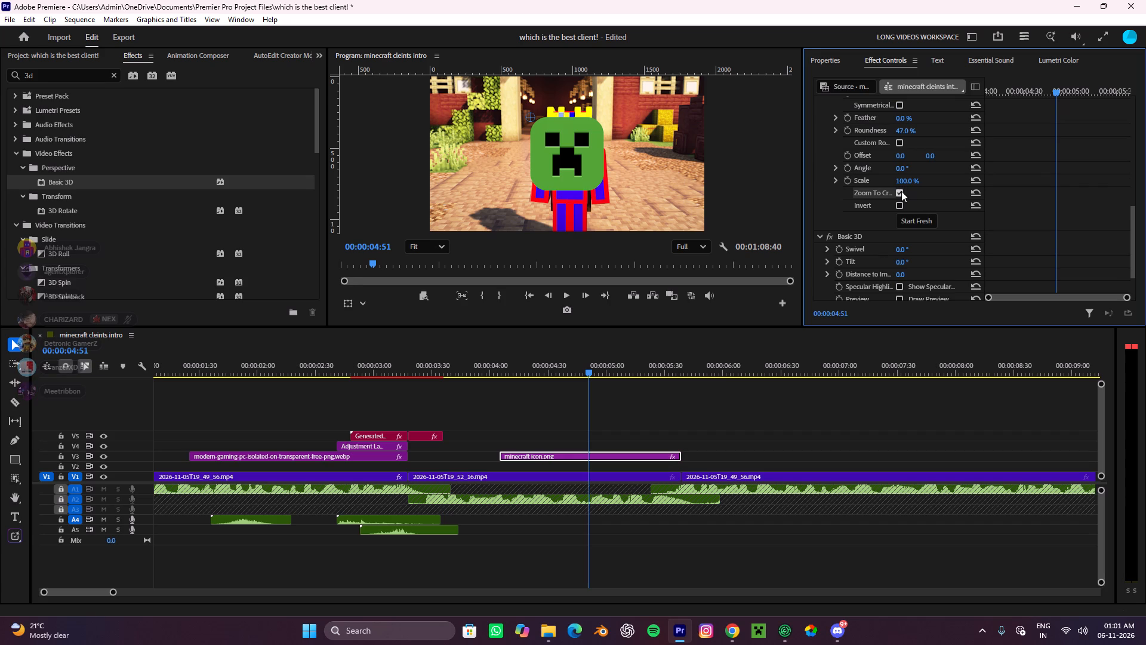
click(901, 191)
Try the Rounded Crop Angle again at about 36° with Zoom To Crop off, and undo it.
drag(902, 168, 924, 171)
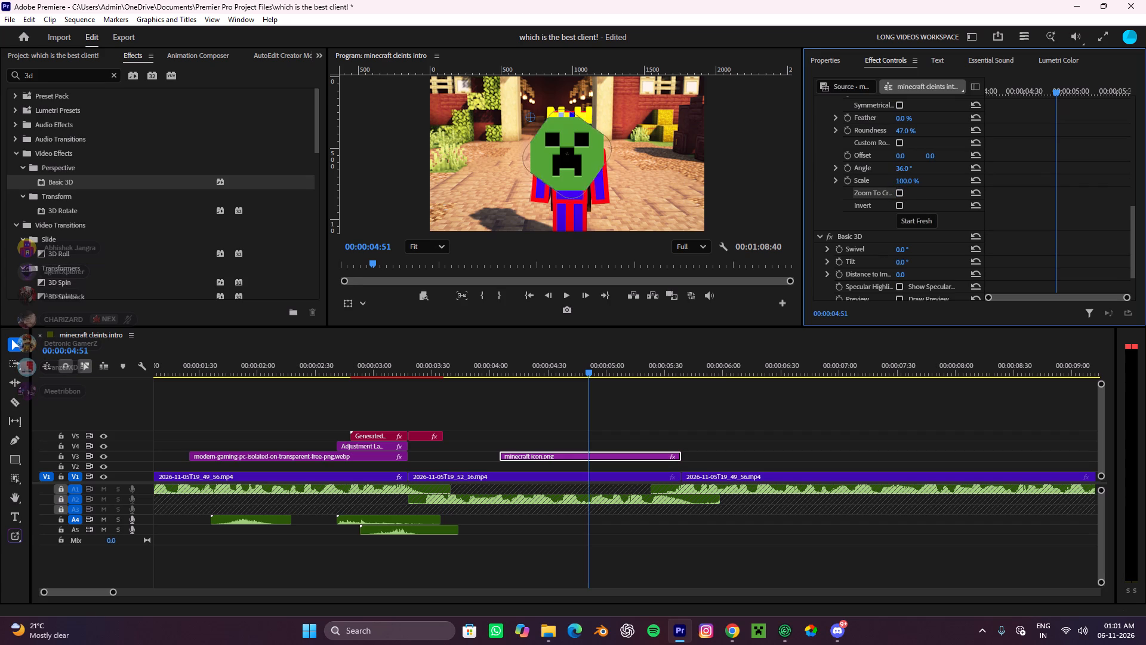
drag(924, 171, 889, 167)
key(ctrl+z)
Cut the Rounded Crop effect from the Minecraft icon clip on V3, keeping Basic 3D applied, and reselect the clip.
scroll(877, 242, down, 4)
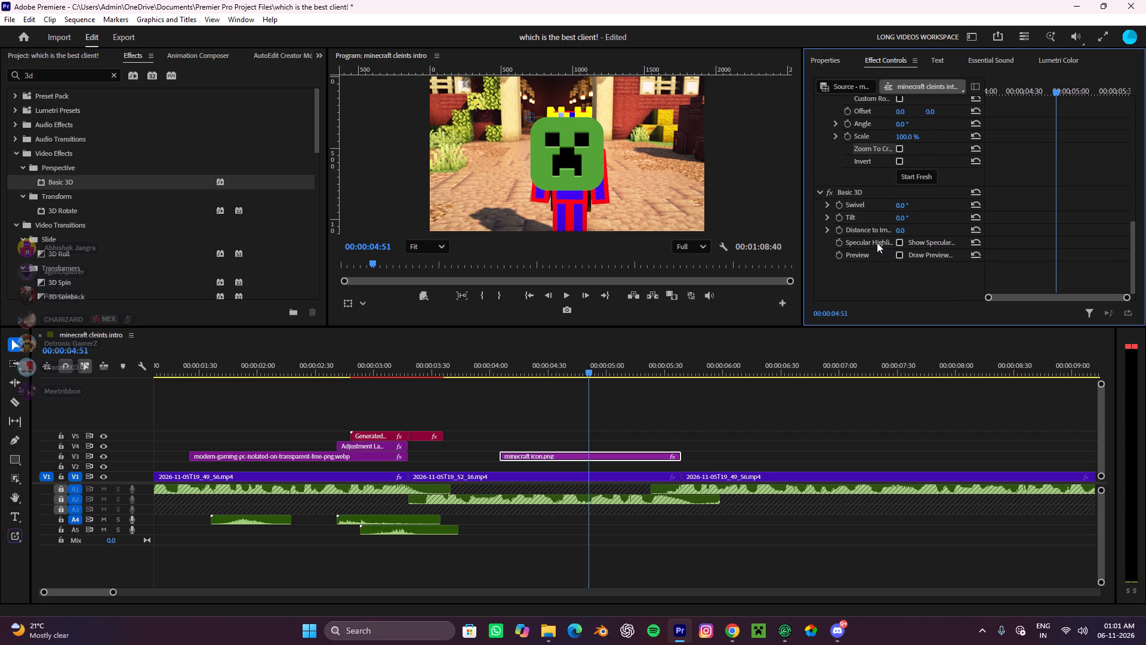
scroll(877, 243, down, 3)
scroll(864, 202, up, 14)
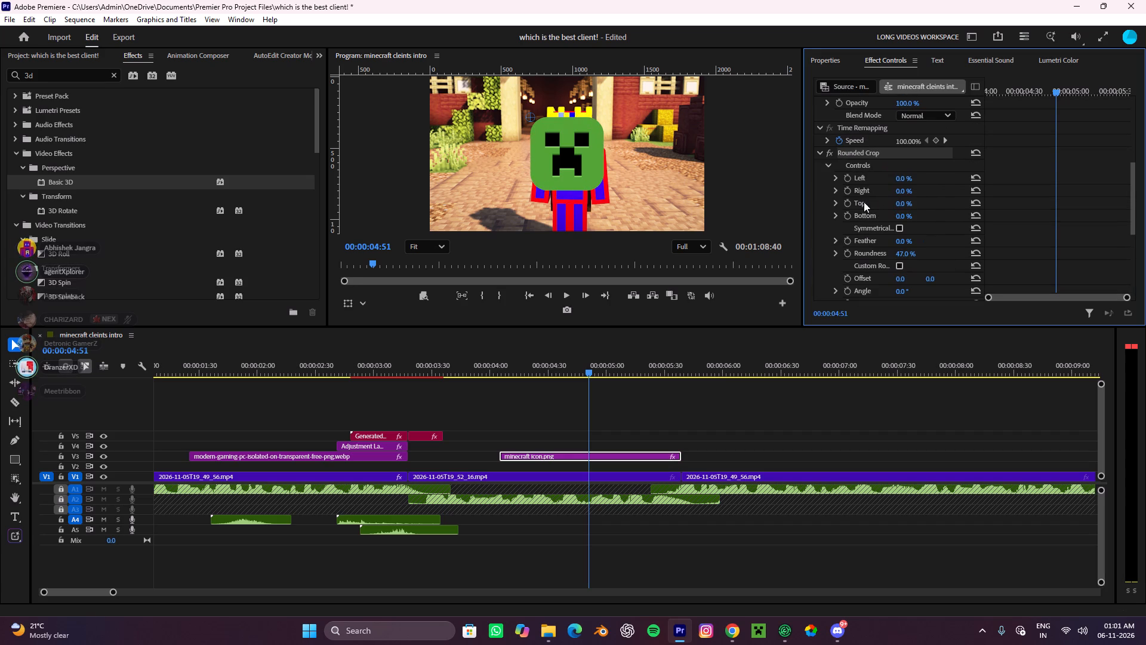
click(857, 153)
key(ctrl+x)
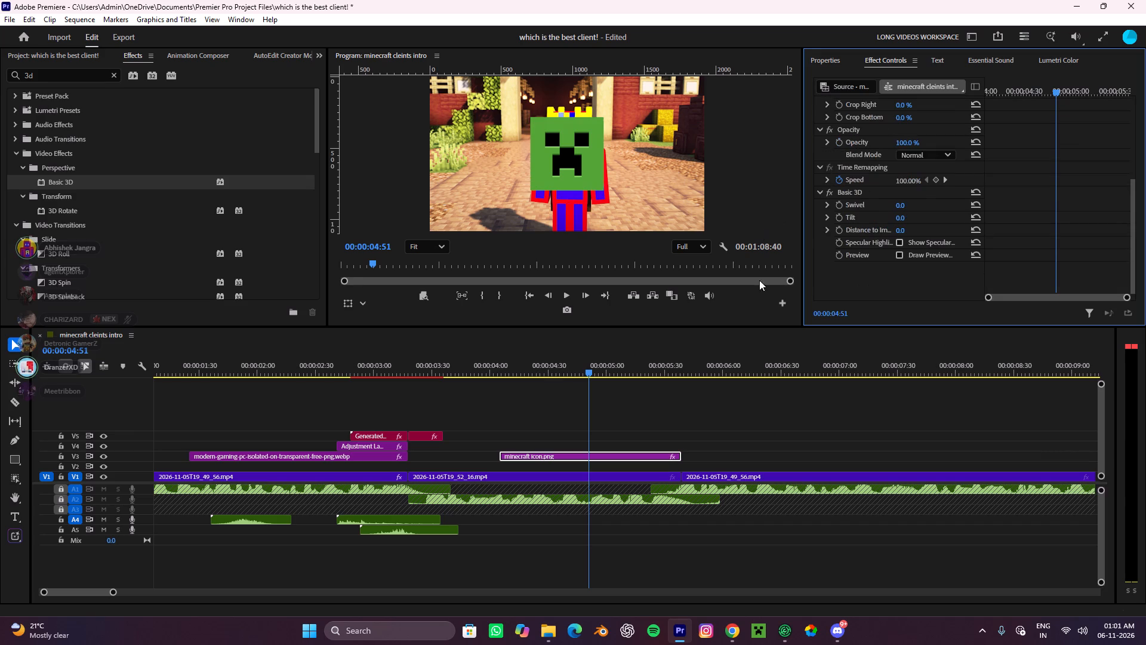
click(714, 398)
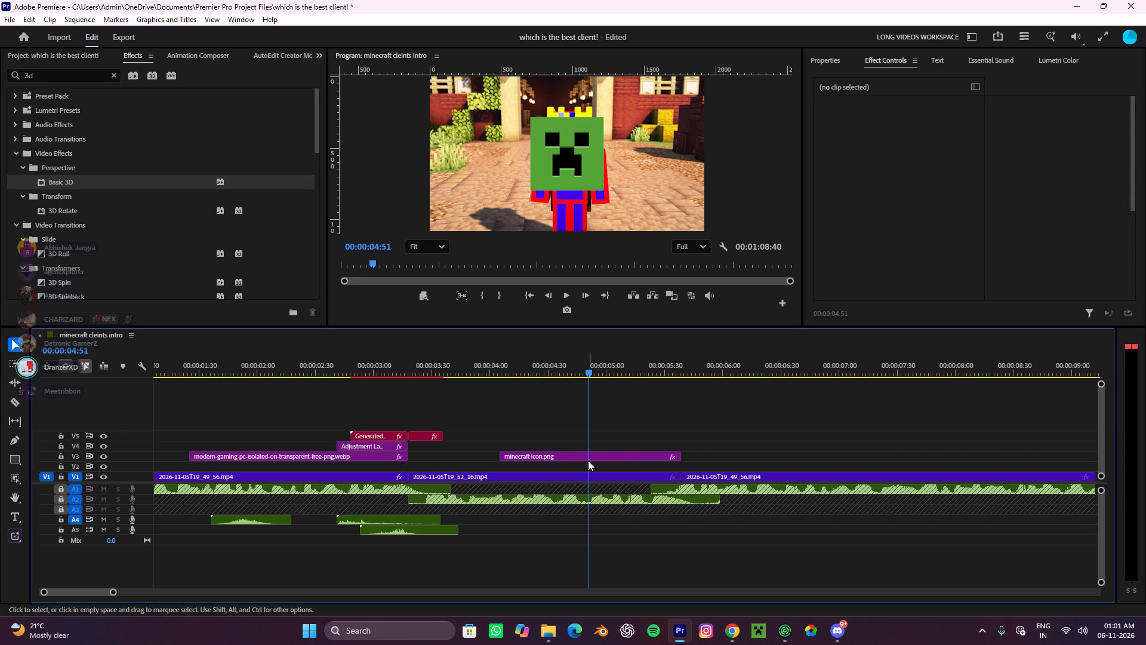
click(587, 460)
Switch to Chrome and search Google in a new tab for "bevel edges jasia effect dene k liye konsa effect h pr m", then read the AI Overview.
click(735, 633)
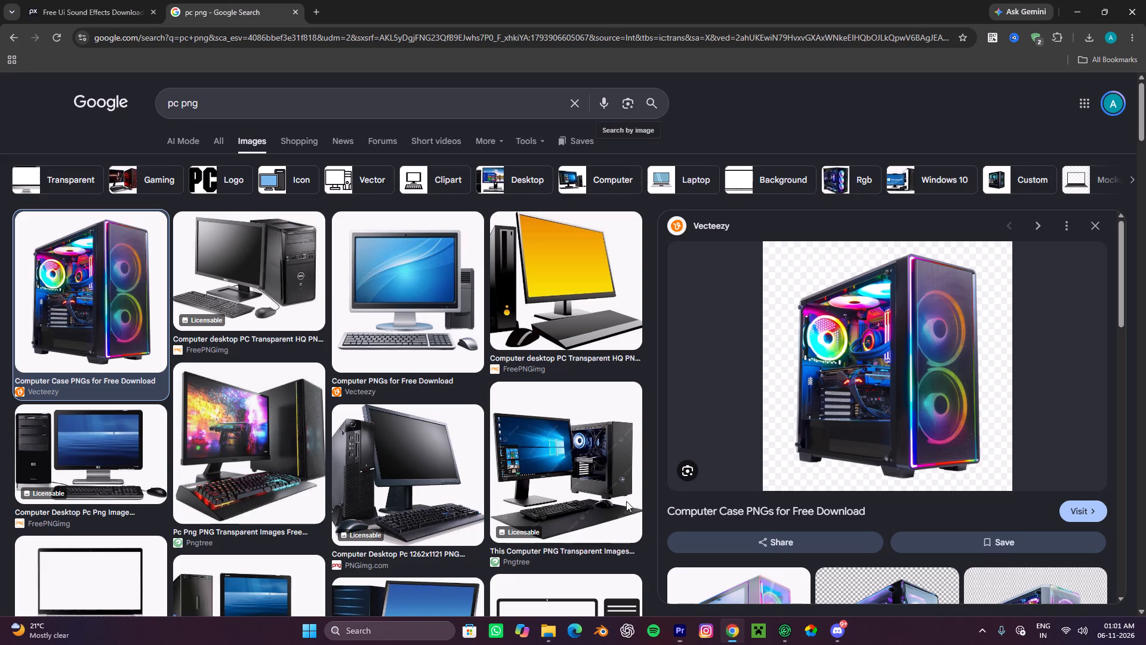
click(319, 4)
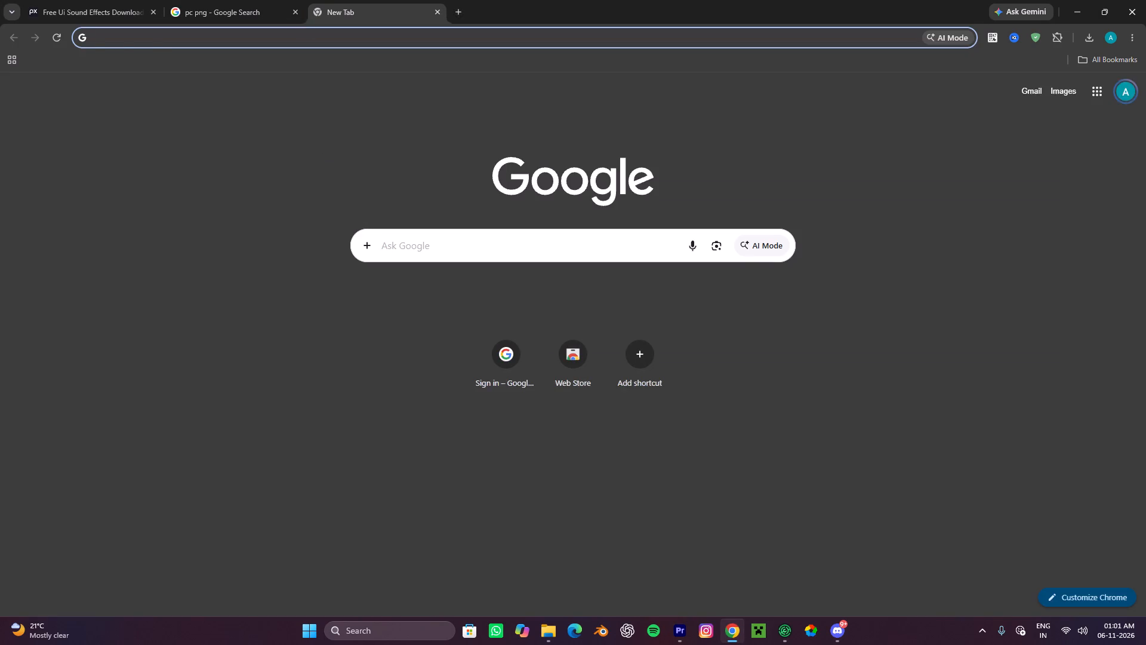
click(386, 256)
text(bev)
key(e)
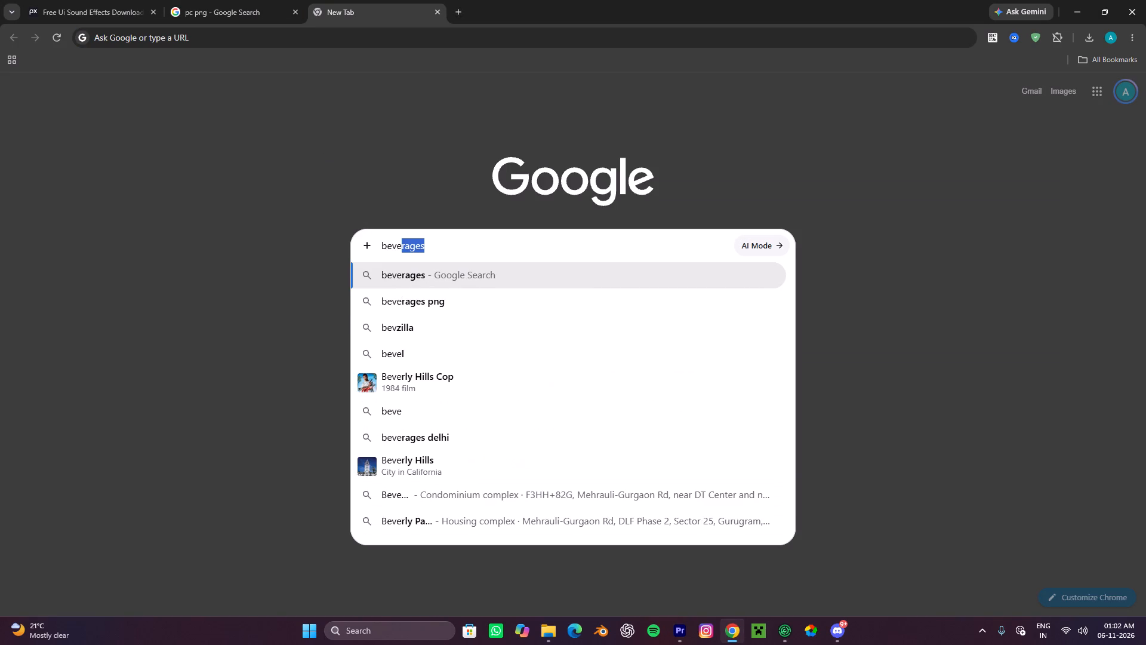
text(l edges jasie)
key(BackSpace)
text(a effec)
key(r)
key(BackSpace)
text(t de)
text(ne k liye)
key(space)
text(konsa effect k)
key(BackSpace)
text(h pr m)
key(Return)
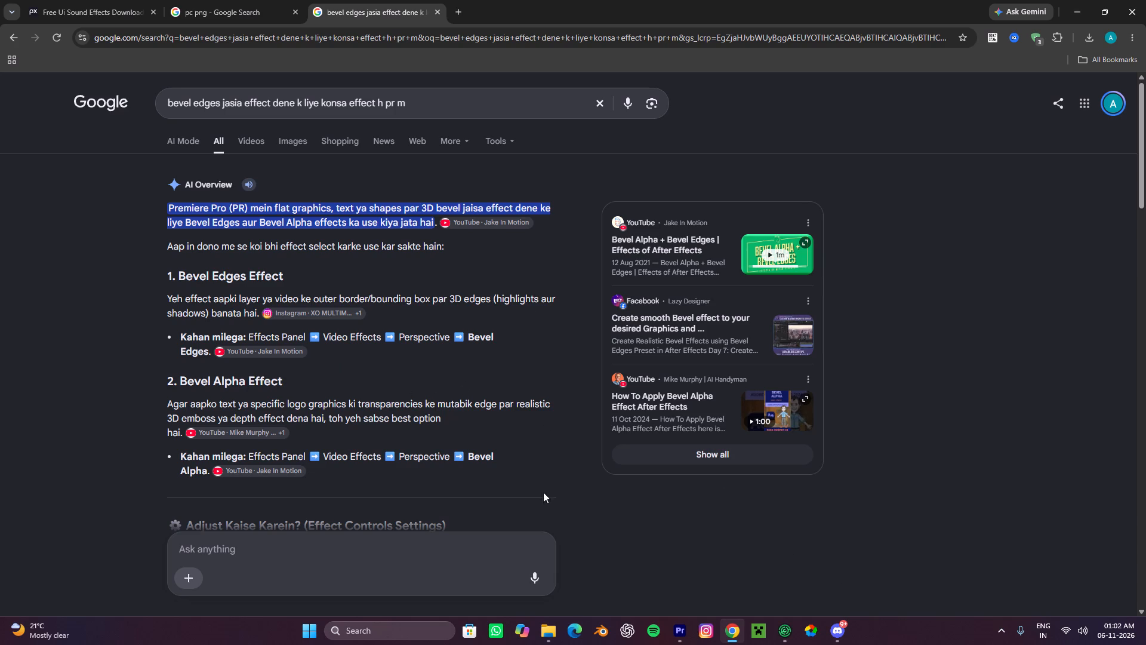
scroll(411, 457, down, 1)
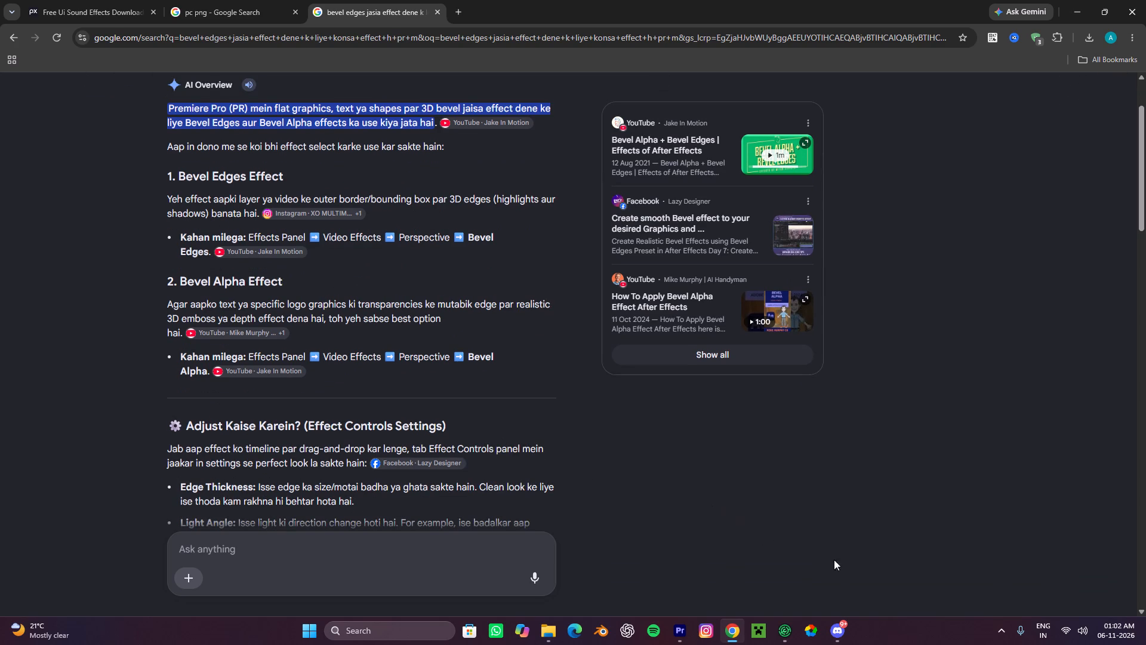
scroll(430, 328, up, 3)
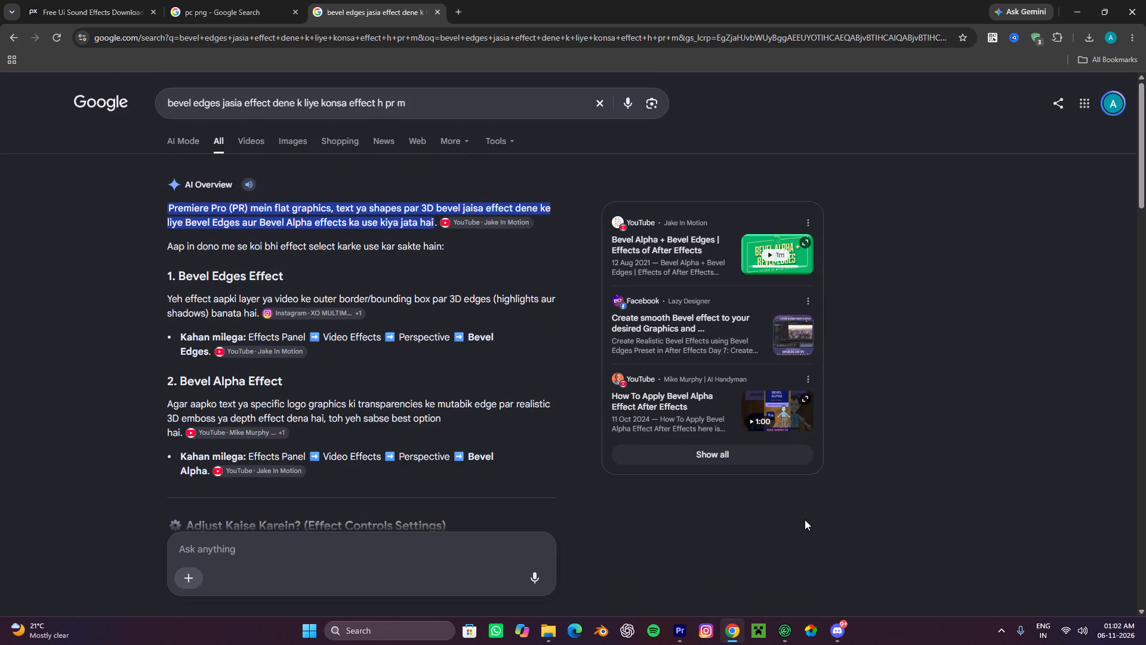
Switch to the Modrinth App.
click(784, 628)
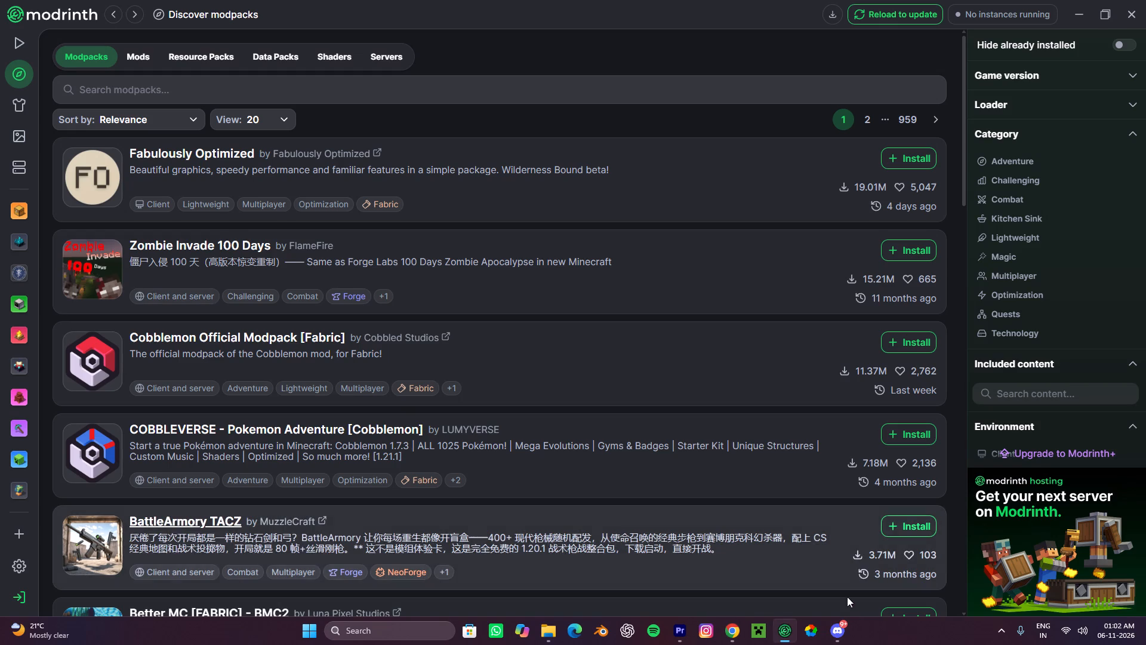
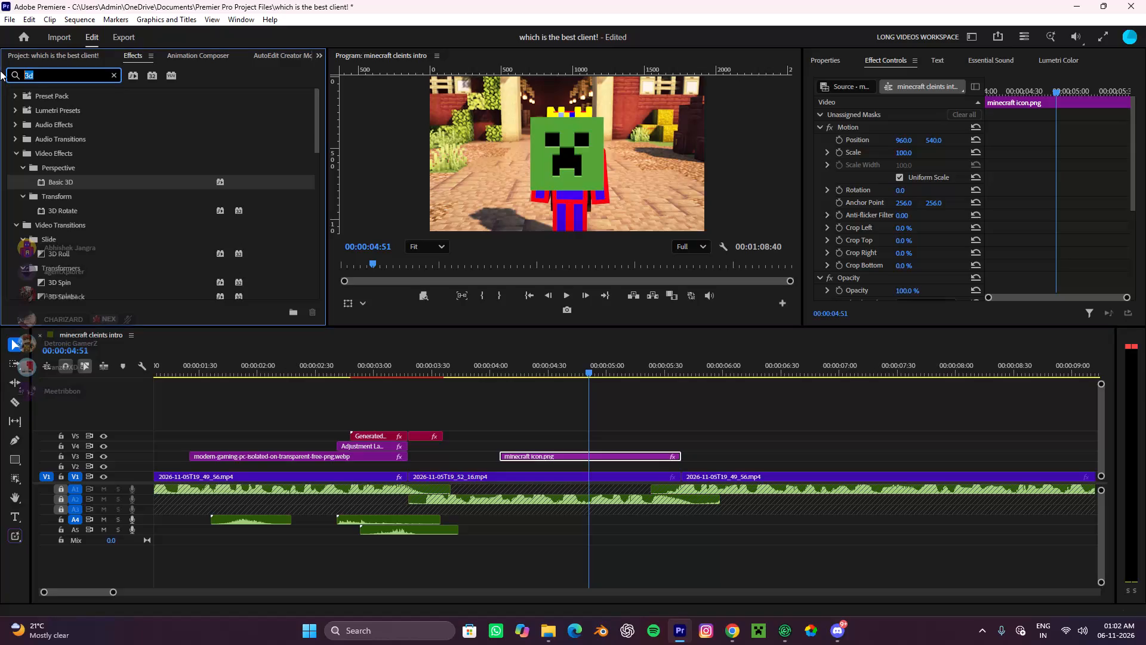
Search the effects library for "bevel" and look through the matching entries.
text(bevel)
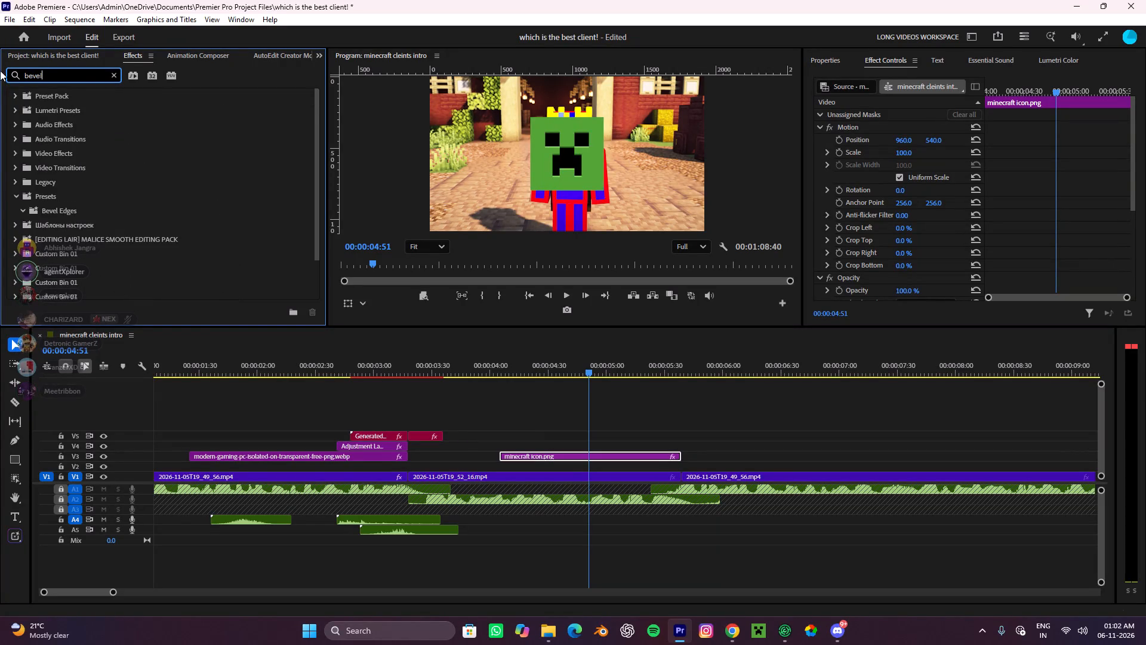
scroll(125, 242, down, 6)
scroll(76, 232, up, 9)
Clear the effects search and examine the Video Effects categories for a bevel-style effect.
click(115, 75)
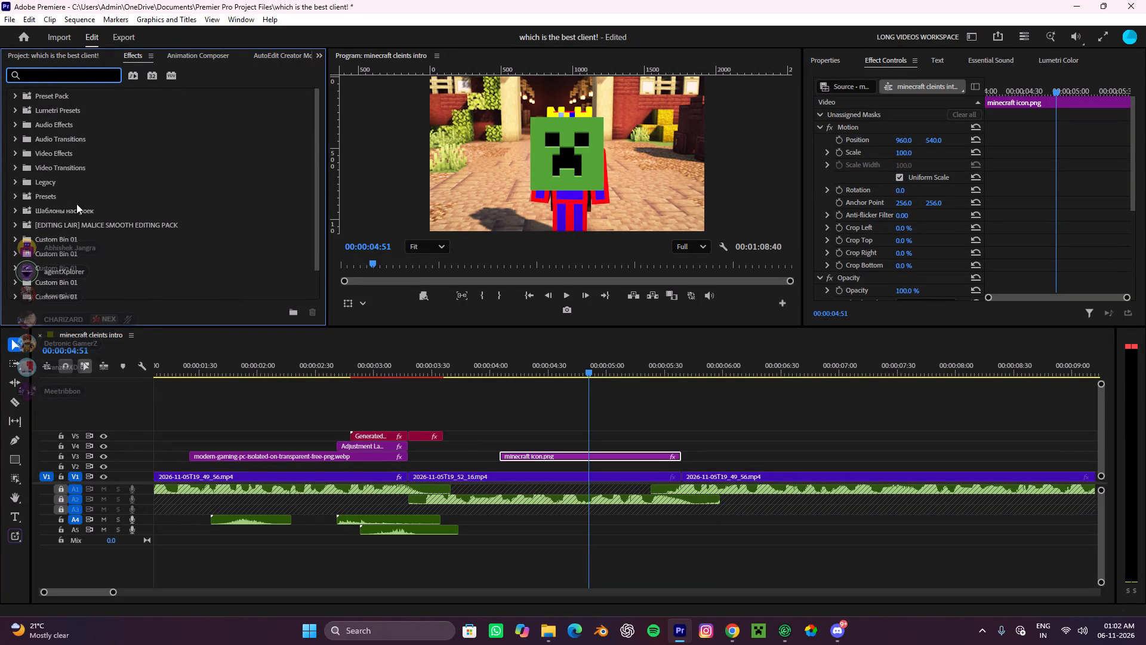
click(15, 152)
scroll(72, 189, down, 7)
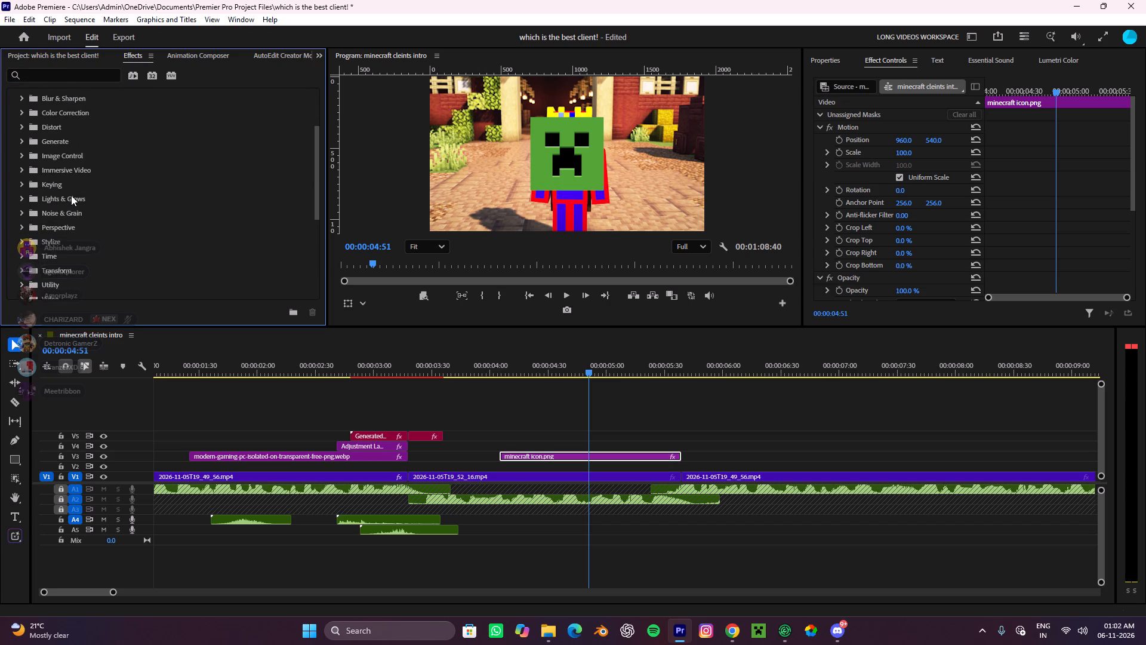
scroll(71, 195, down, 10)
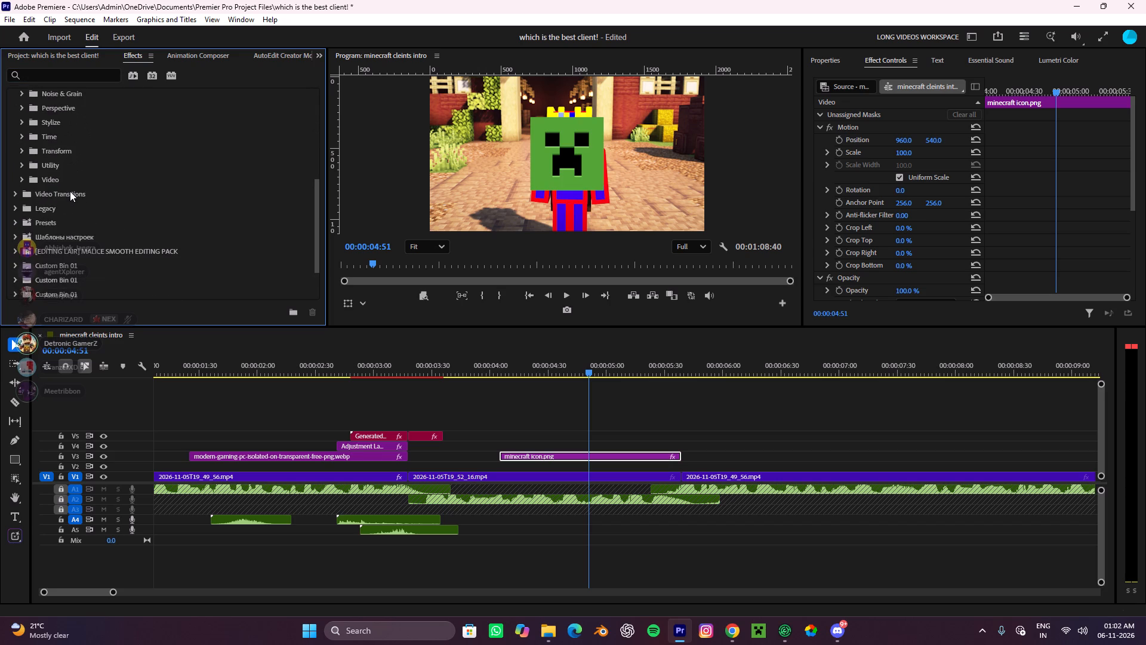
scroll(165, 216, up, 5)
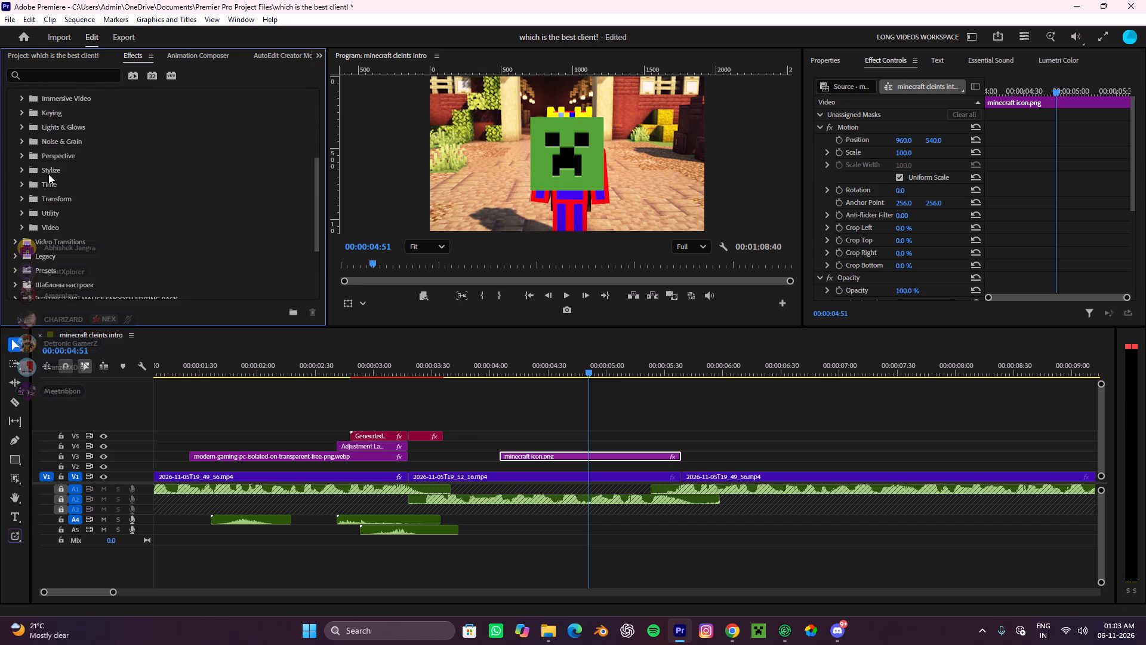
scroll(48, 174, up, 8)
click(20, 107)
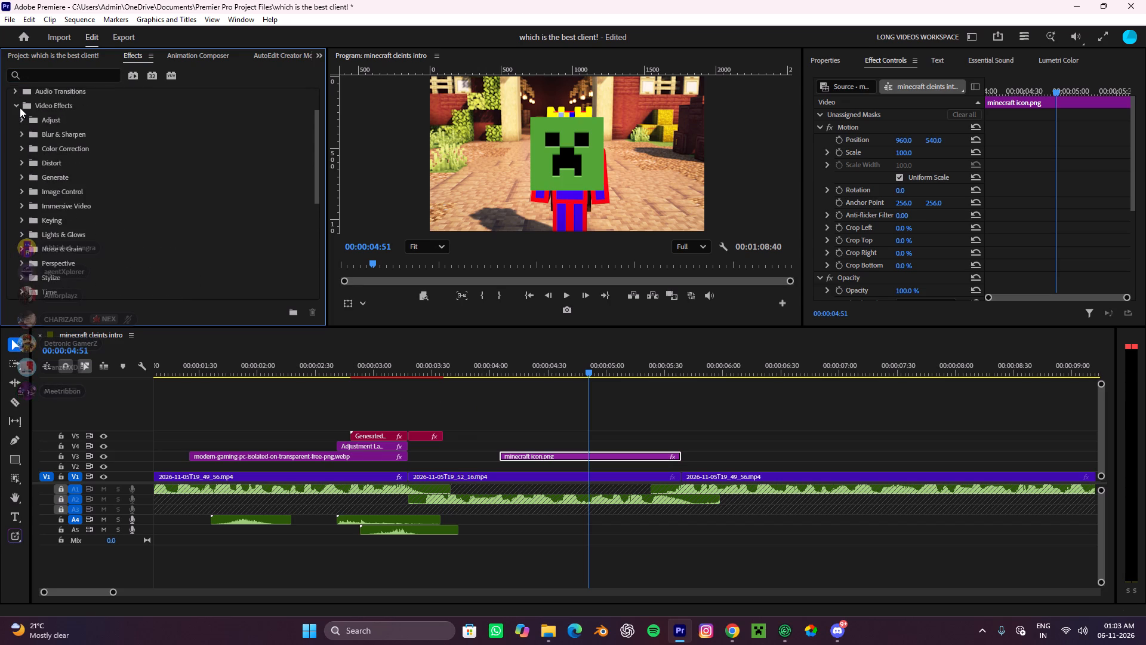
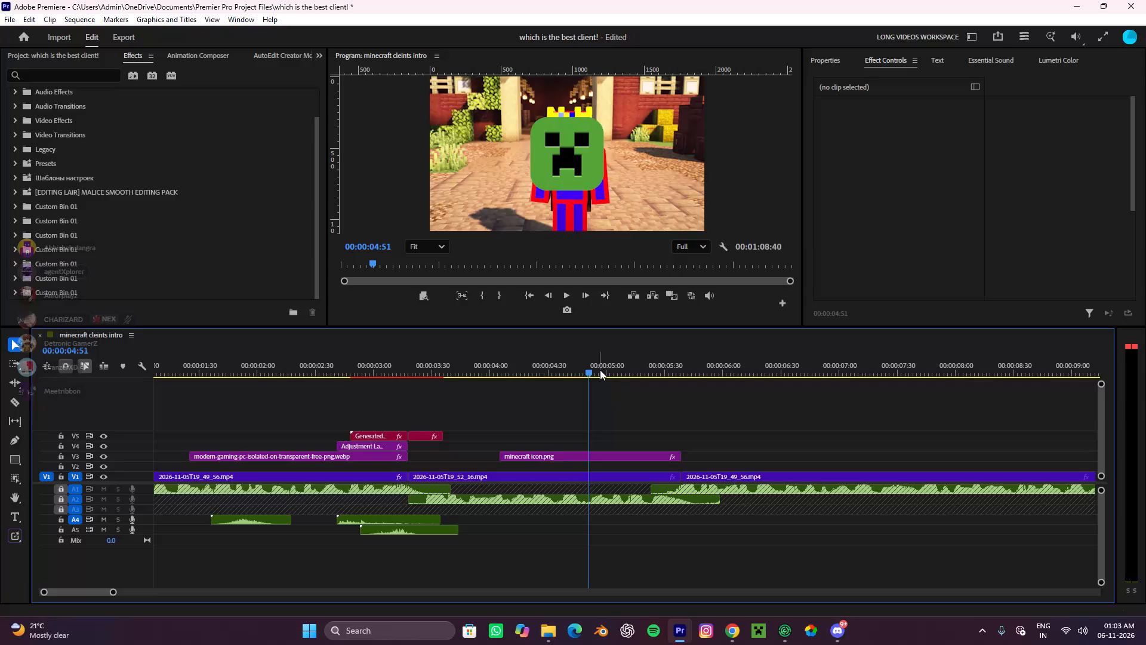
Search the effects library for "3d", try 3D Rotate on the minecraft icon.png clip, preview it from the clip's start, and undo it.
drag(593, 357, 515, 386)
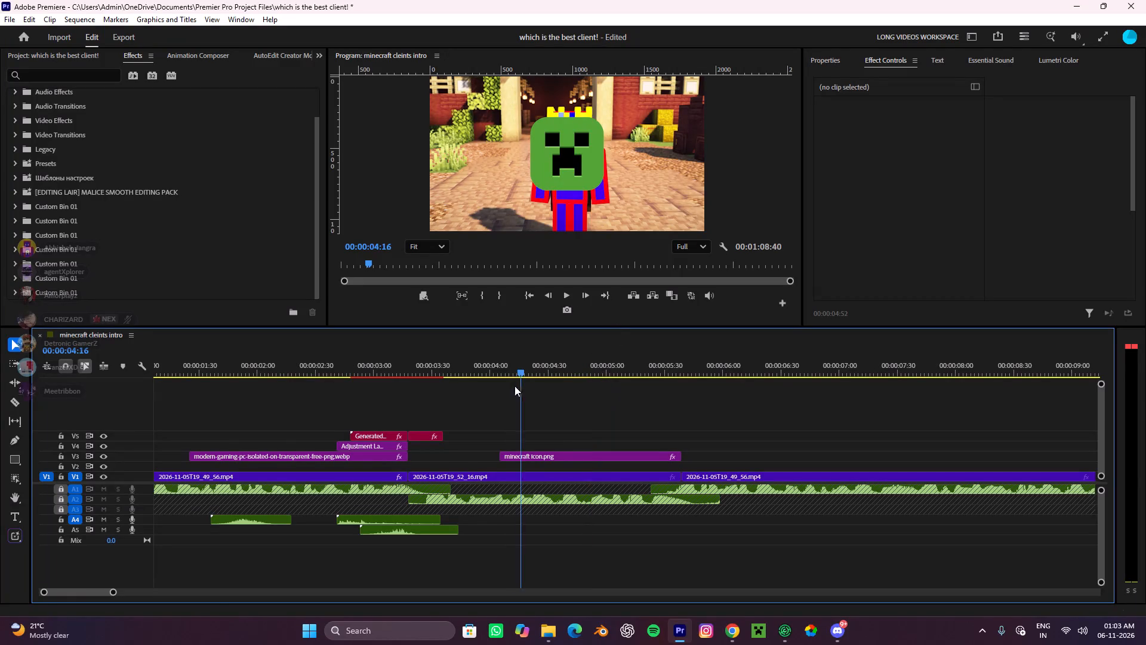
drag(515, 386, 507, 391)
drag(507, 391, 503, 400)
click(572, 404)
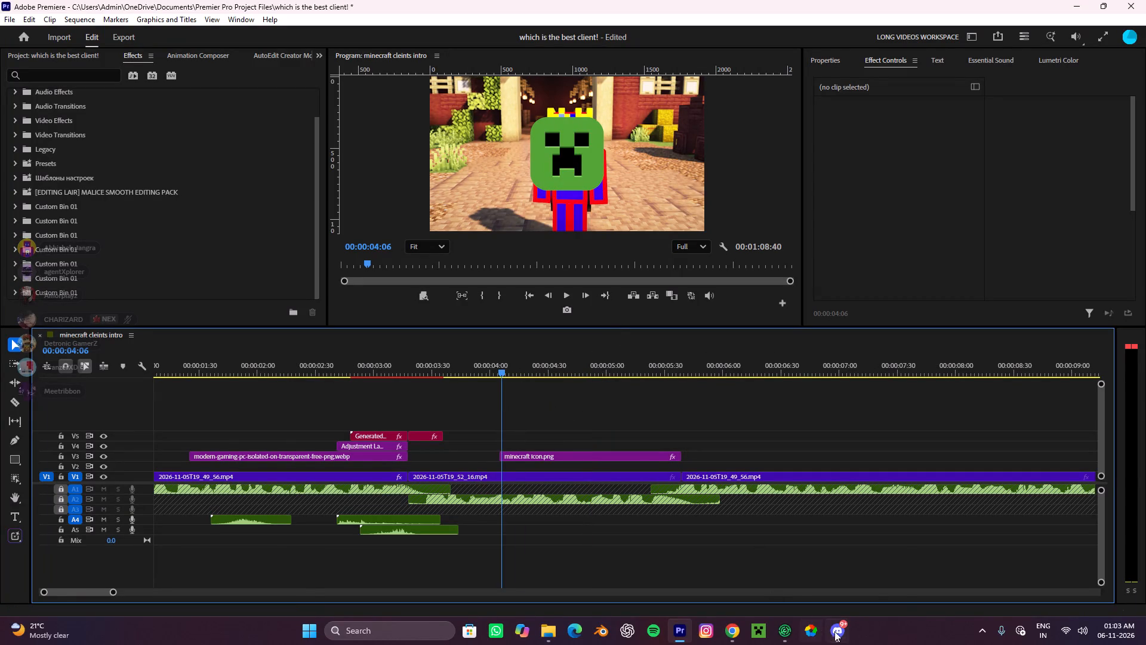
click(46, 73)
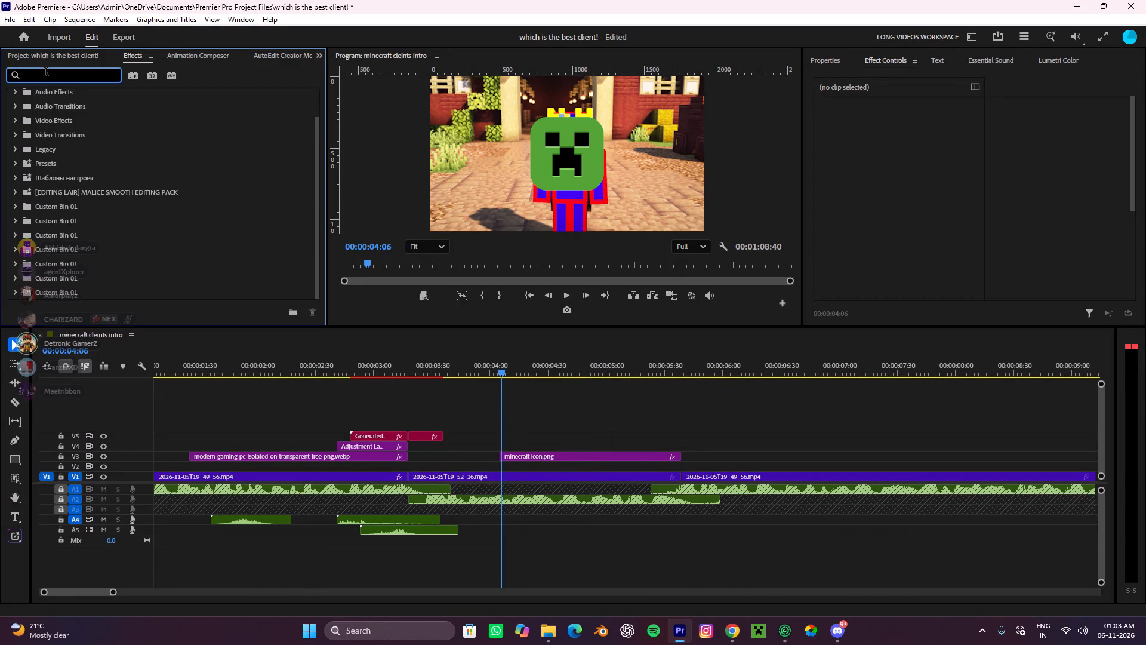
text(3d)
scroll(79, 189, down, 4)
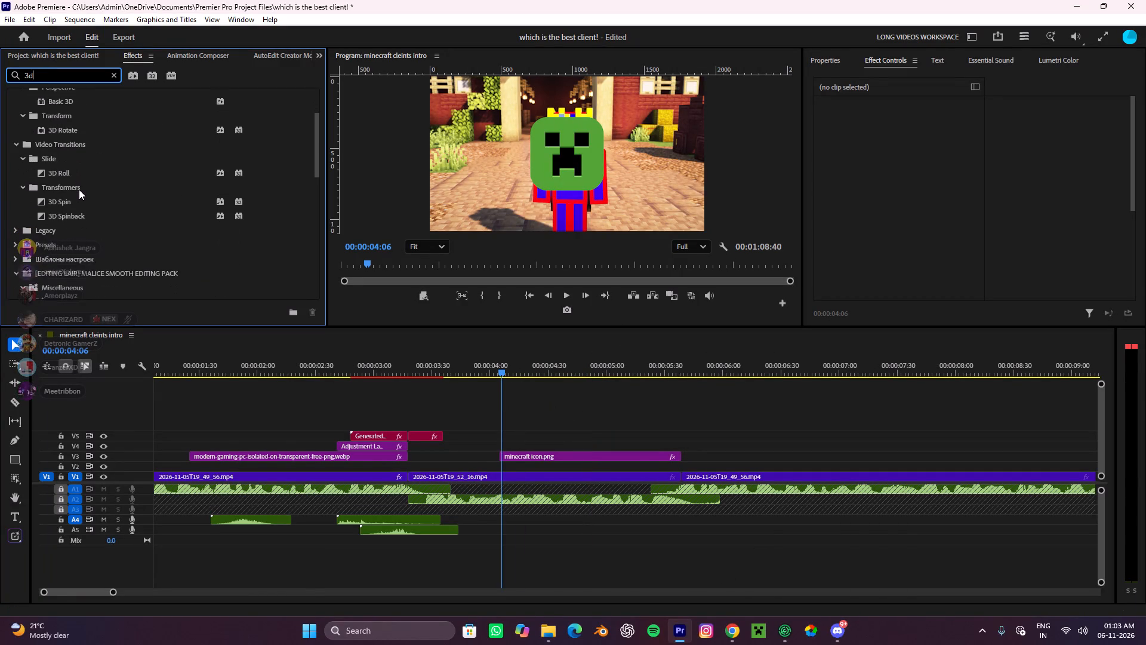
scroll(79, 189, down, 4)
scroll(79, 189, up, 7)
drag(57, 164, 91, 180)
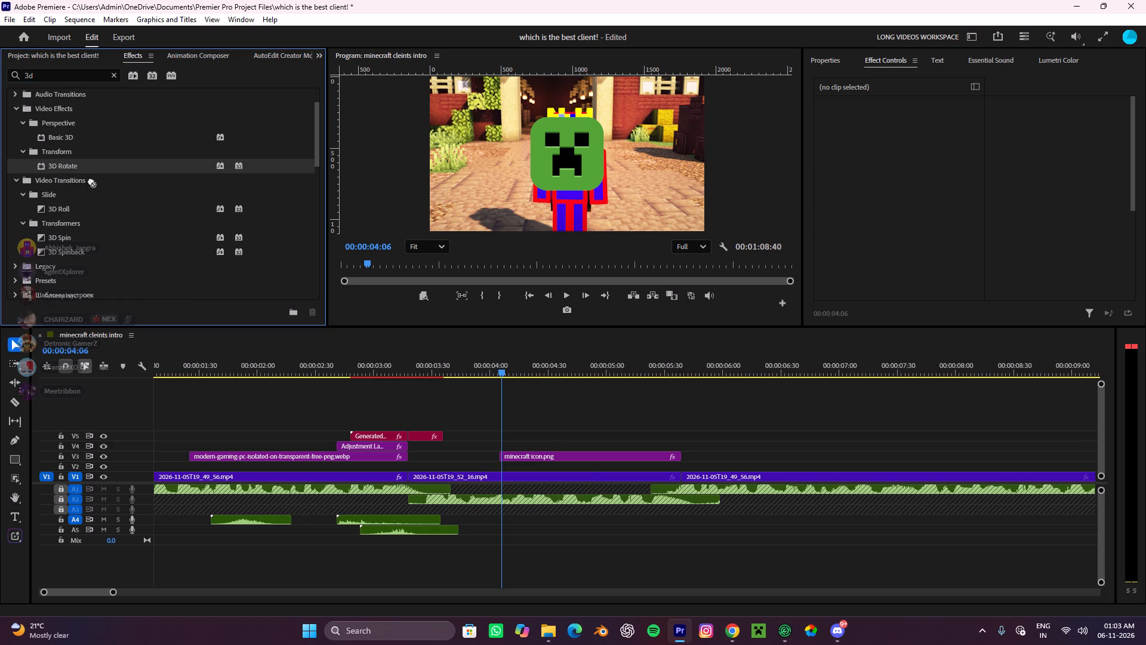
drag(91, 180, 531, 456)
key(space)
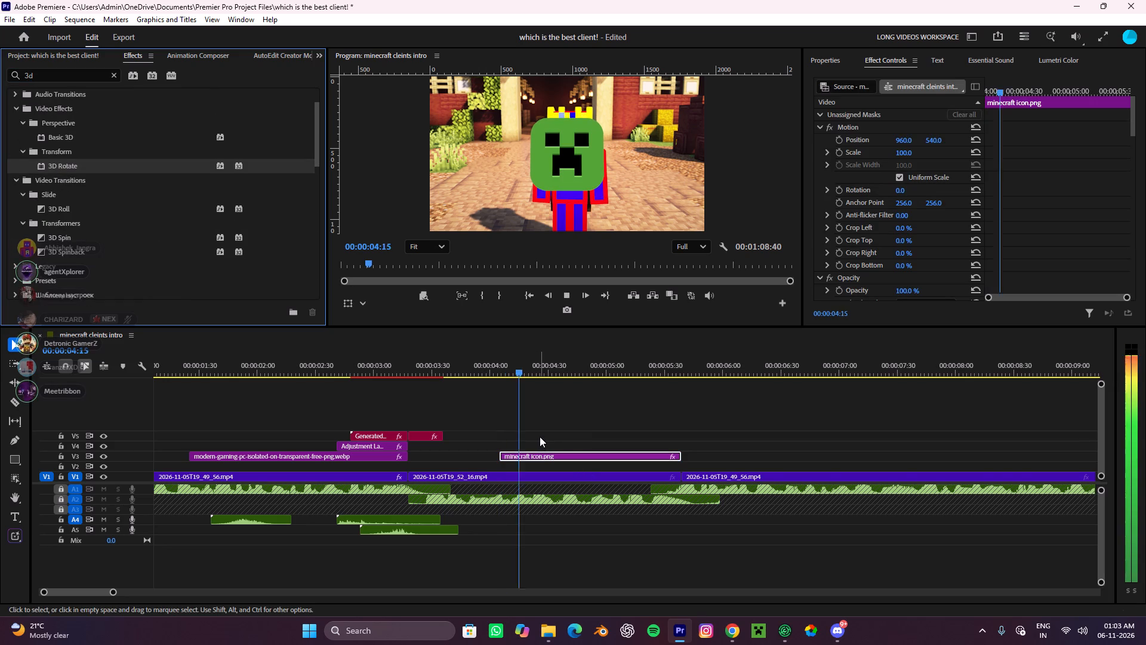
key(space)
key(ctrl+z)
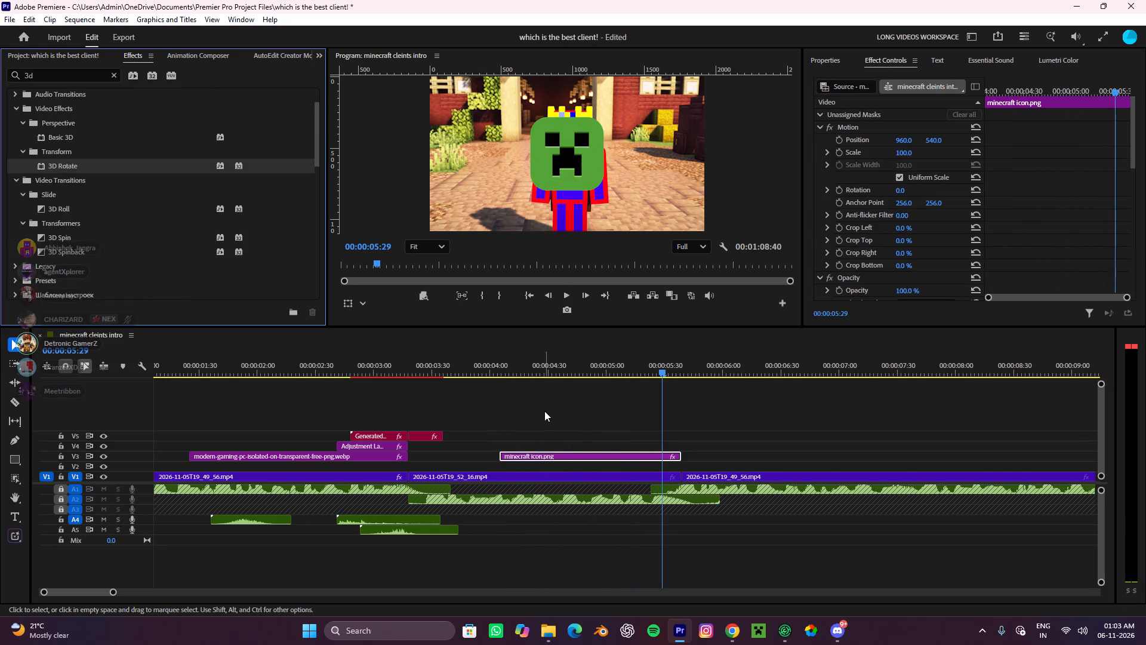
Look through the remaining "3d" effects, transitions and presets for a suitable 3D look, and clear the search.
scroll(151, 146, down, 7)
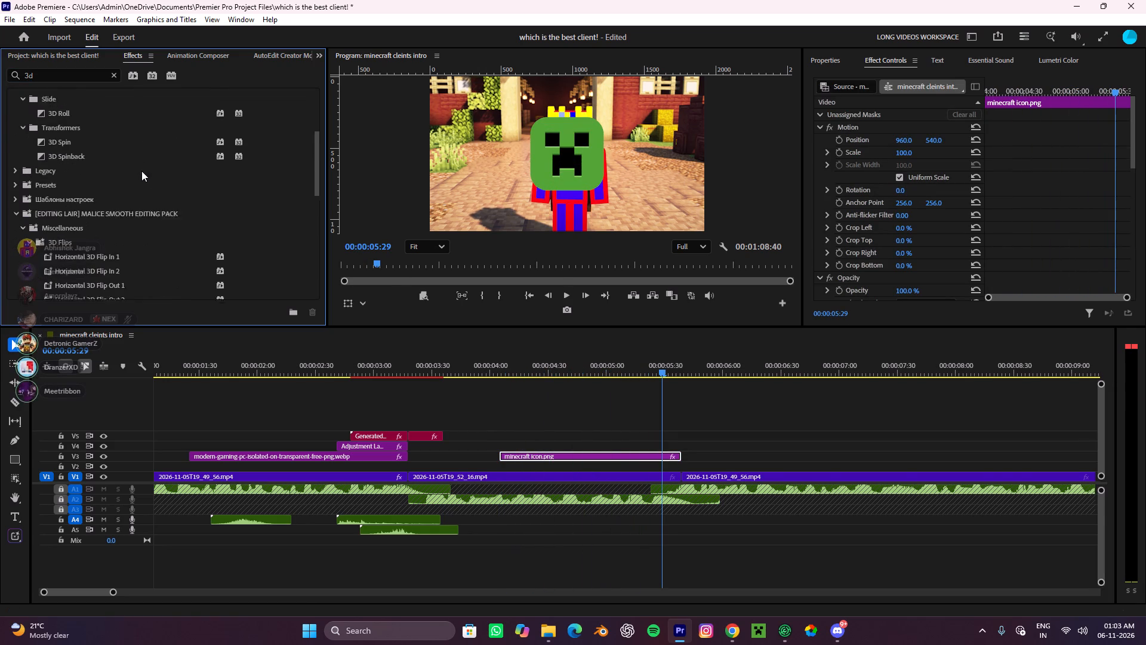
scroll(141, 171, down, 6)
scroll(128, 168, up, 4)
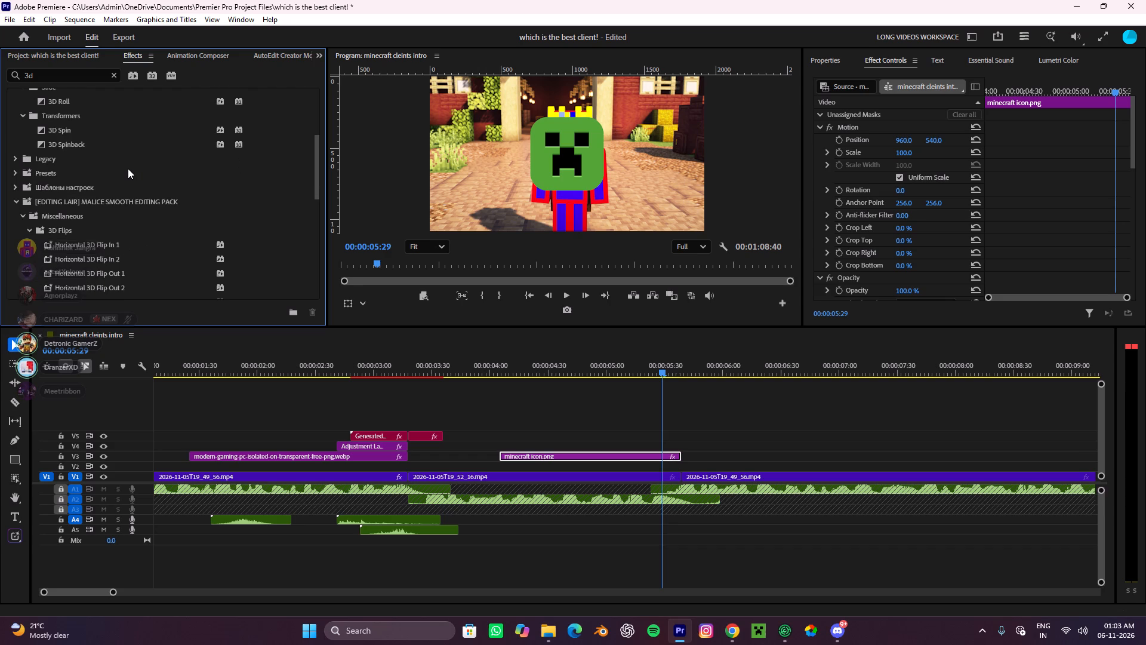
scroll(128, 168, down, 13)
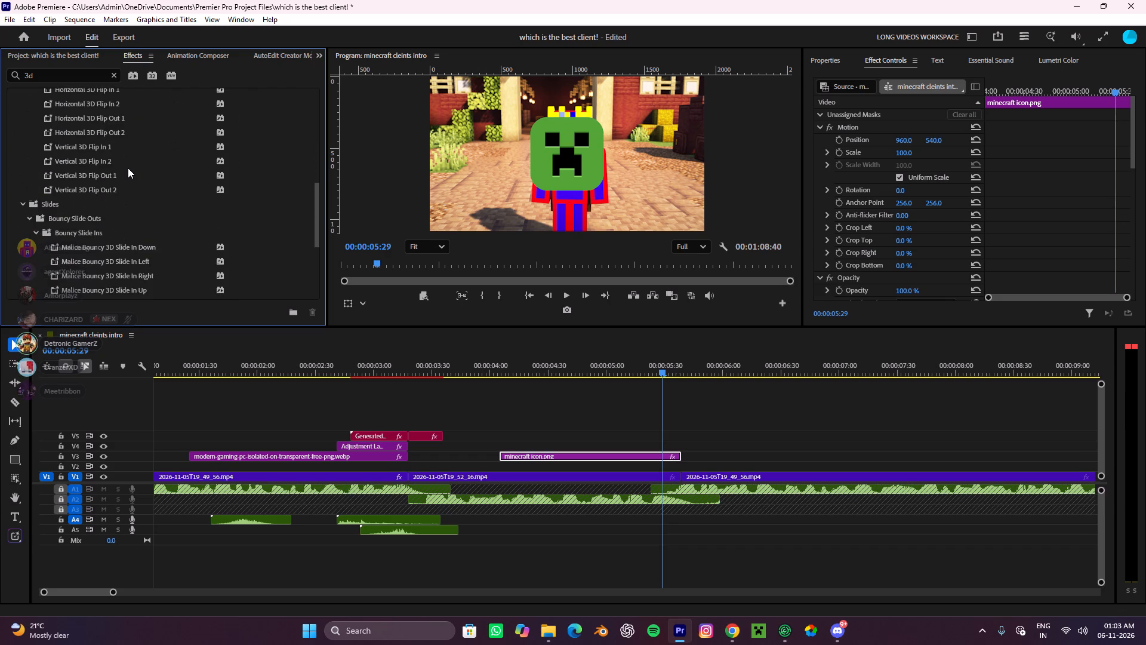
scroll(128, 168, down, 18)
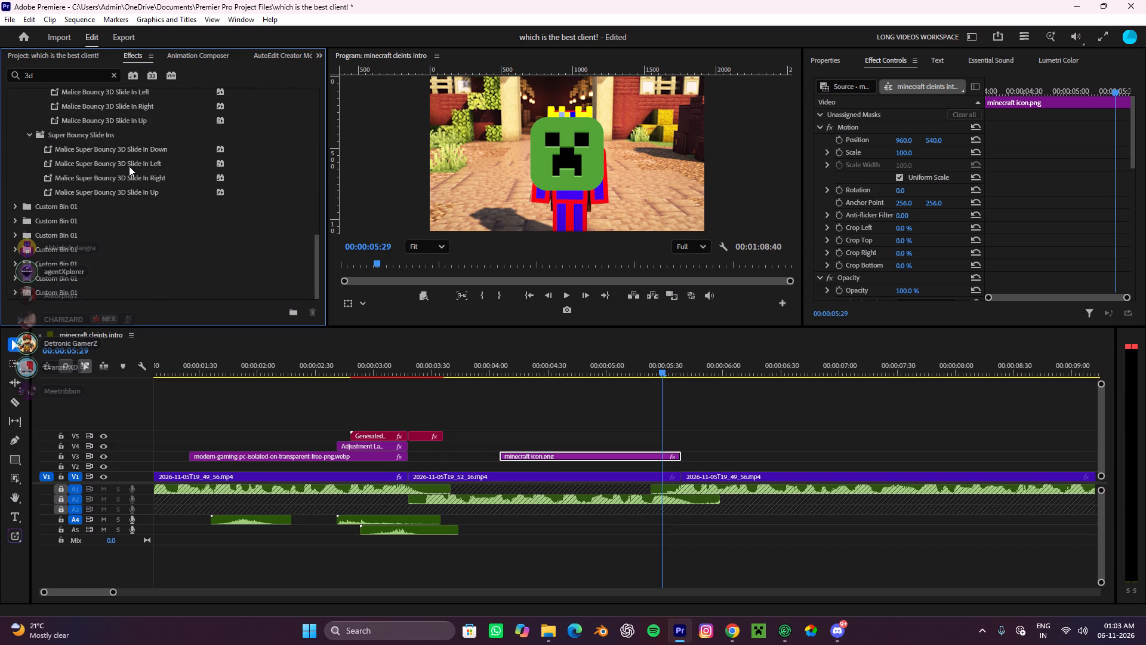
scroll(129, 166, down, 4)
scroll(129, 166, up, 5)
click(113, 72)
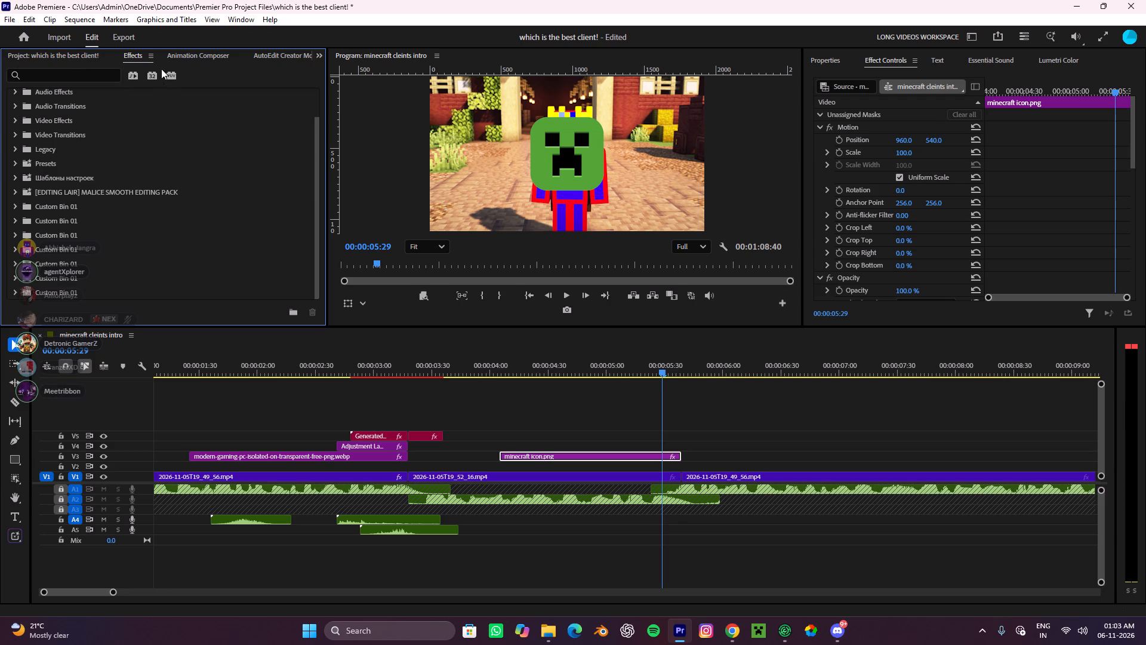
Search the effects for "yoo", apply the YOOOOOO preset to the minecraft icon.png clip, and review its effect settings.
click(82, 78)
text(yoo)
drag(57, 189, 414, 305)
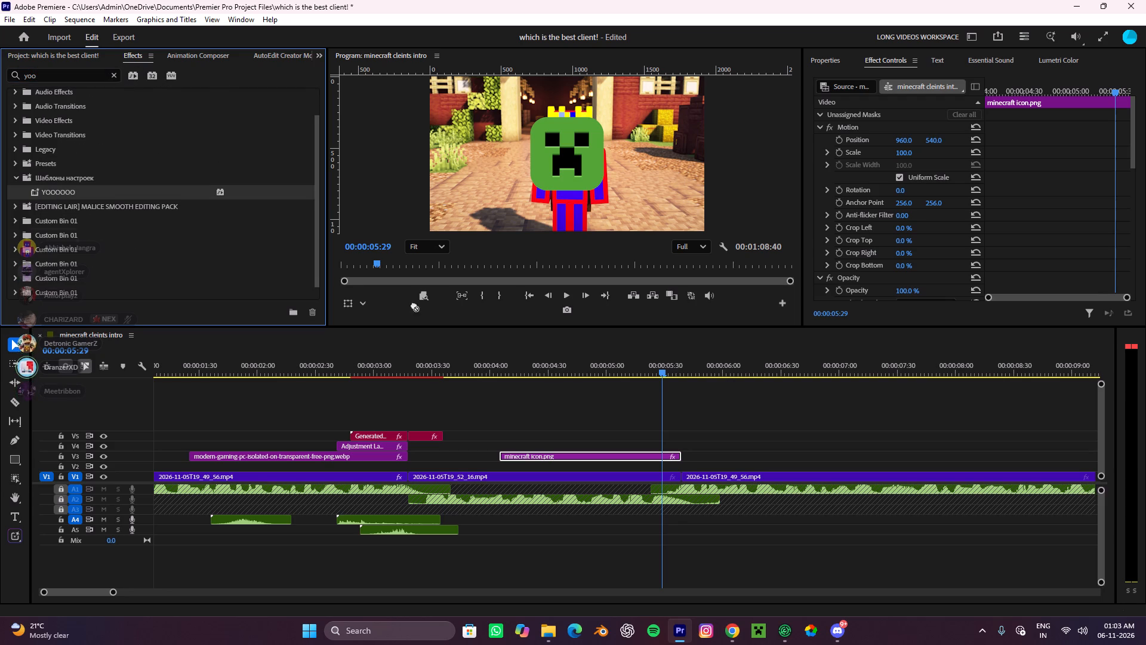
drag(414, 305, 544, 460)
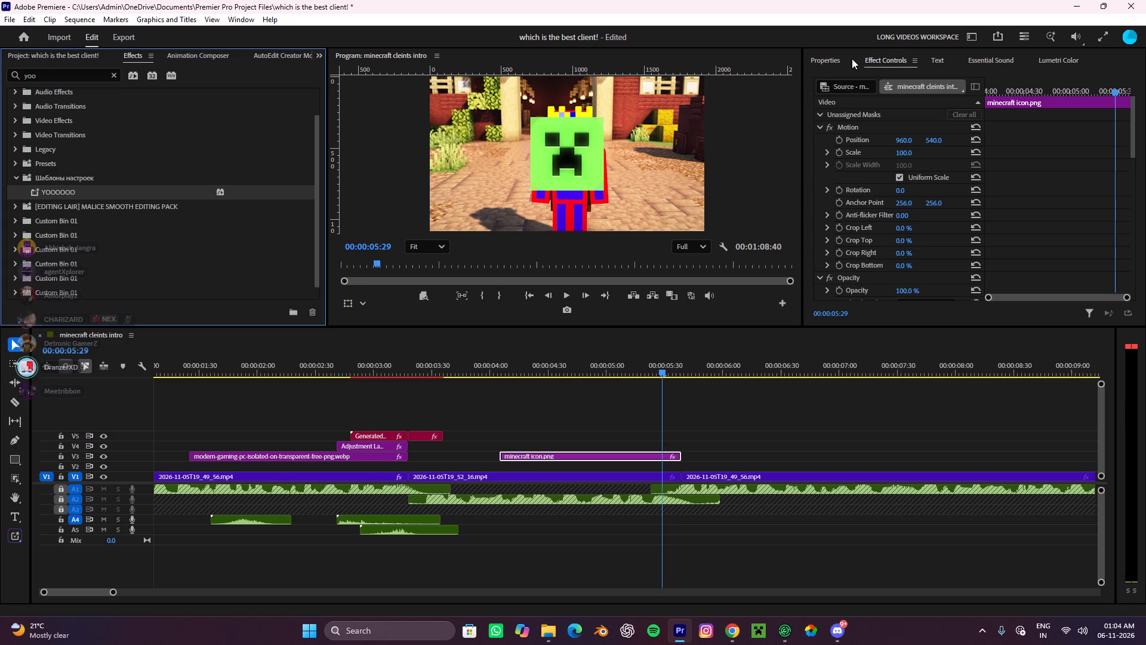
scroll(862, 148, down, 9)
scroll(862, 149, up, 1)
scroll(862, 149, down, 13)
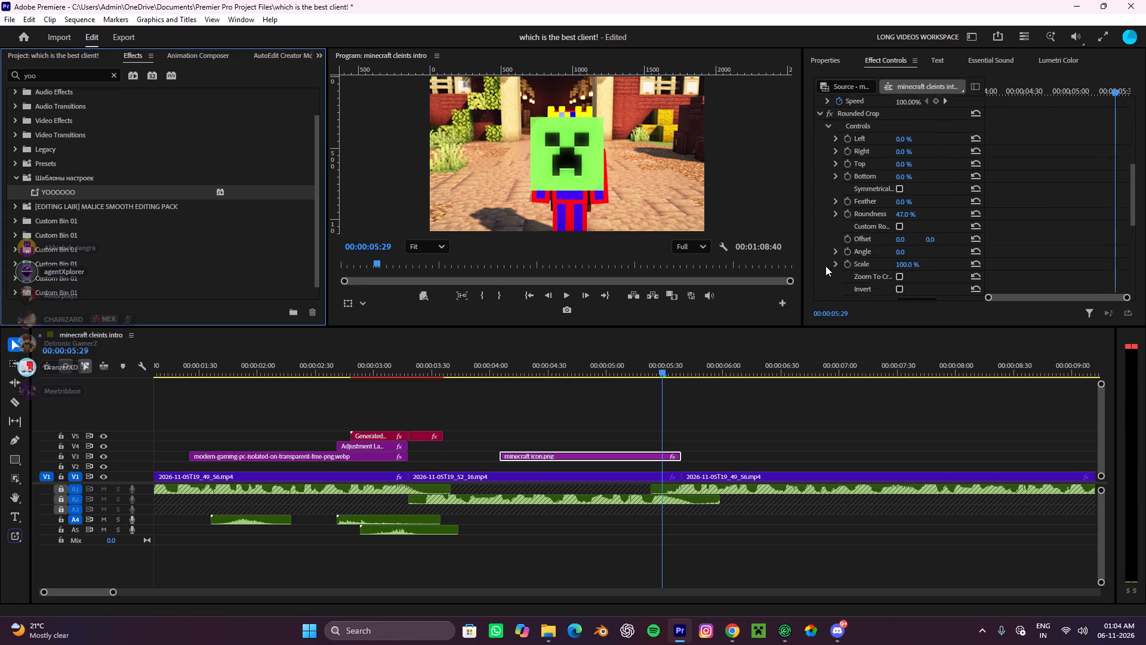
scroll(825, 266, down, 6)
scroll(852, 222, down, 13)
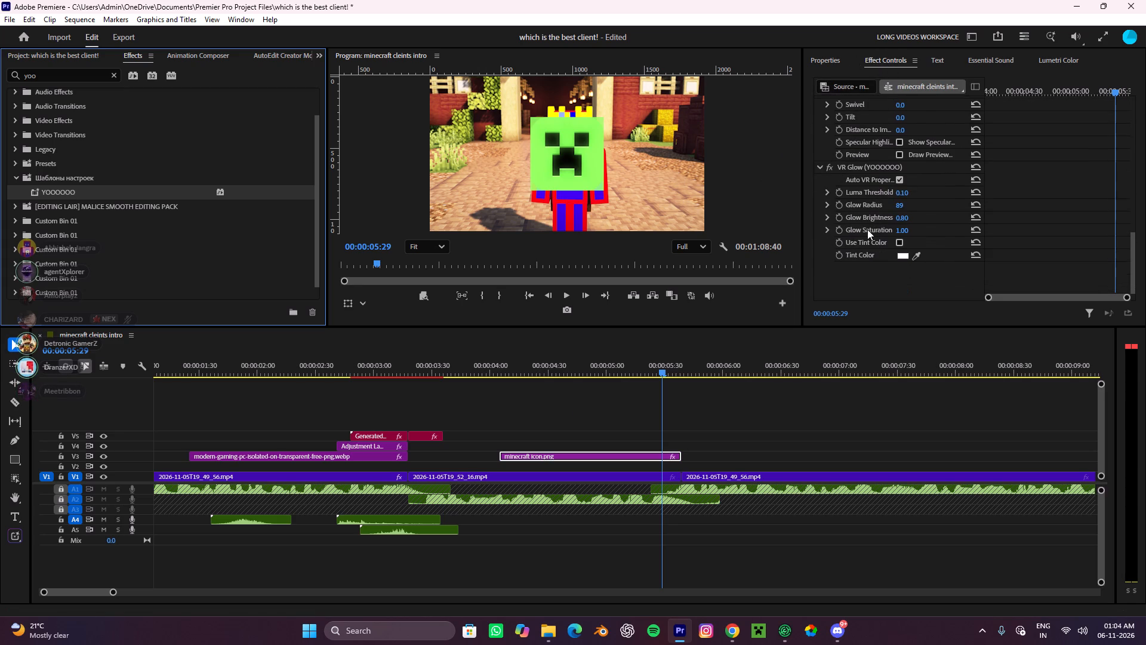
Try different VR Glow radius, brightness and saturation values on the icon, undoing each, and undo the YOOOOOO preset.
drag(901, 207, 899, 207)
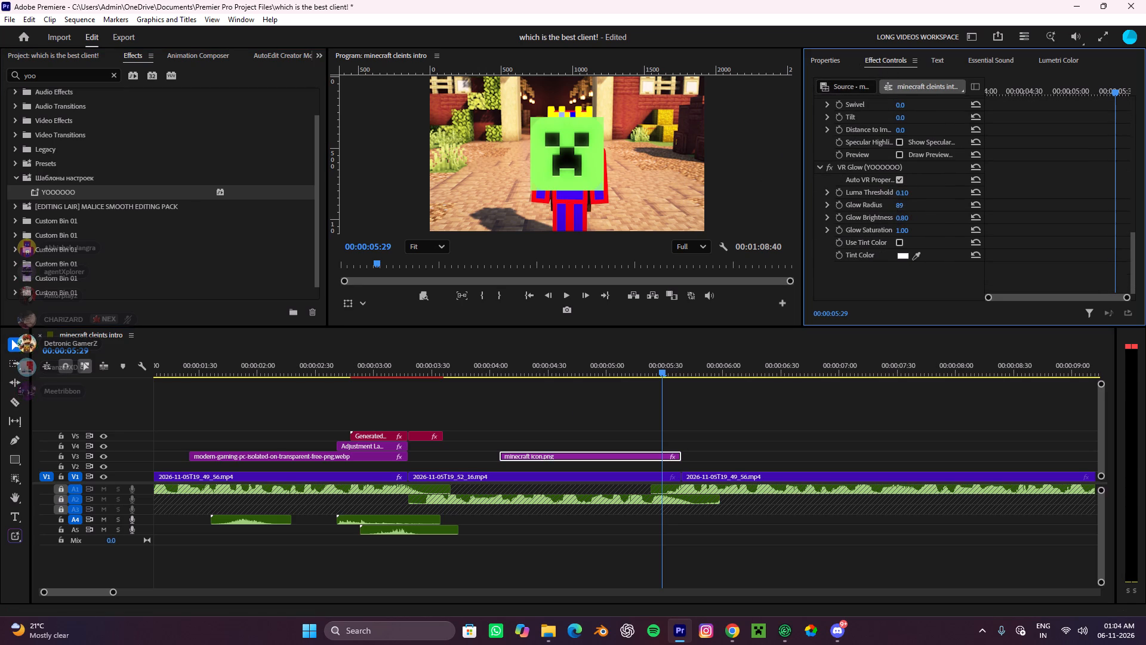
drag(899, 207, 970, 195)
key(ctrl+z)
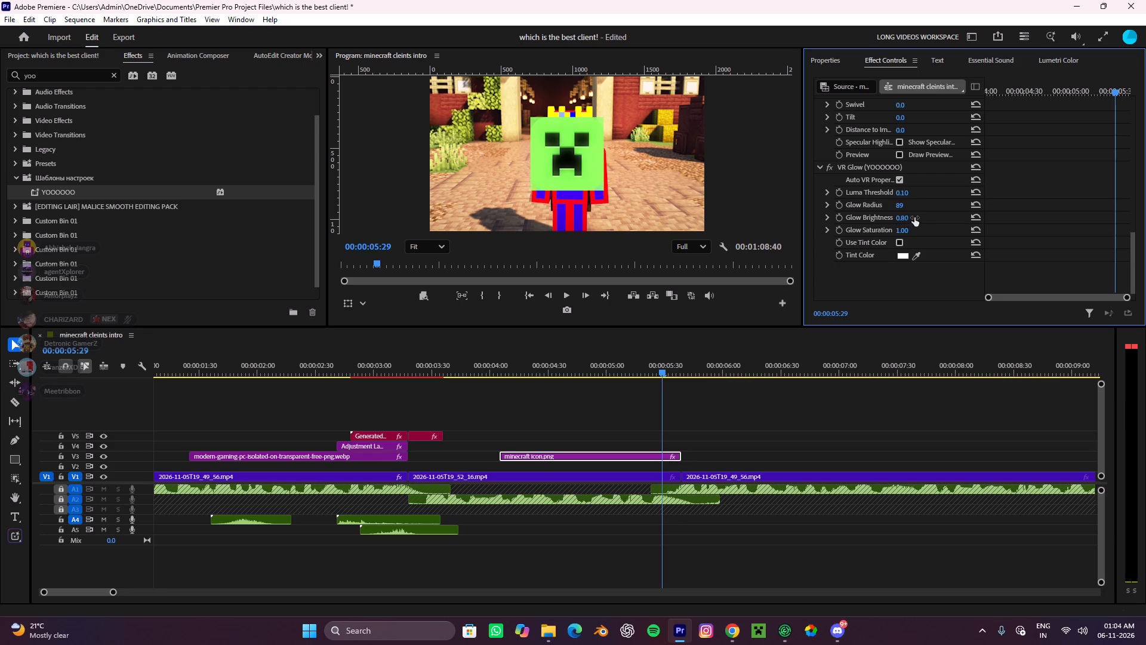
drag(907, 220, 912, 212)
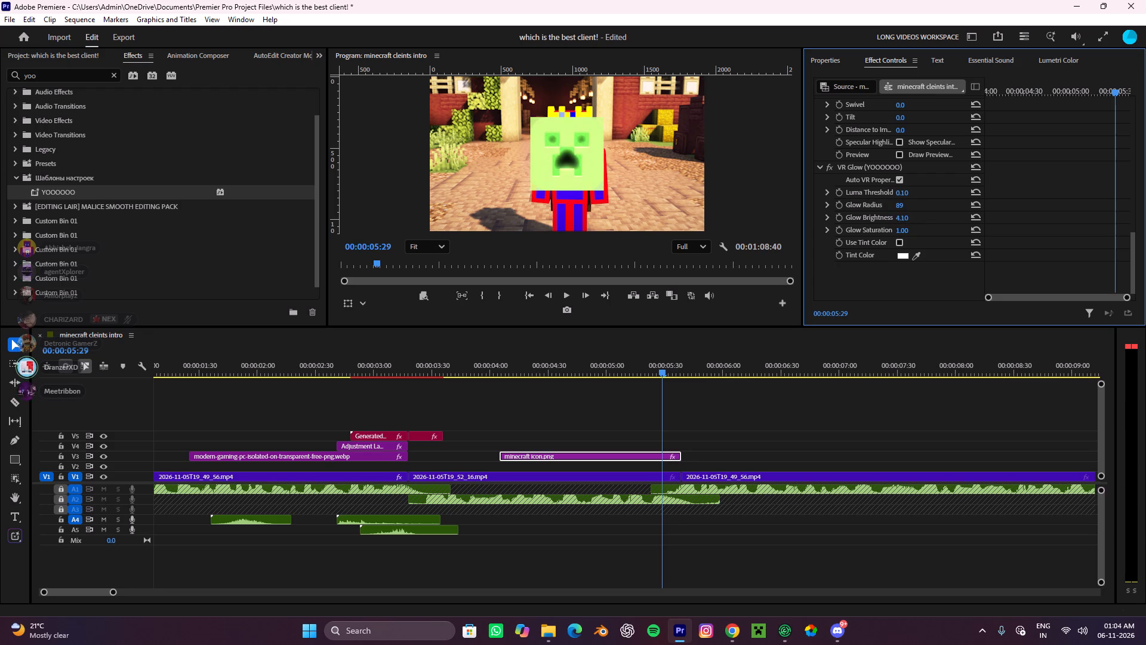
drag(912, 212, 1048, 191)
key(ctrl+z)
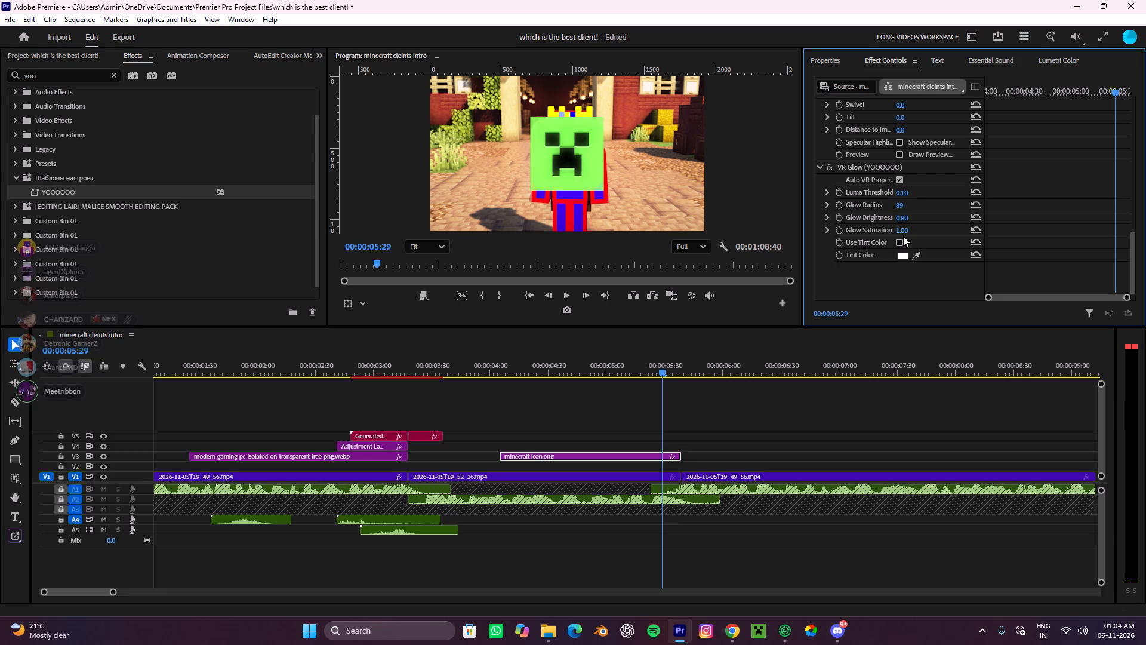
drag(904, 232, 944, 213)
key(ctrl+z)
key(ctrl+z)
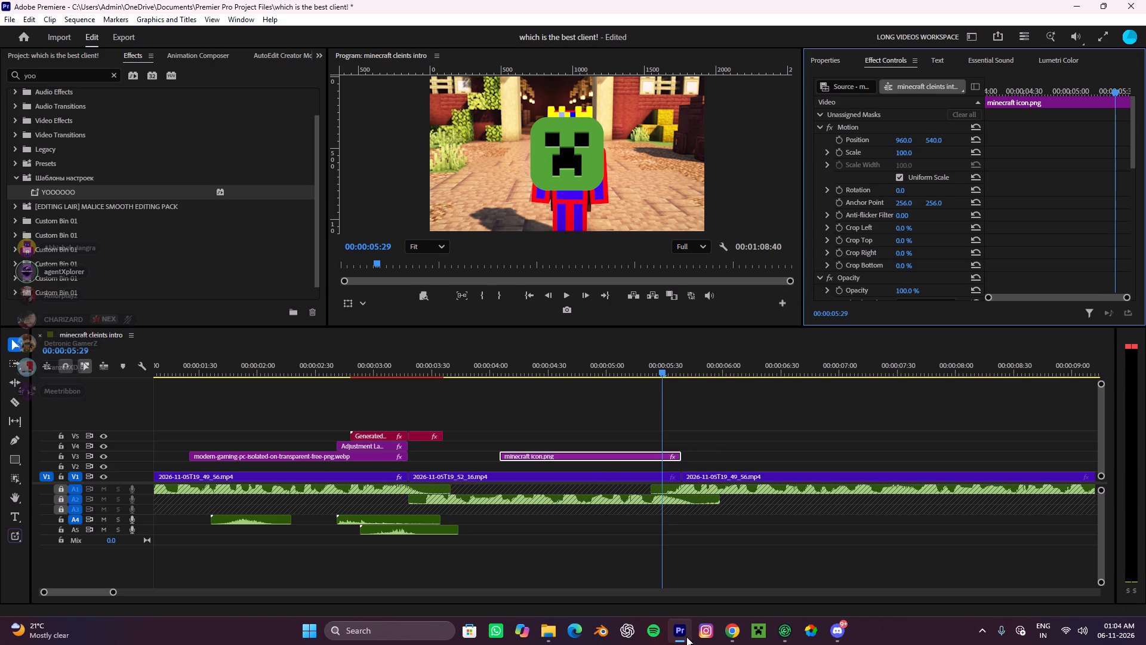
Switch to Chrome, read the search answer on bevel effects, and copy the heading "Bevel Alpha Effect".
click(734, 639)
scroll(405, 317, down, 3)
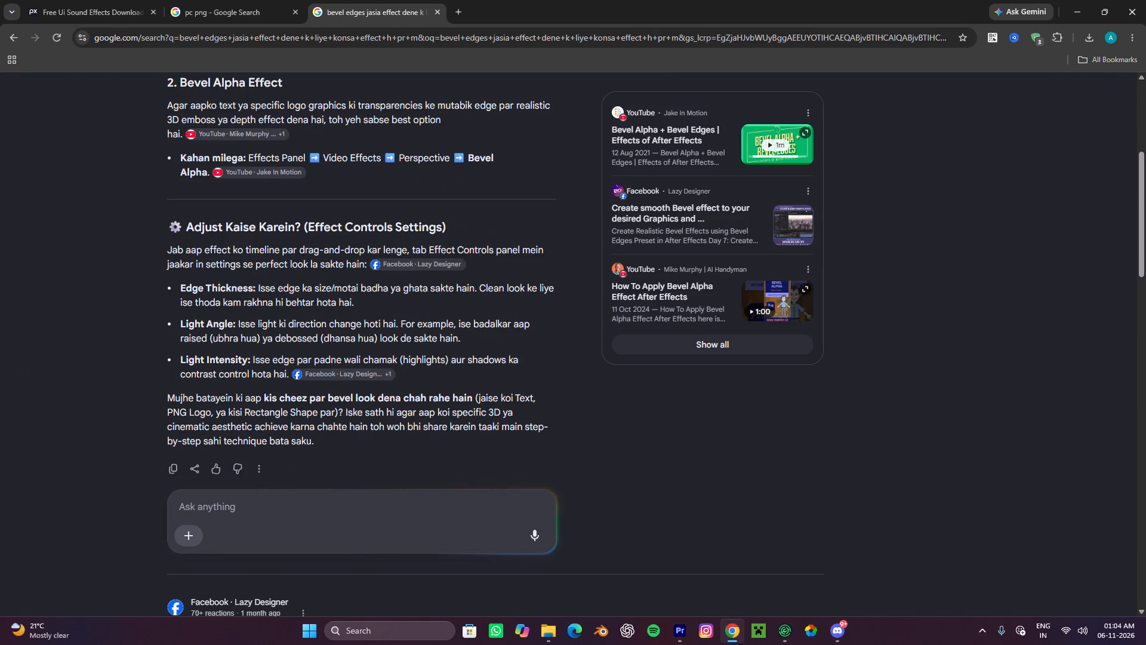
scroll(271, 325, up, 1)
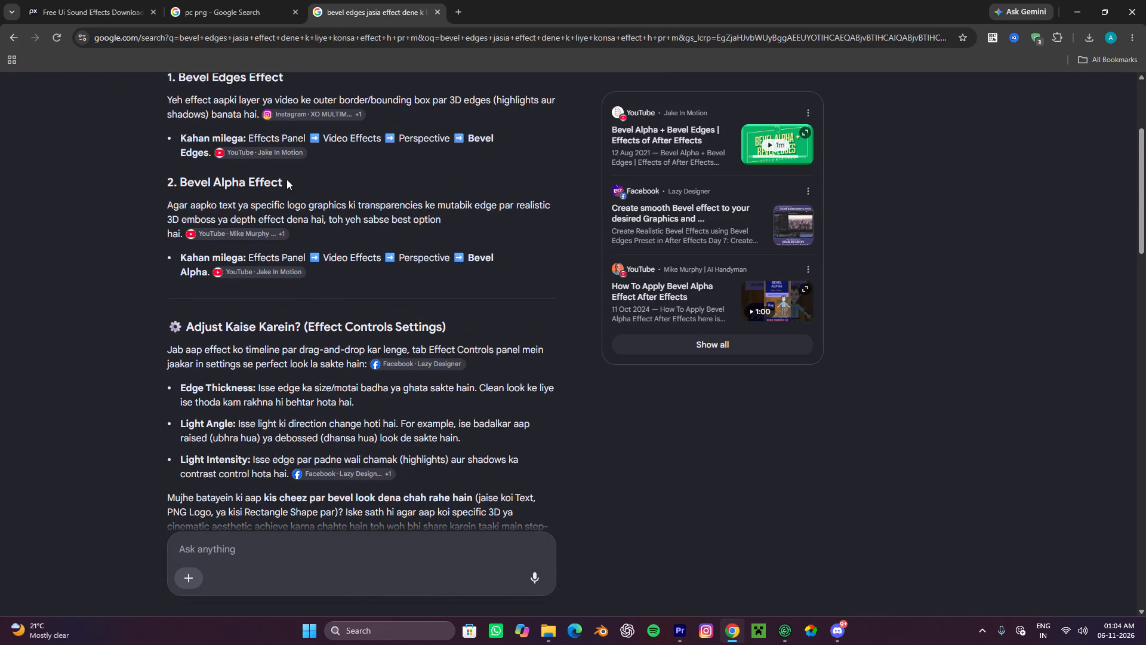
drag(286, 178, 183, 182)
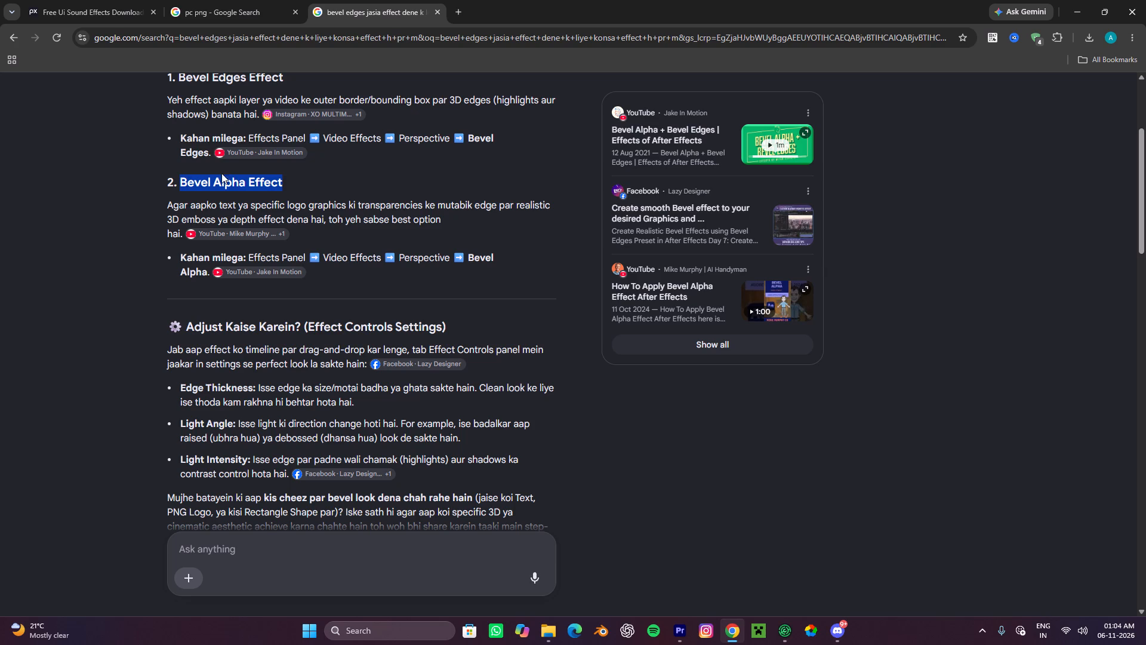
key(ctrl+c)
key(ctrl+c)
key(ctrl+c)
key(ctrl+c)
key(ctrl+c)
key(ctrl+c)
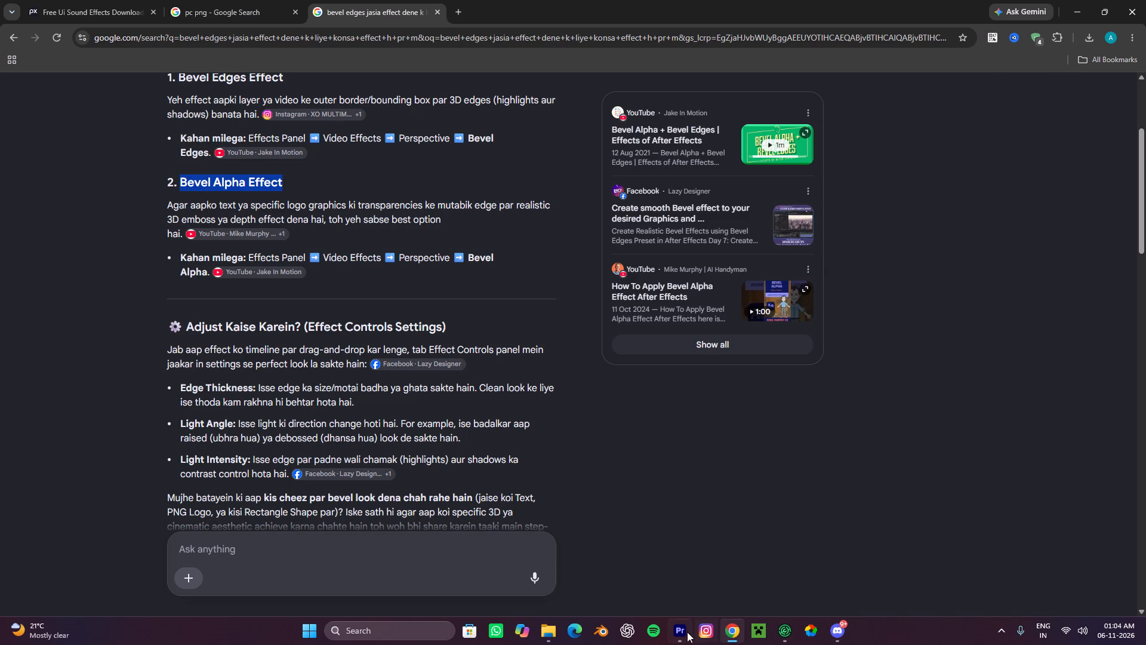
Return to Premiere Pro and search the effects library for "Bevel Alpha Effect", shortening the query to "Bevel Alpha".
click(687, 632)
drag(69, 71, 0, 59)
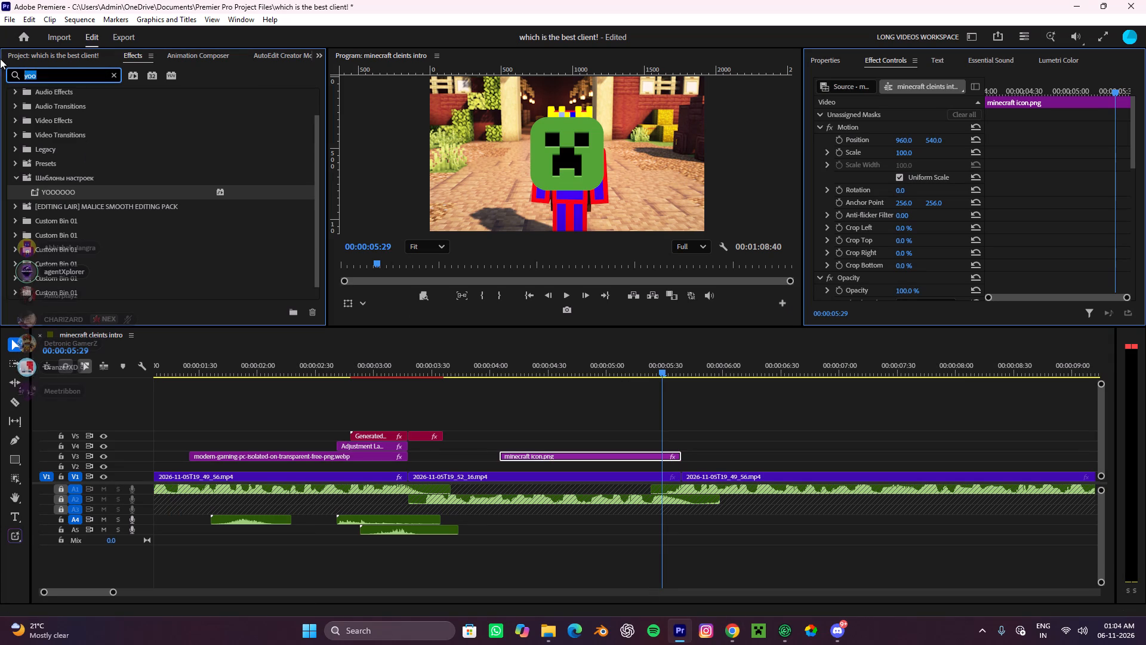
key(ctrl+v)
scroll(115, 207, up, 9)
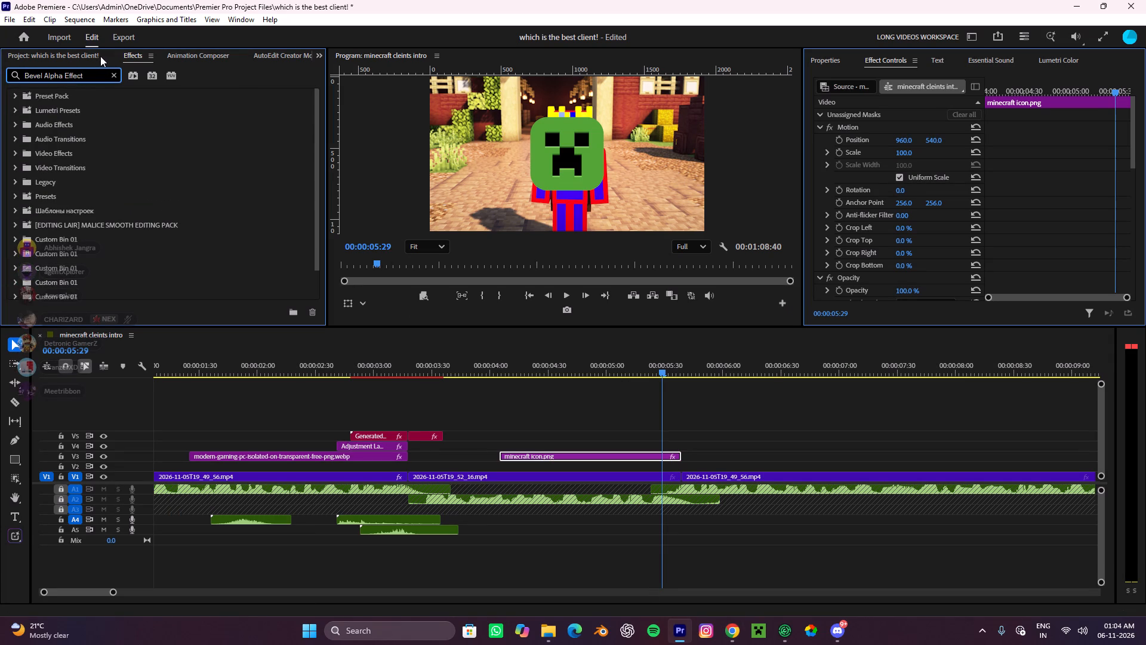
click(100, 76)
key(BackSpace)
key(BackSpace)
key(BackSpace)
key(BackSpace)
key(BackSpace)
key(BackSpace)
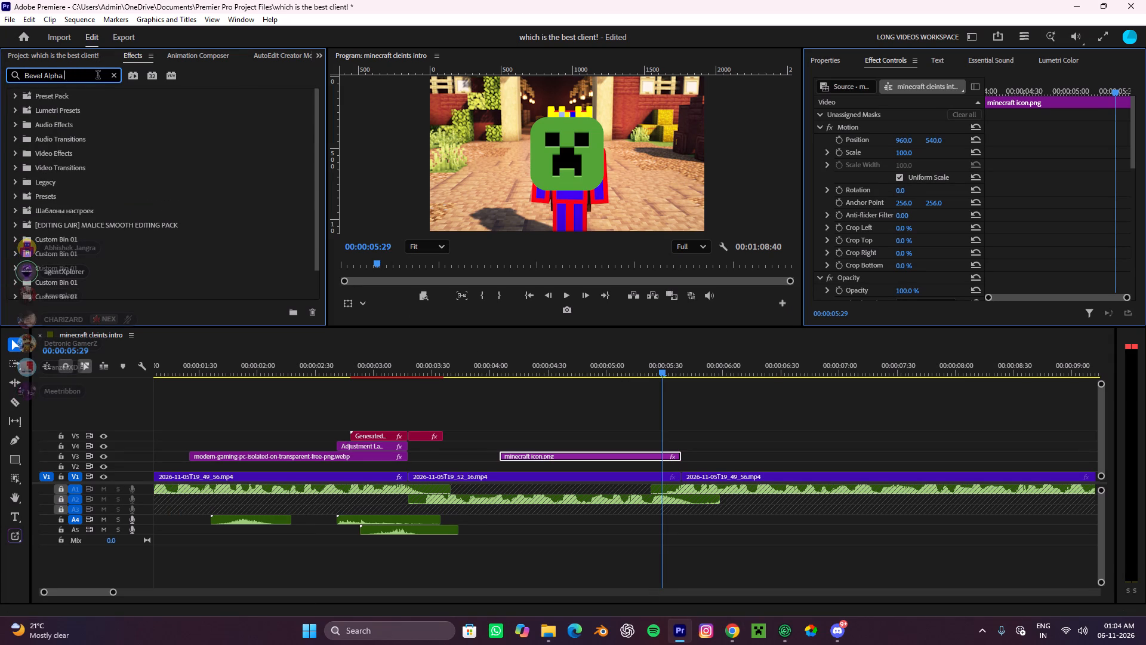
key(BackSpace)
scroll(68, 163, up, 5)
click(111, 77)
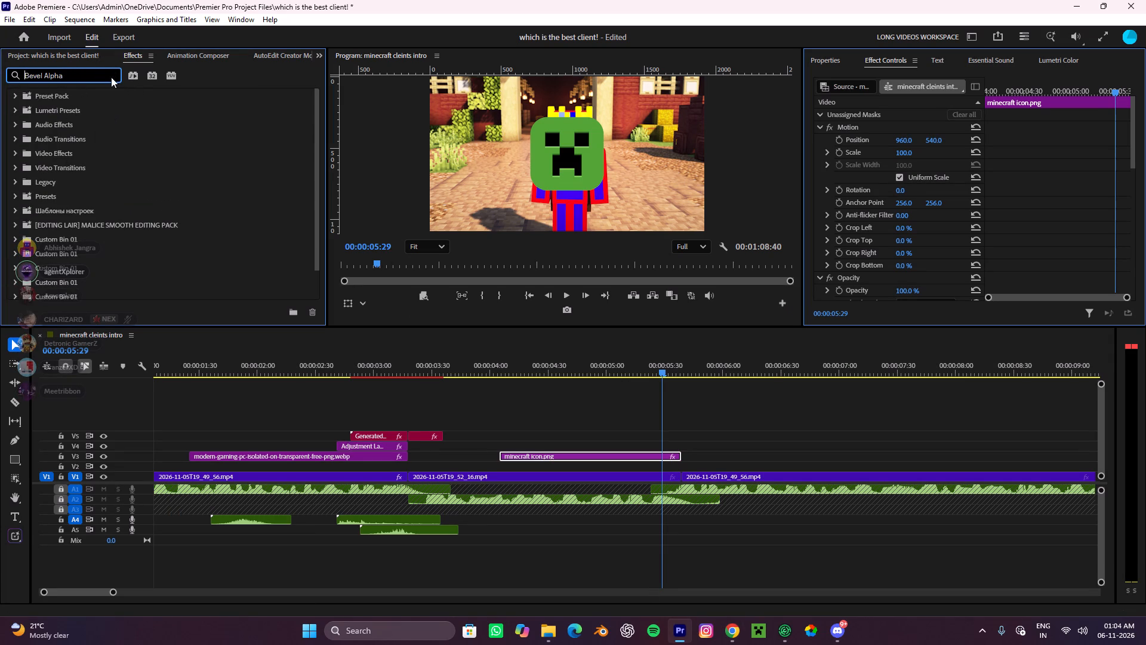
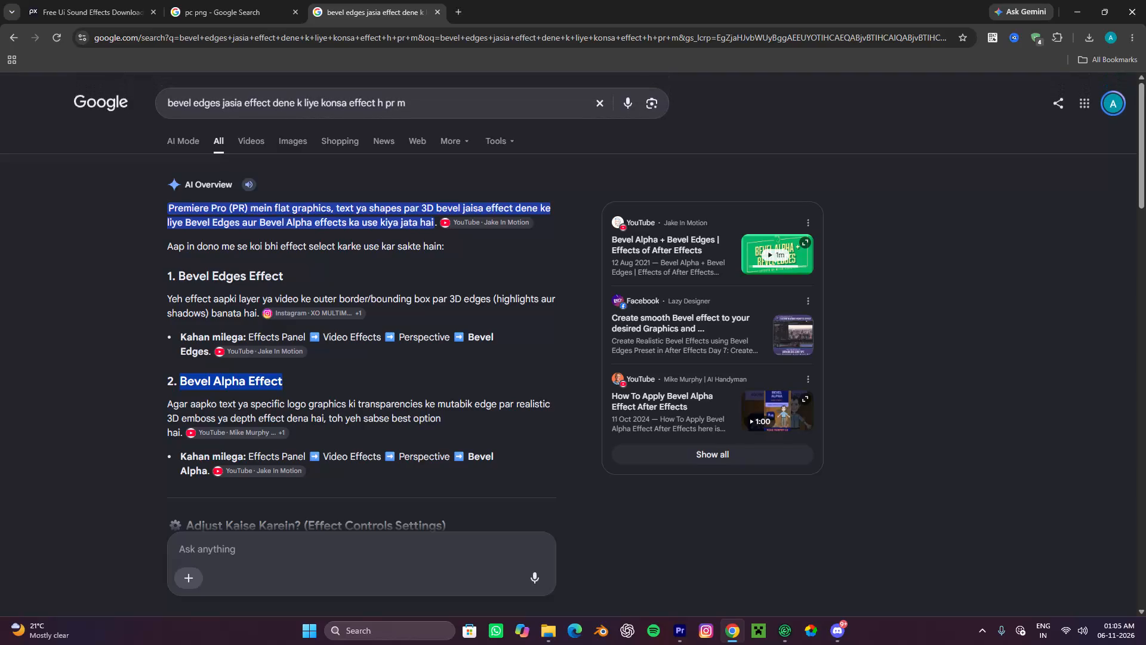
In Chrome, look through the bevel search results and open the video "How to Add Bevel Edges Thick Effect on Premiere Pro [easy]".
scroll(258, 295, down, 8)
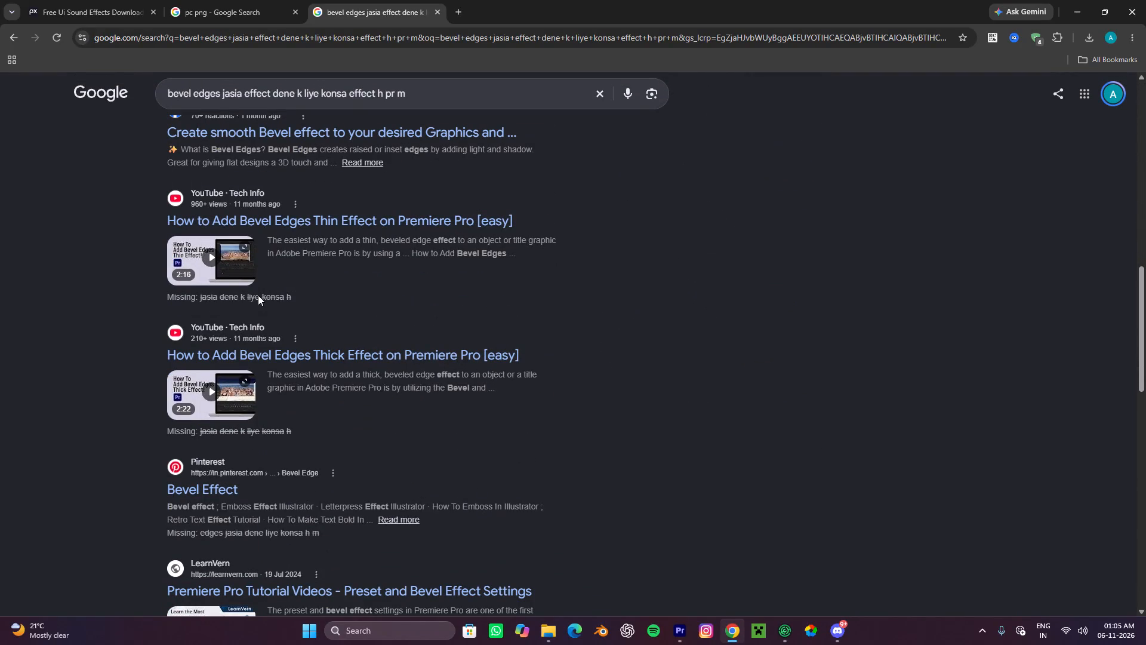
click(363, 358)
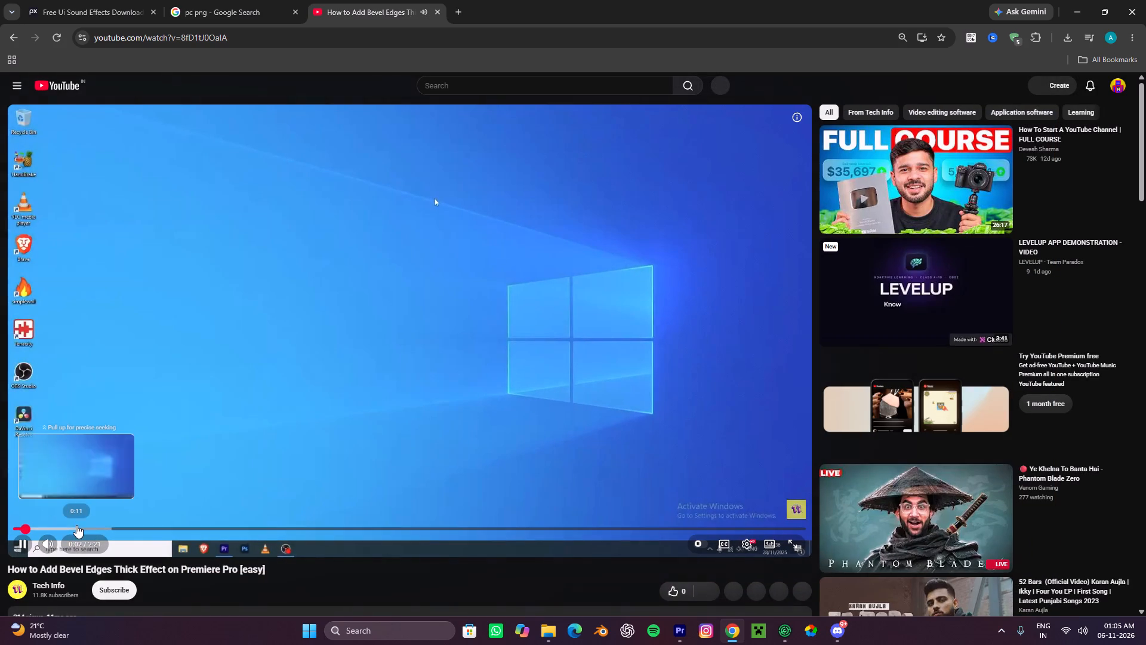
Skip through the tutorial to the part on finding the bevel effects, pause it there, and check the video description.
click(102, 527)
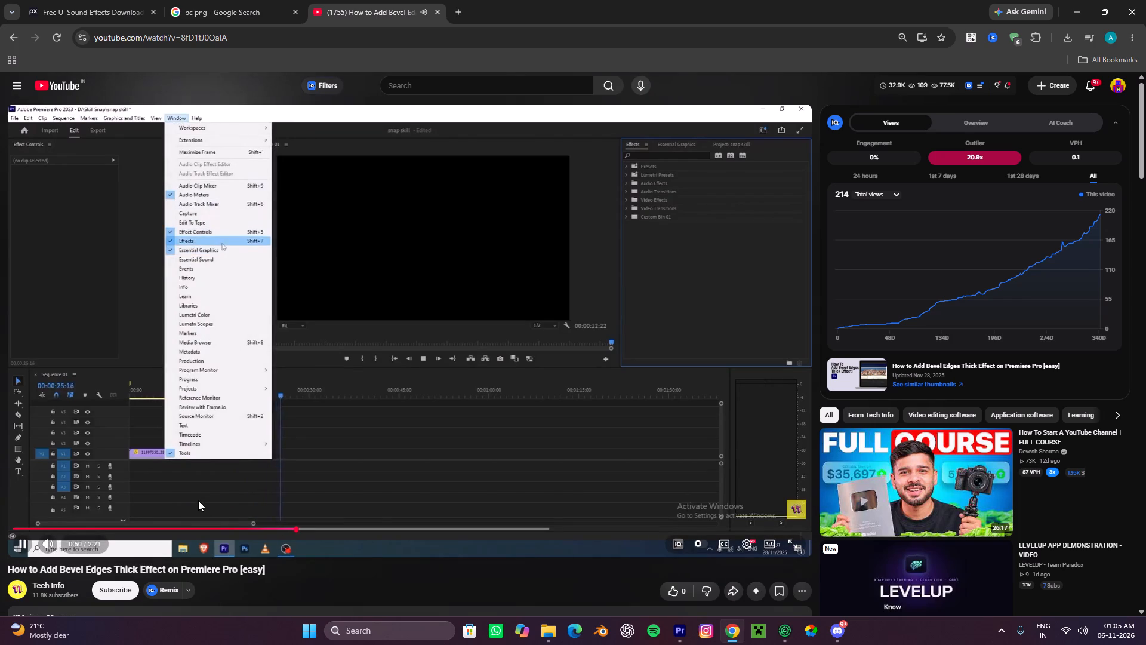
click(322, 526)
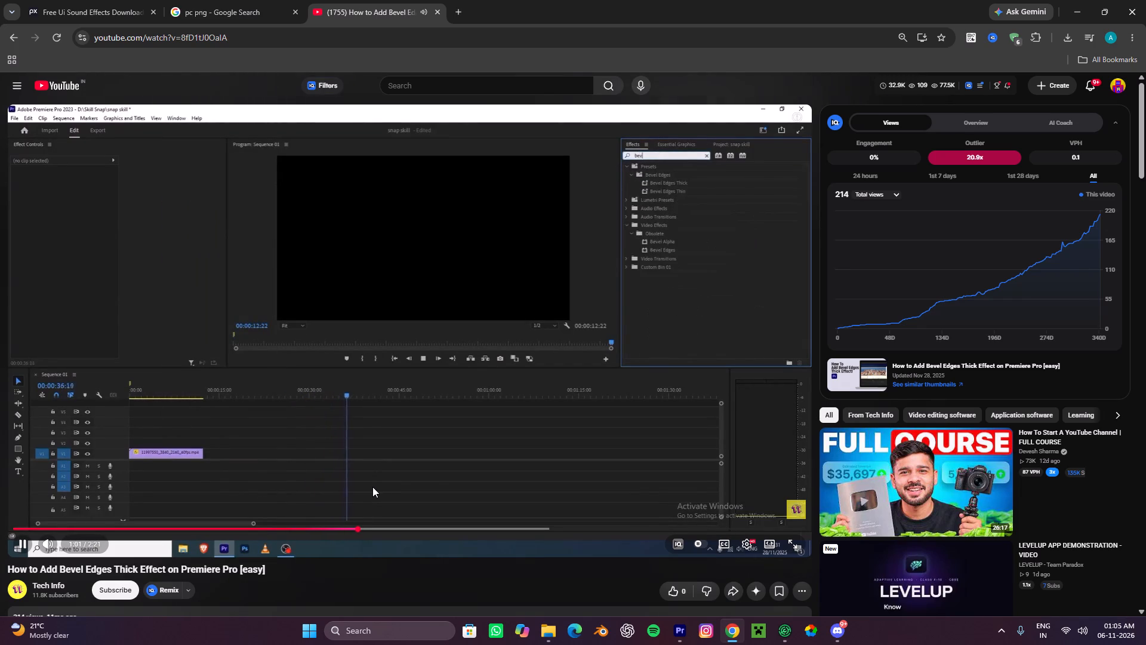
click(395, 438)
scroll(358, 468, down, 4)
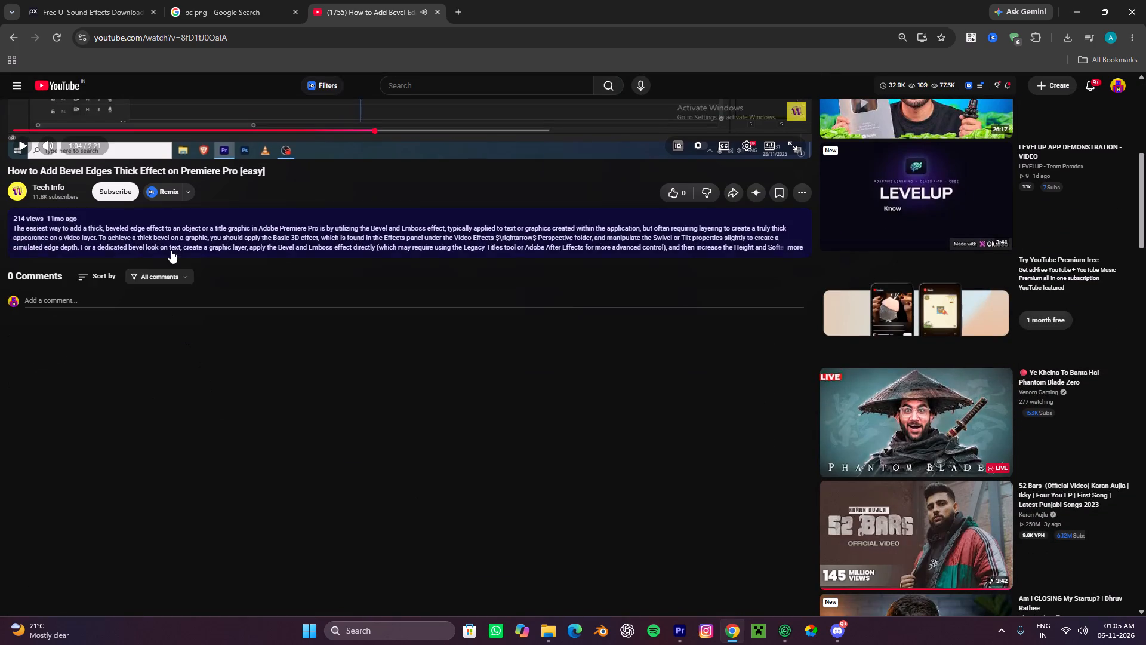
click(171, 250)
scroll(145, 352, up, 8)
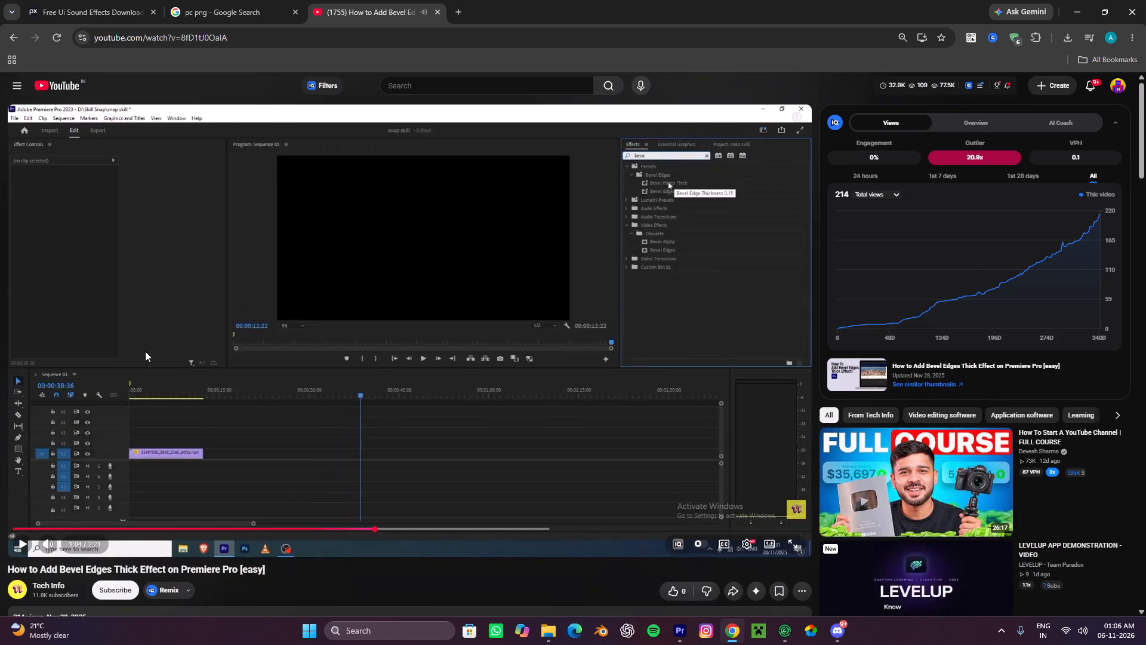
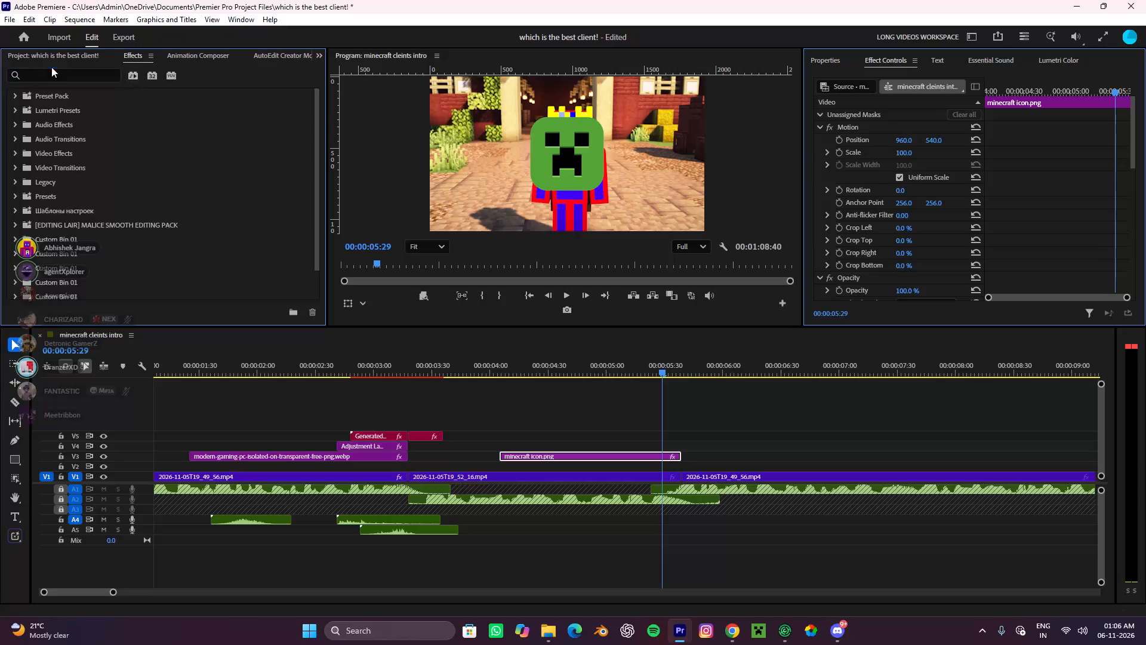
In Premiere Pro, search the effects for "bevel", check the Bevel Edges presets folder with the effect-type filters on and off, and clear the search.
click(42, 73)
text(bevel)
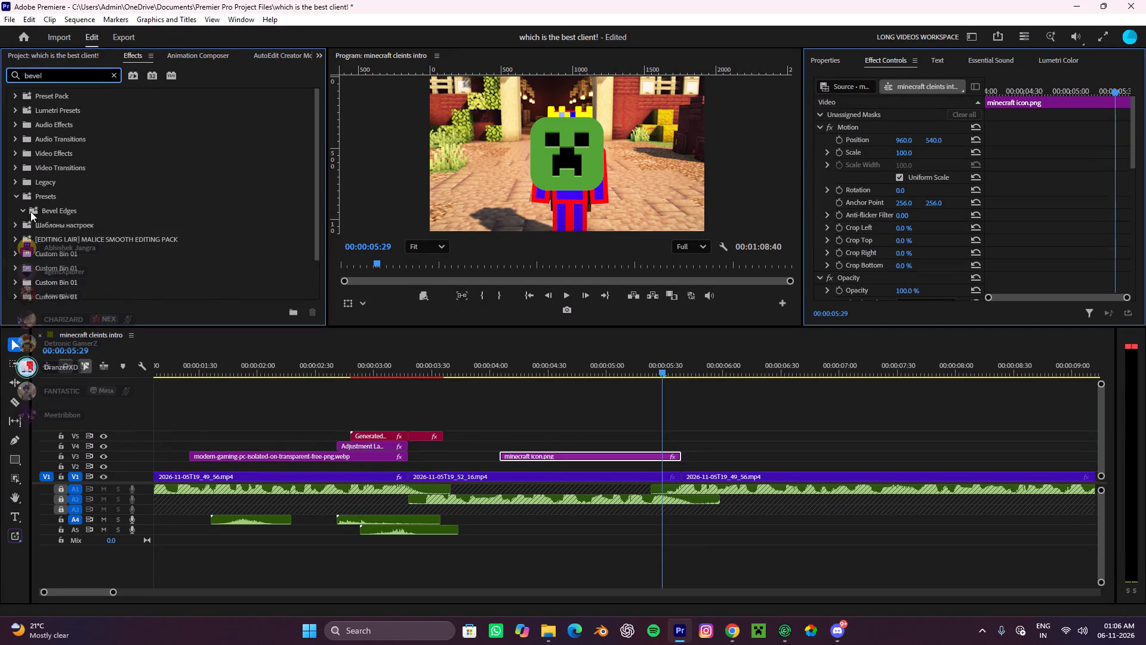
click(30, 208)
click(136, 76)
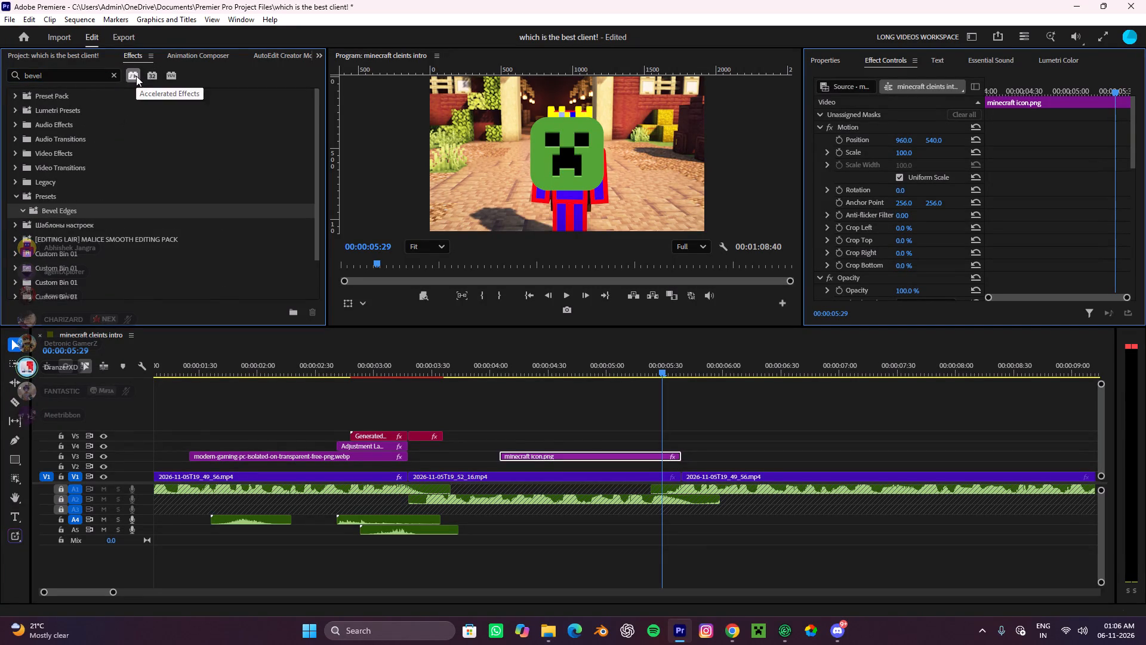
click(151, 72)
click(177, 78)
click(156, 74)
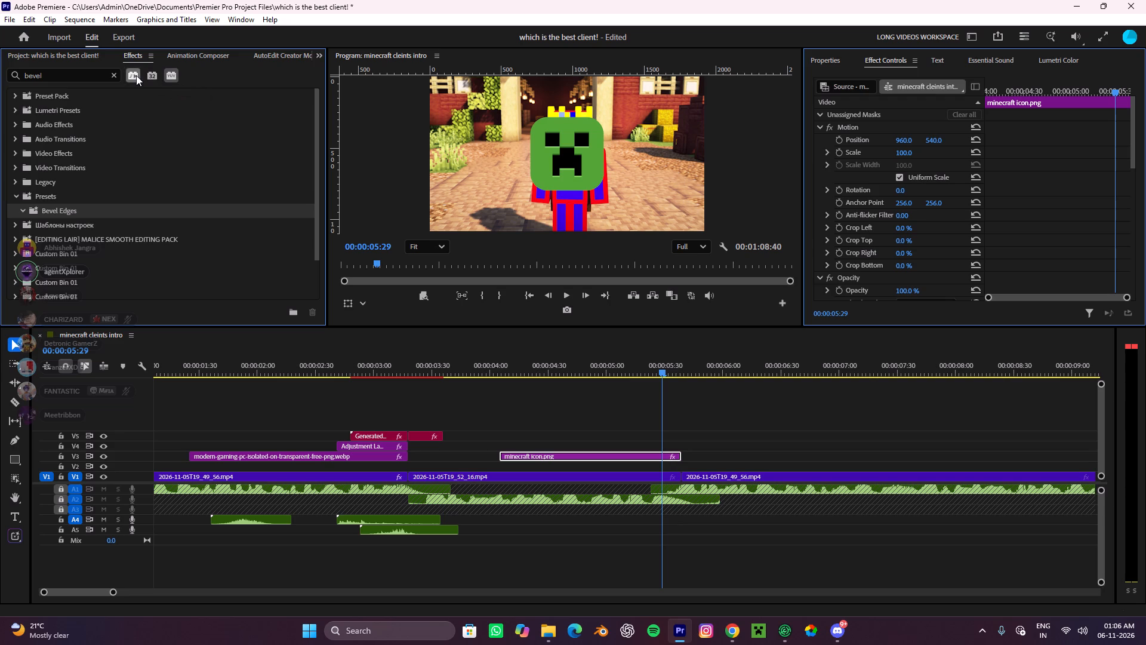
click(136, 75)
click(167, 78)
scroll(149, 178, up, 3)
click(113, 78)
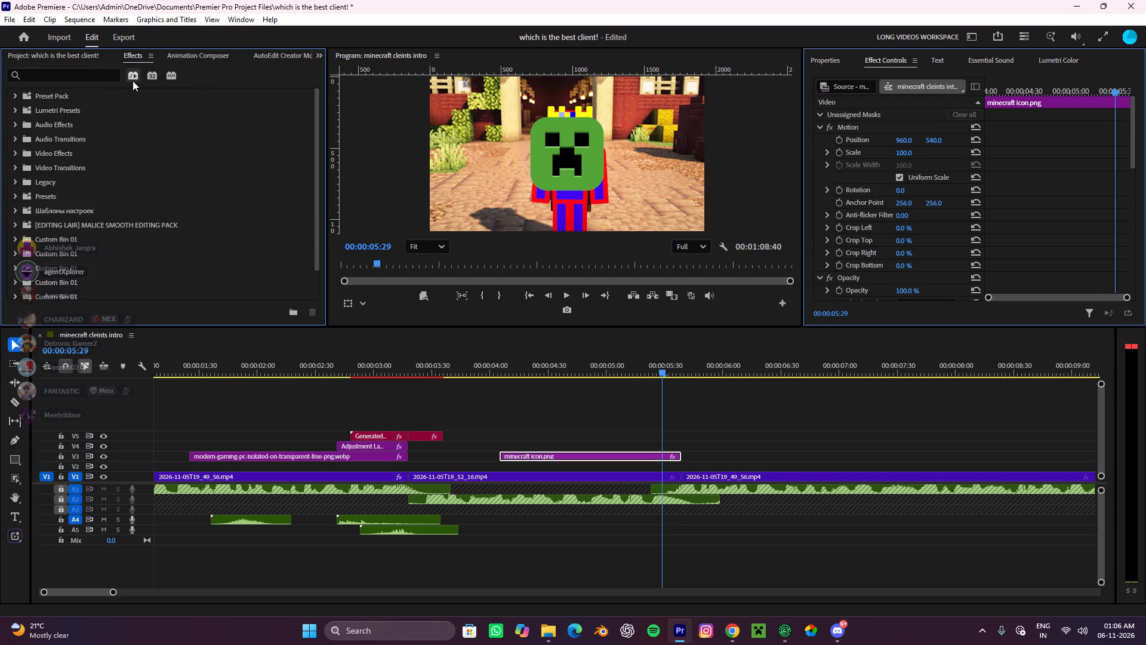
Switch to Chrome and look over the page of the Bevel Edges Thick tutorial video again.
click(737, 626)
scroll(475, 401, down, 3)
scroll(254, 430, down, 3)
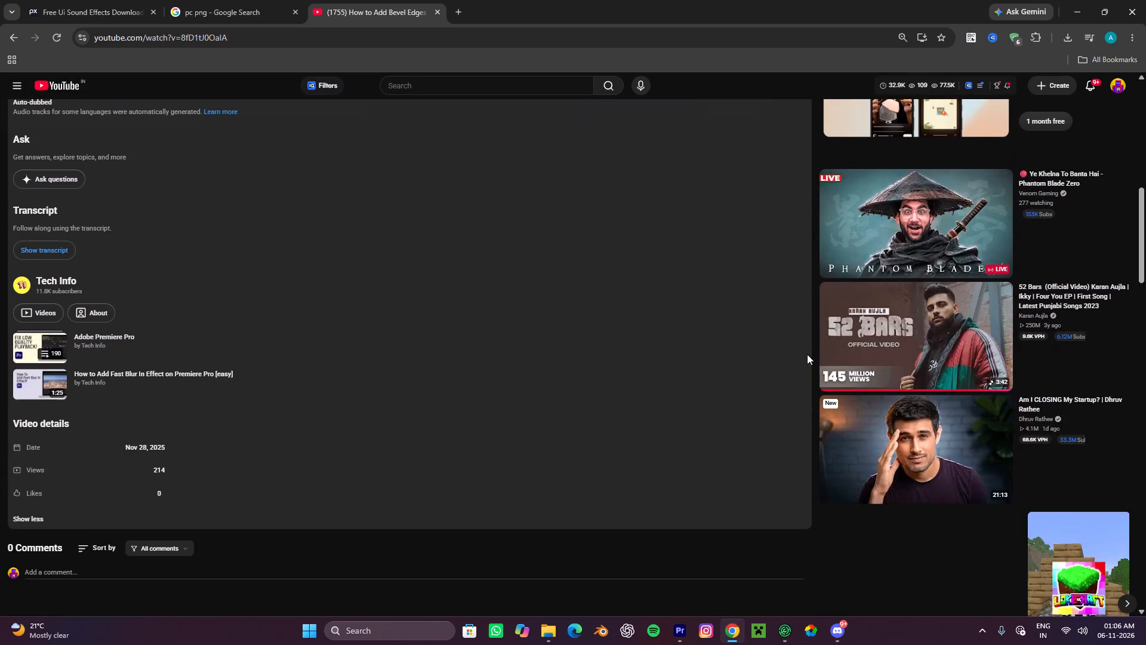
scroll(874, 363, up, 4)
scroll(424, 358, up, 3)
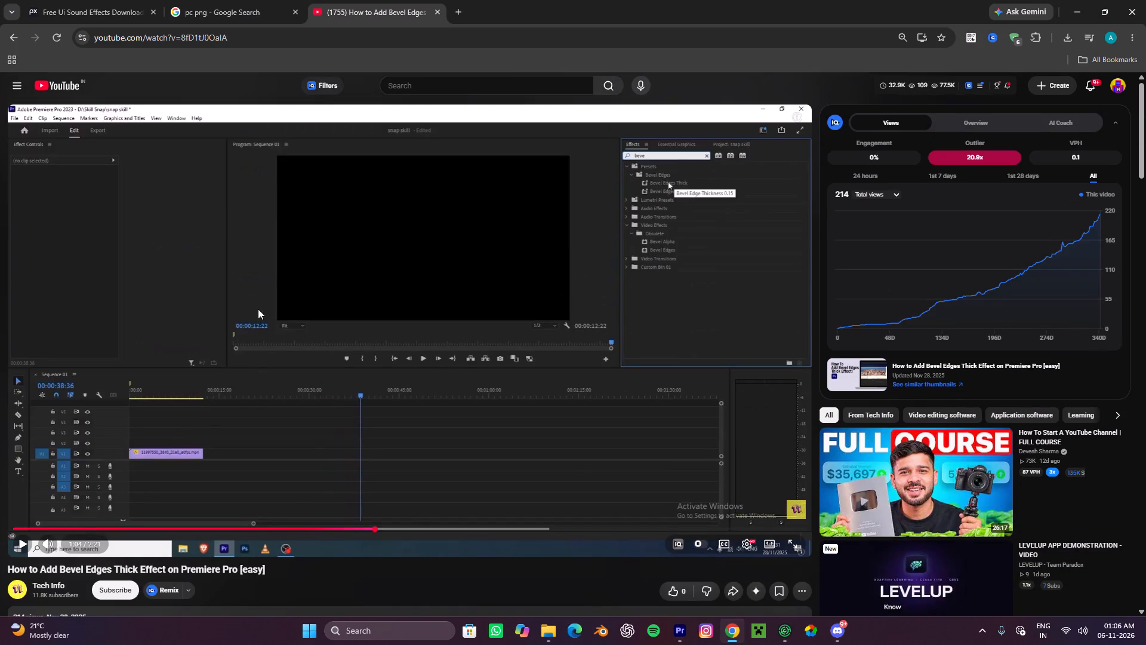
Return to the bevel search results and open LearnVern's "Premiere Pro Tutorial Videos - Preset and Bevel Effect Settings".
click(13, 45)
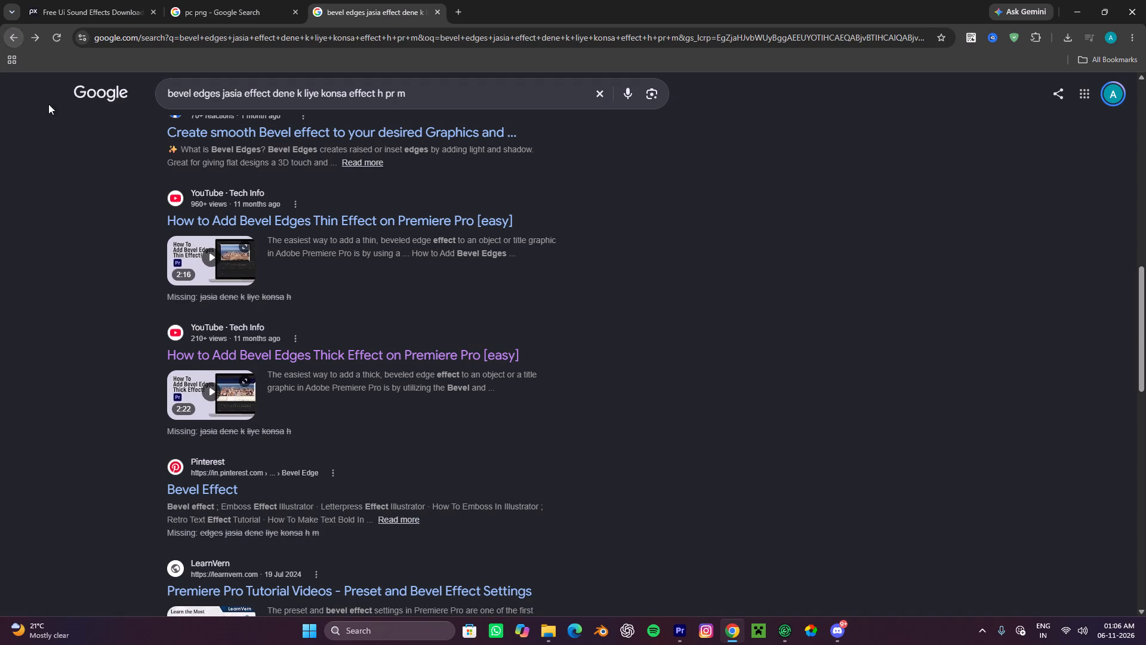
scroll(232, 314, down, 1)
scroll(229, 315, up, 1)
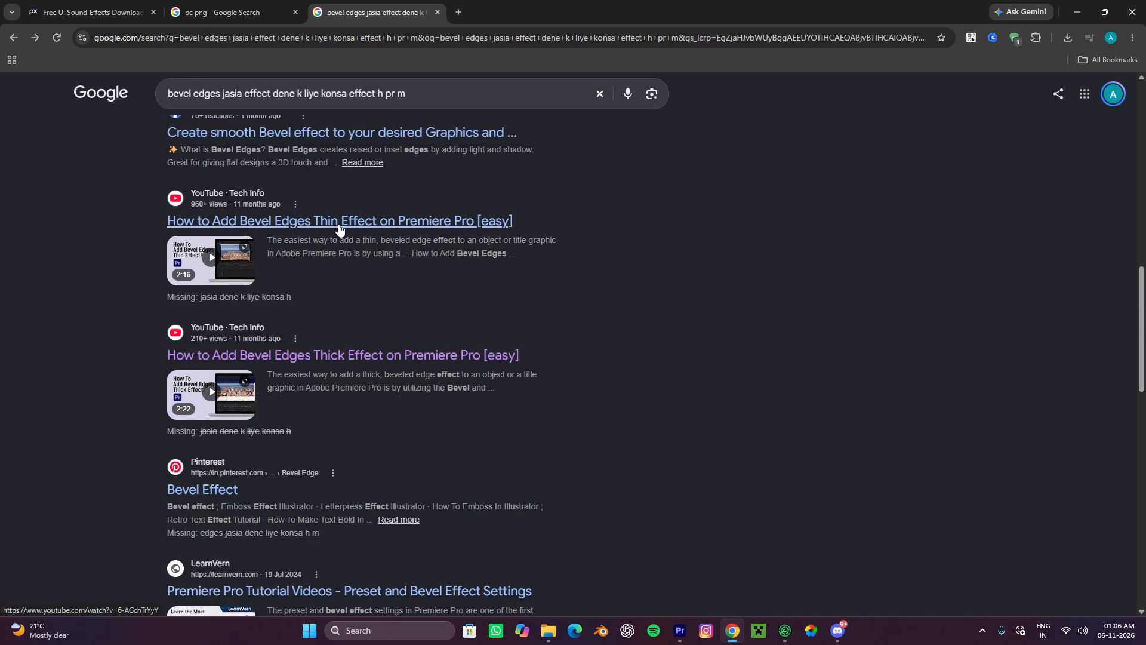
scroll(275, 461, down, 1)
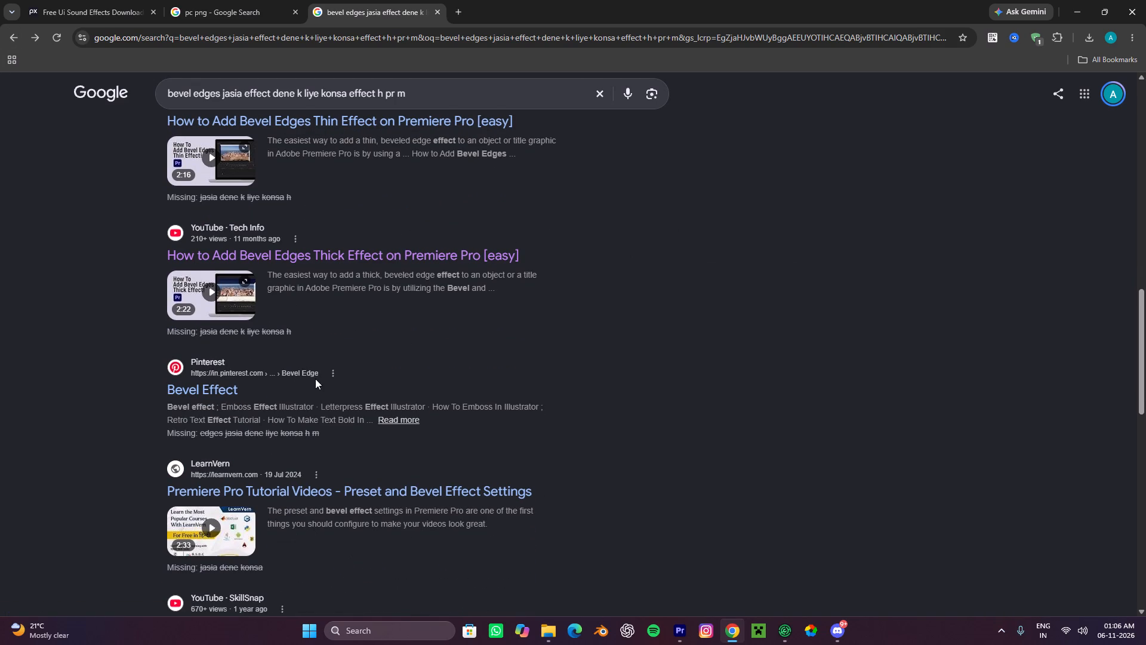
scroll(303, 409, down, 2)
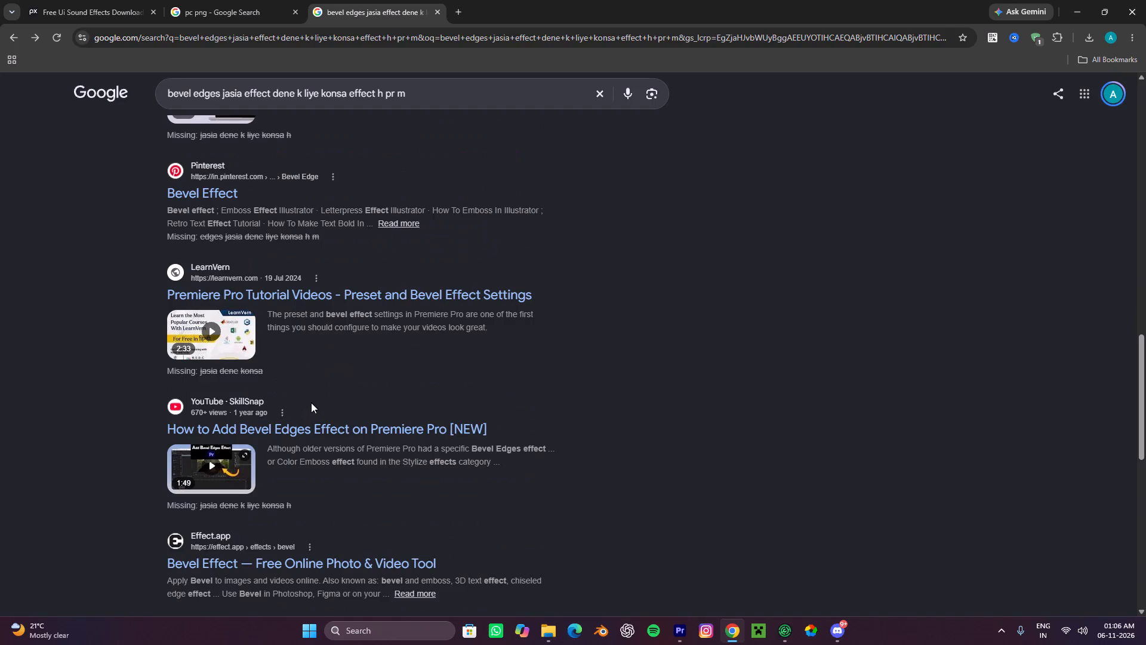
click(252, 293)
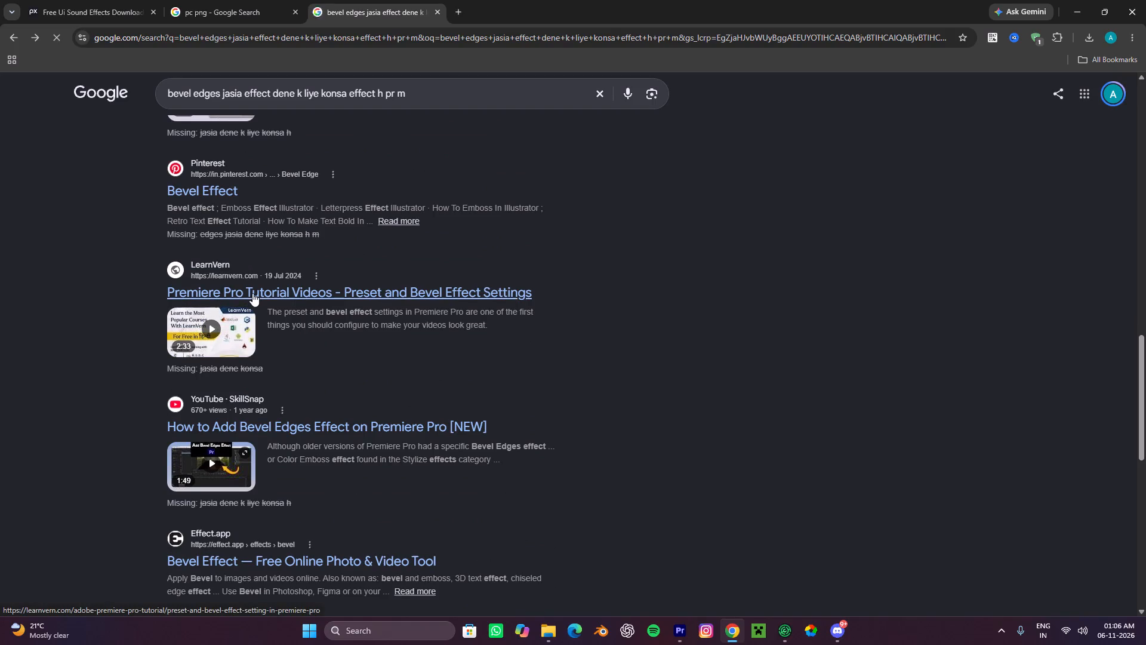
Play the LearnVern lesson and skip ahead to the part showing the effects list, dismissing the sign-up prompts.
click(429, 327)
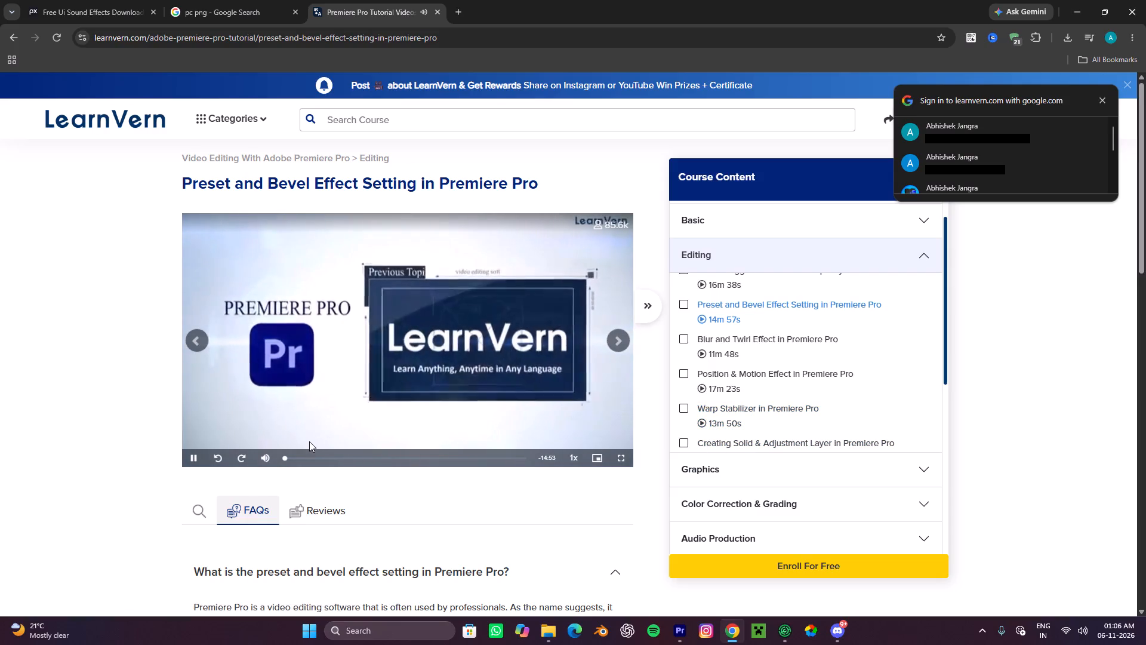
click(316, 463)
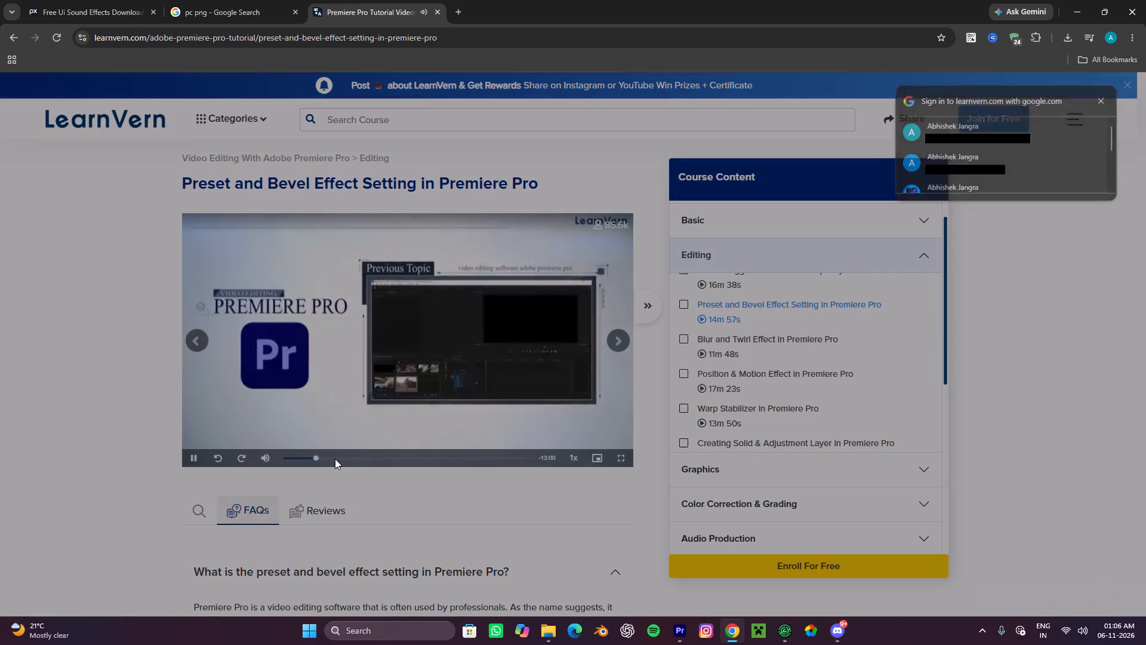
click(711, 293)
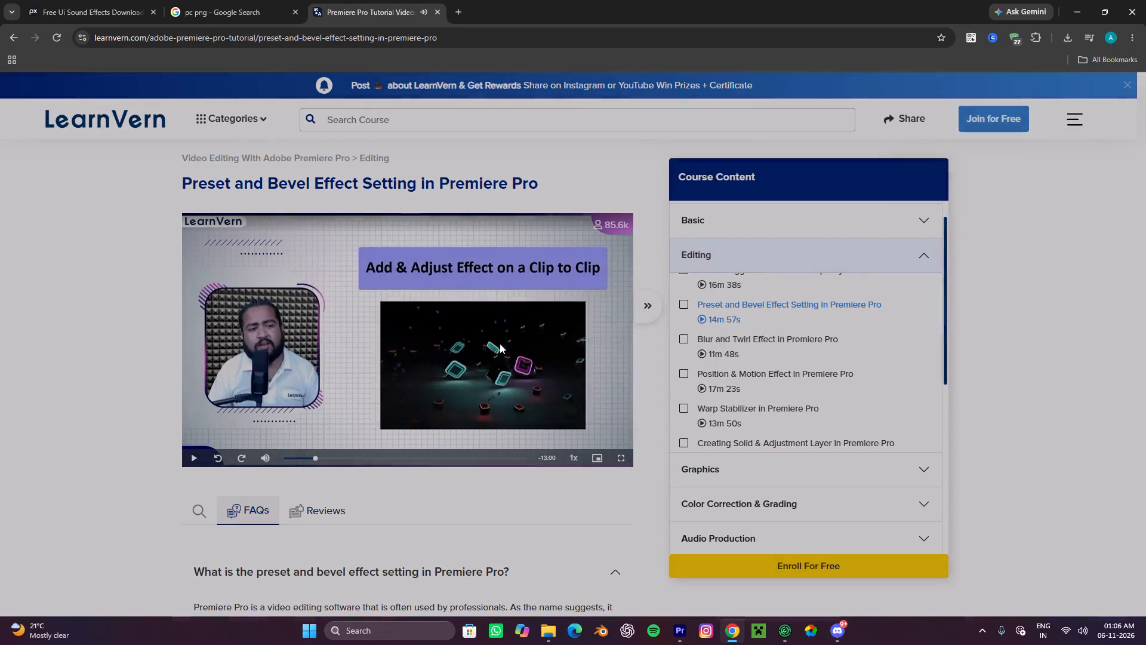
click(378, 407)
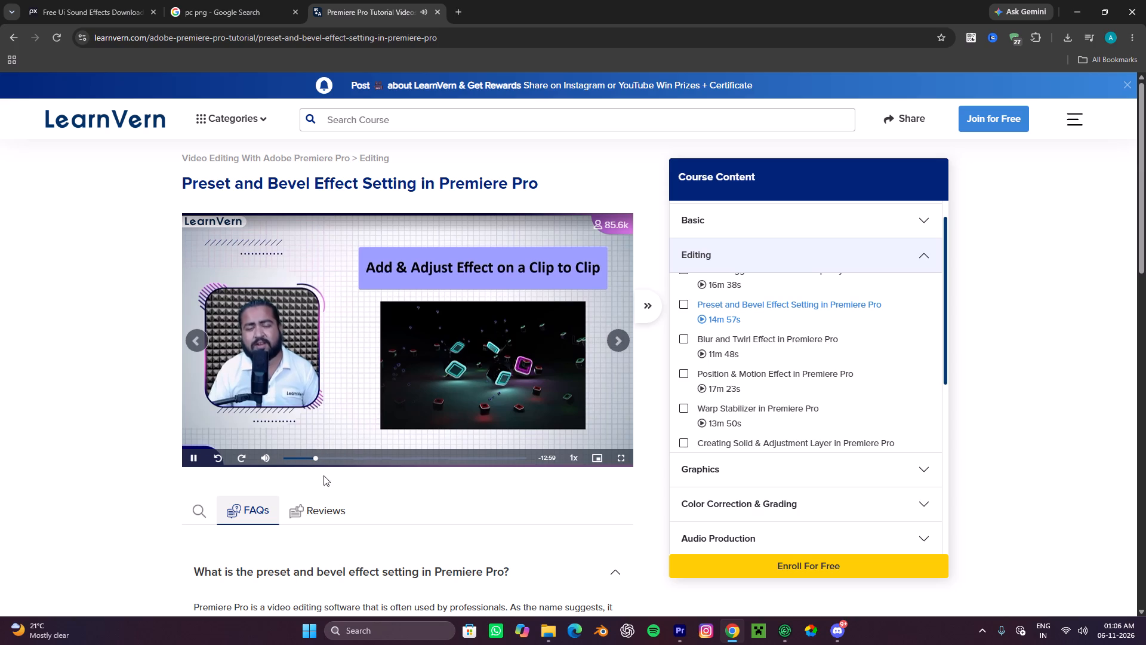
click(331, 460)
click(706, 294)
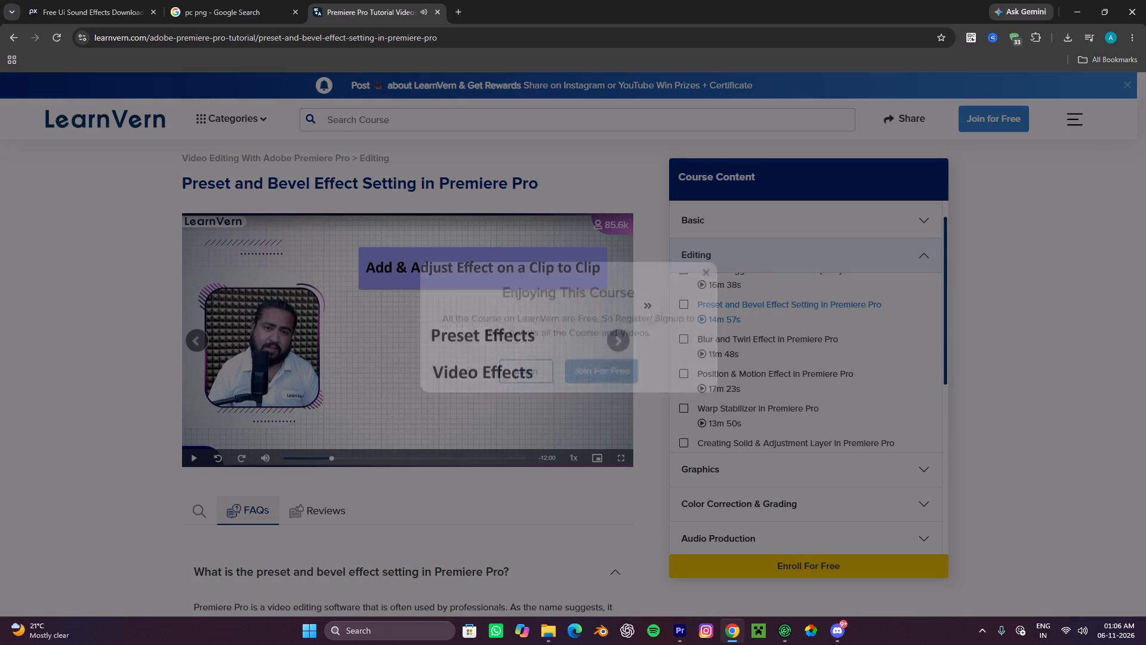
click(358, 422)
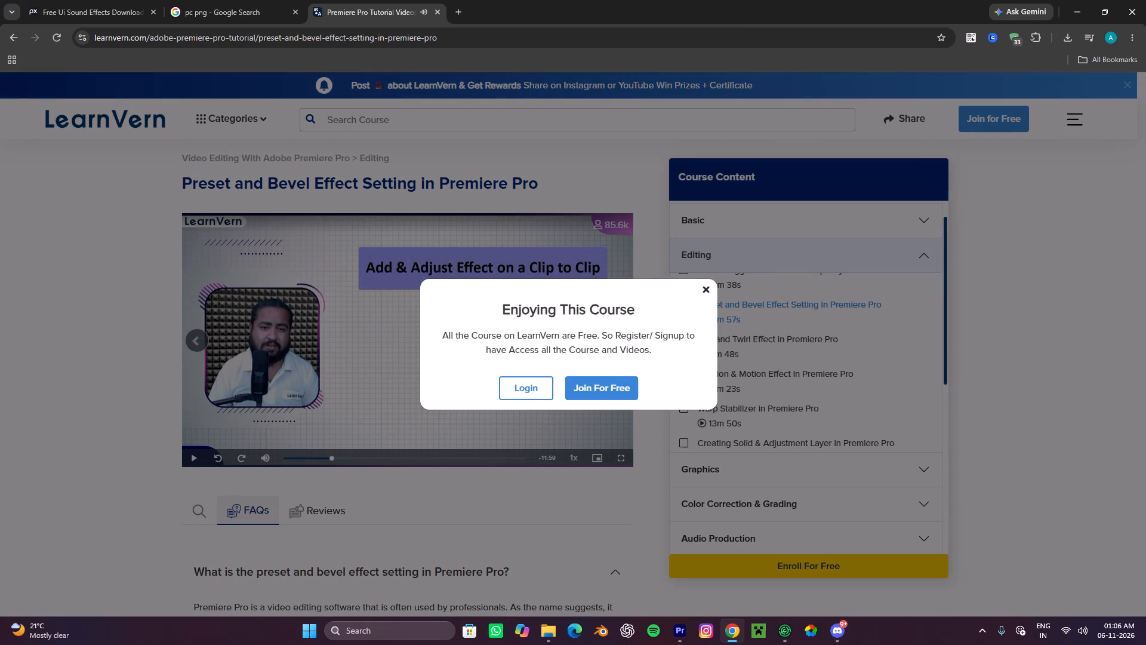
click(701, 294)
drag(344, 458, 386, 459)
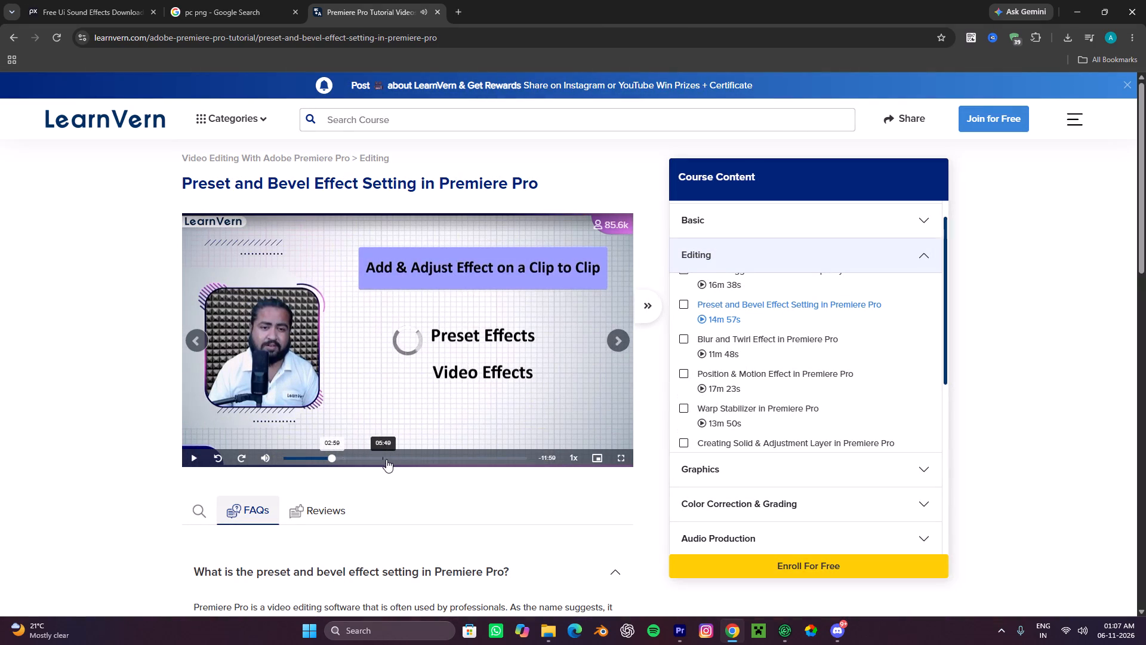
drag(386, 459, 389, 459)
click(695, 292)
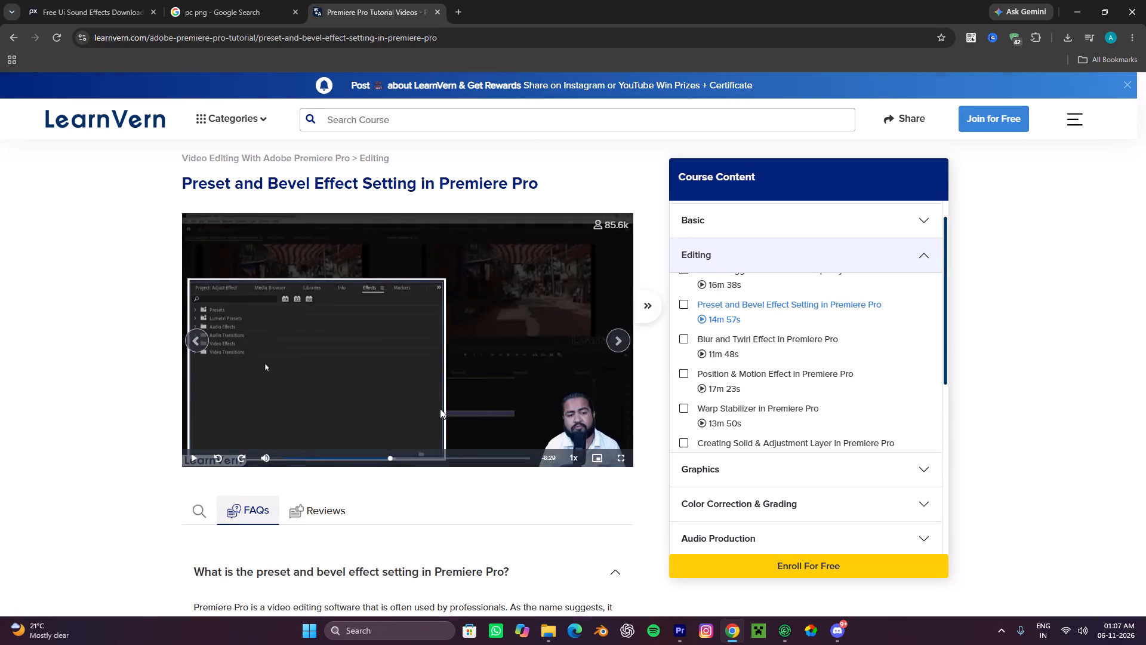
Look through the FAQs and recommended courses below the lesson video for bevel effect guidance.
scroll(433, 411, down, 2)
scroll(433, 411, up, 2)
scroll(393, 414, down, 3)
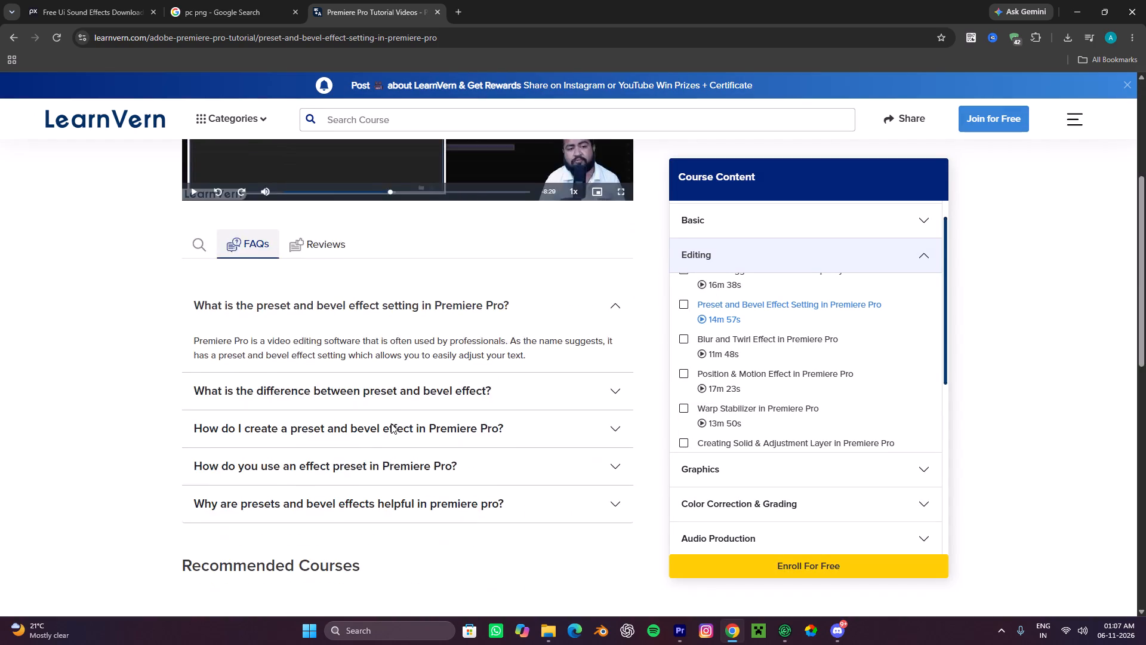
scroll(391, 423, down, 3)
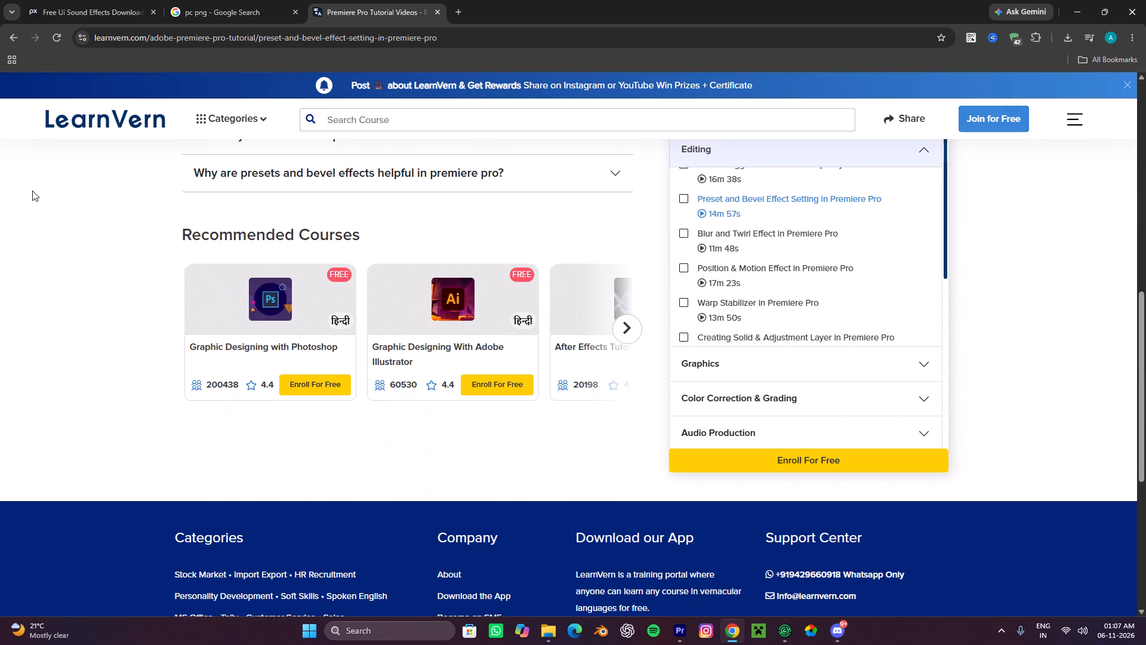
Leave the lesson, go back to the new tab page and search Google for "bevel alpha effect premiere pro".
click(11, 27)
click(11, 27)
click(11, 36)
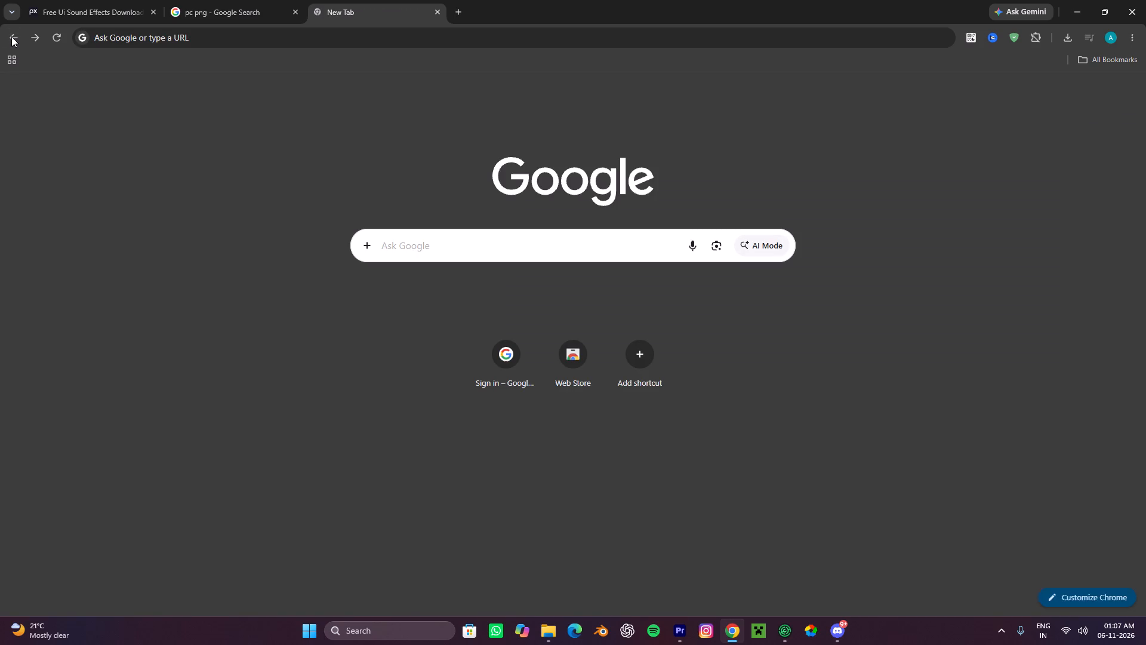
click(401, 241)
text(bevel effect pre)
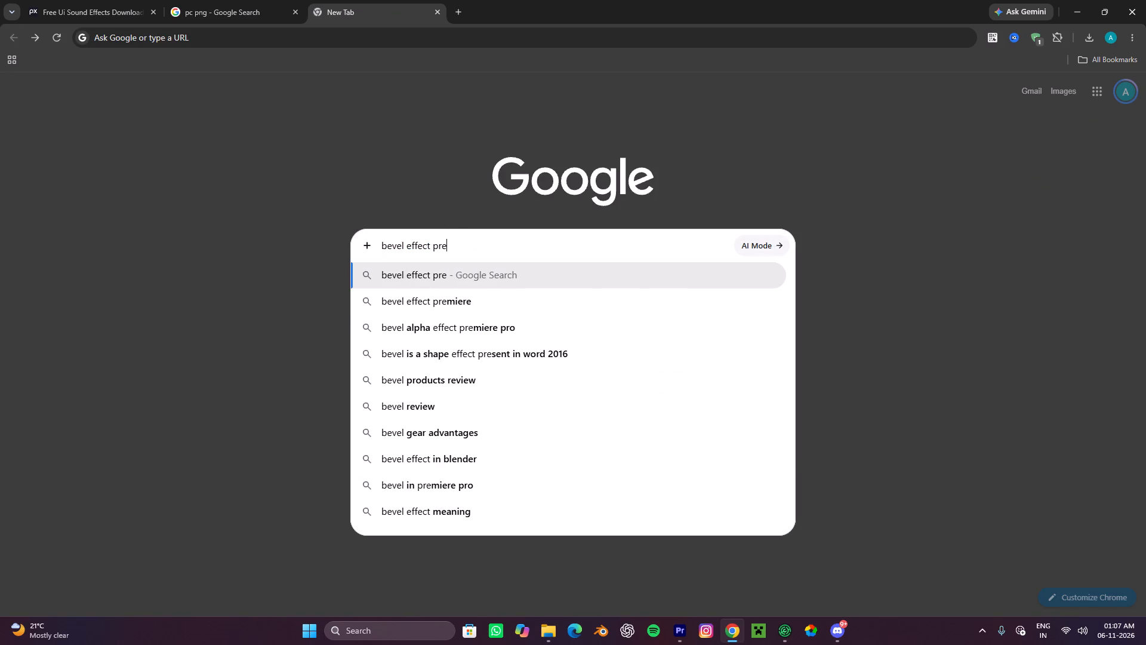
click(428, 331)
Browse the search results and open the Reddit thread "What's the modern equivalent of Bevel Alpha?".
scroll(325, 349, down, 1)
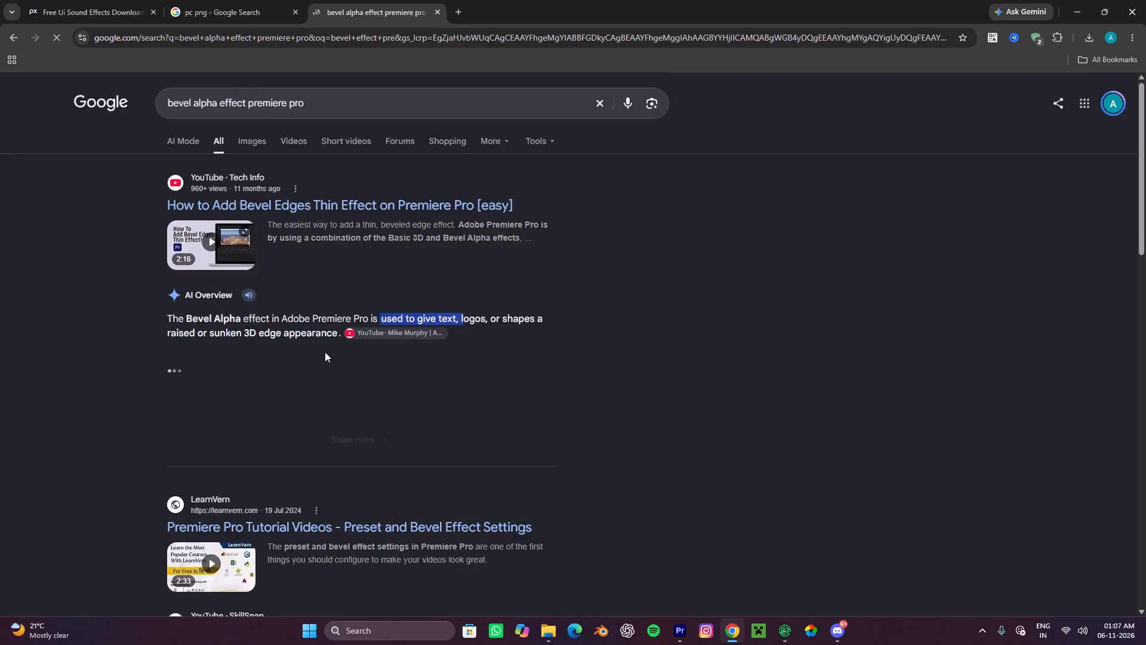
scroll(325, 352, down, 1)
scroll(291, 392, down, 1)
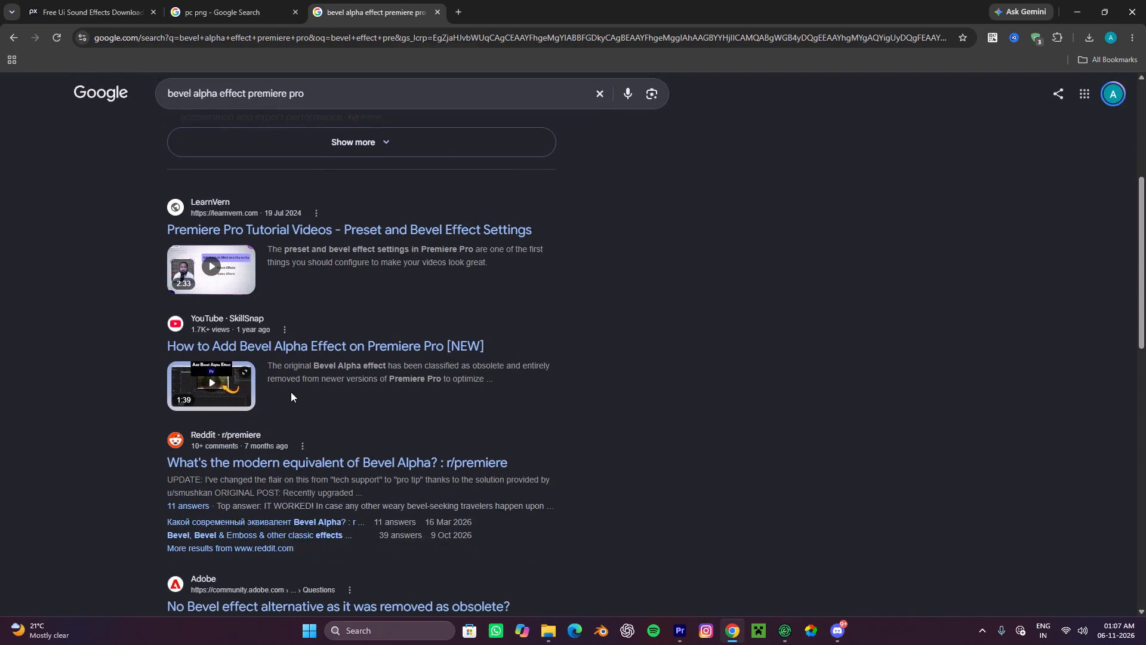
click(354, 462)
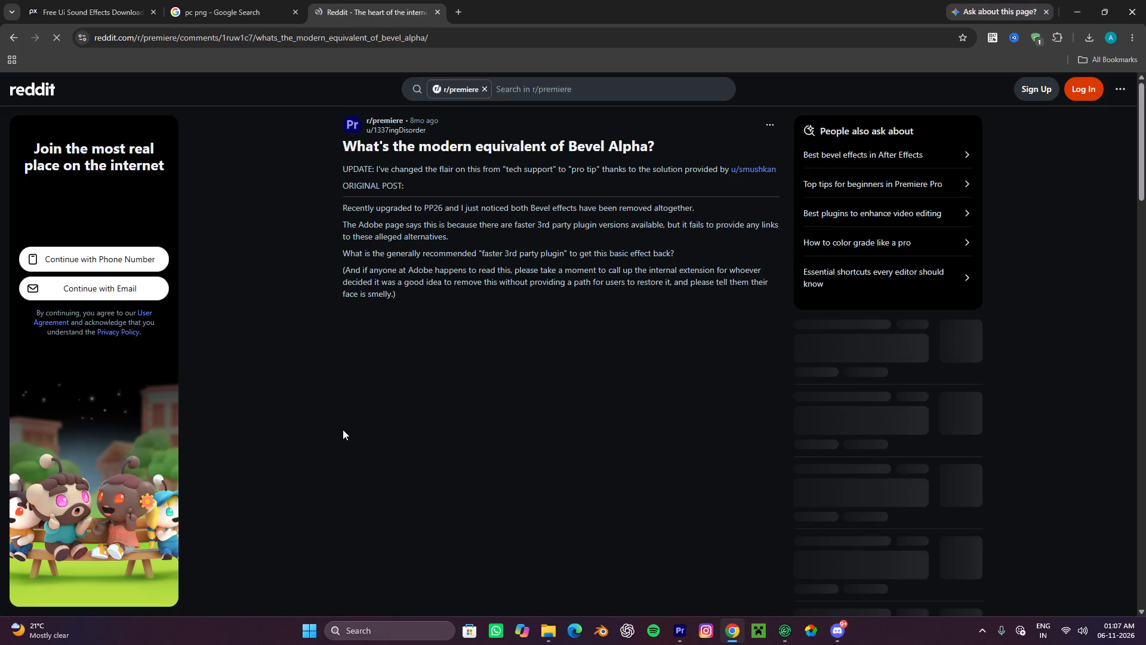
Read the Reddit thread's replies on restoring Bevel Alpha in Premiere Pro 2026, and dismiss the Google sign-in prompt.
scroll(443, 389, down, 4)
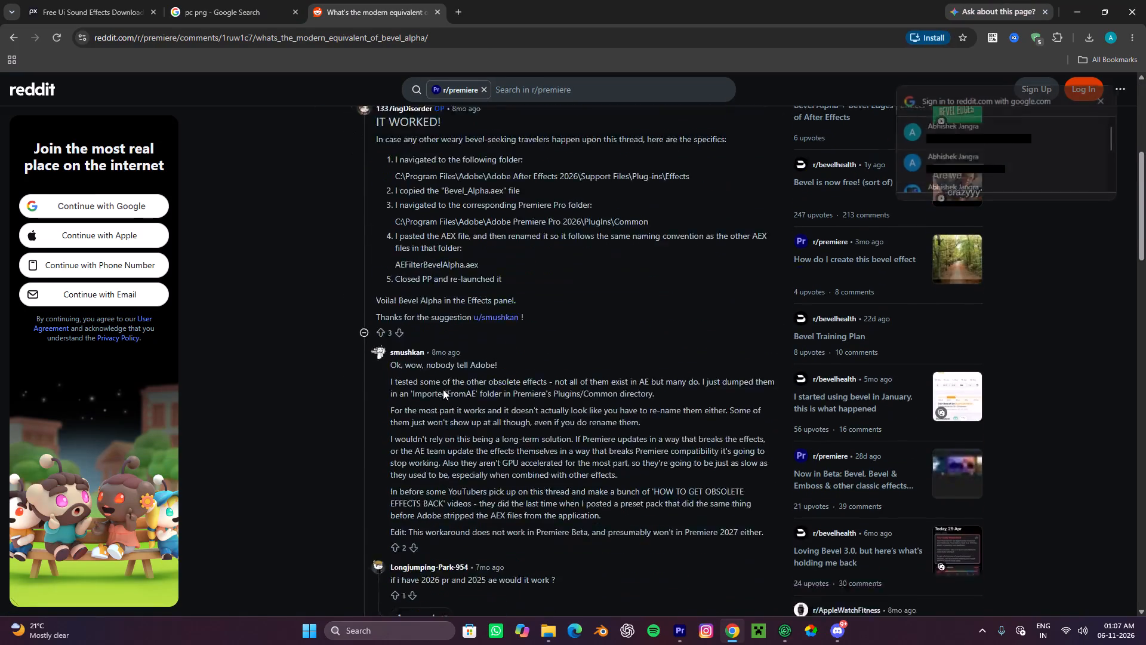
scroll(443, 389, down, 1)
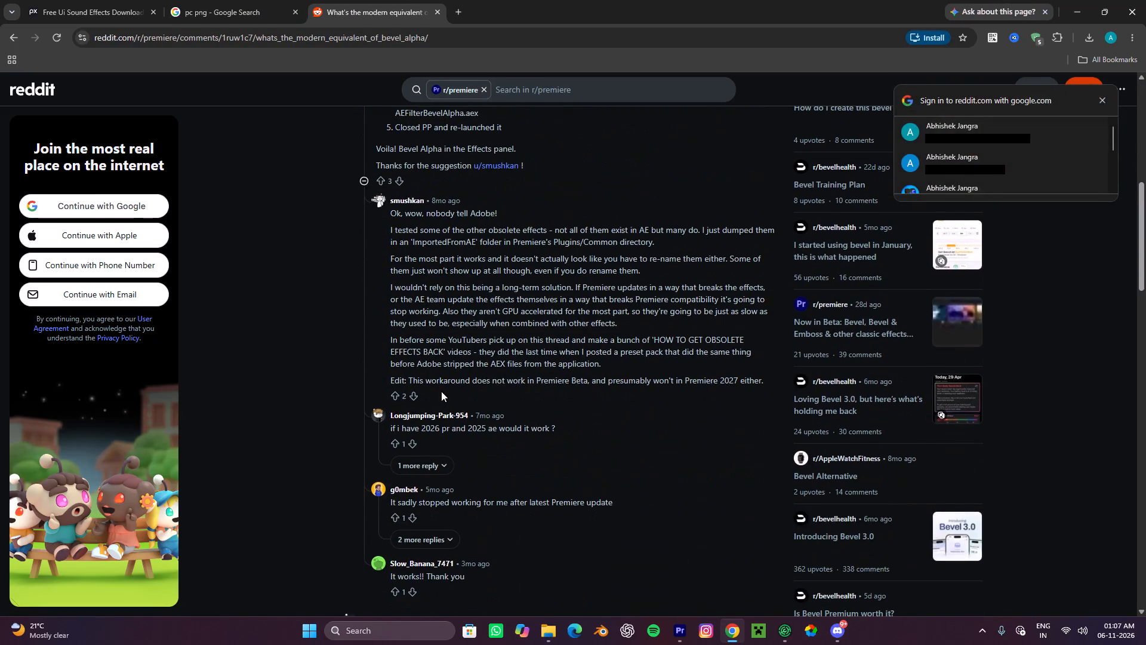
scroll(441, 391, down, 3)
click(1108, 100)
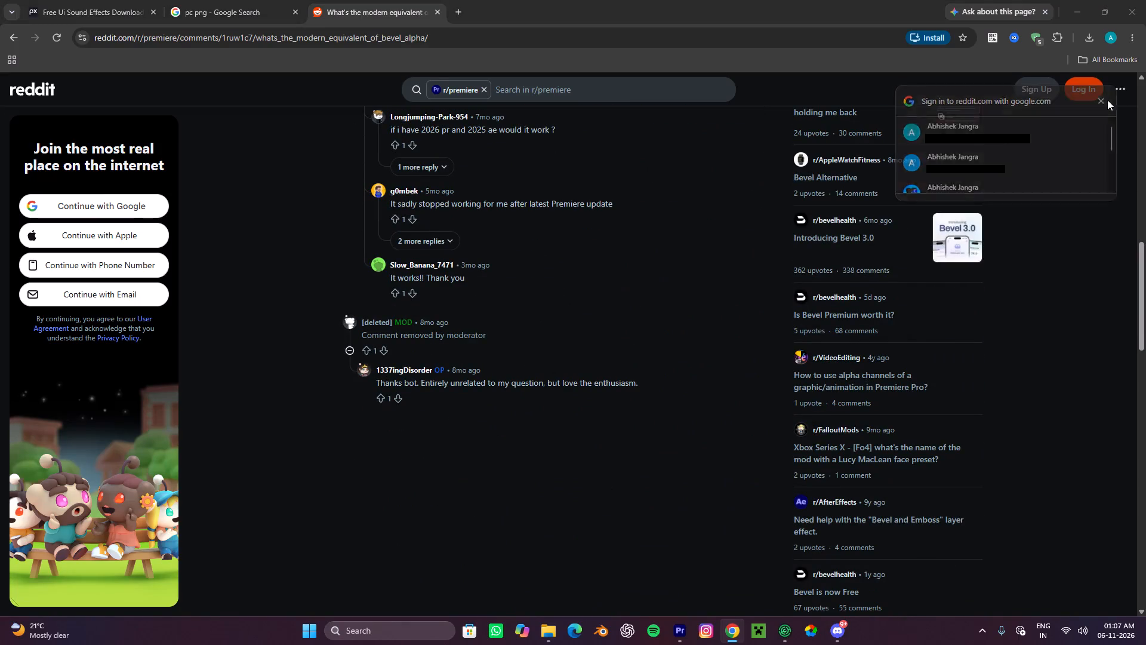
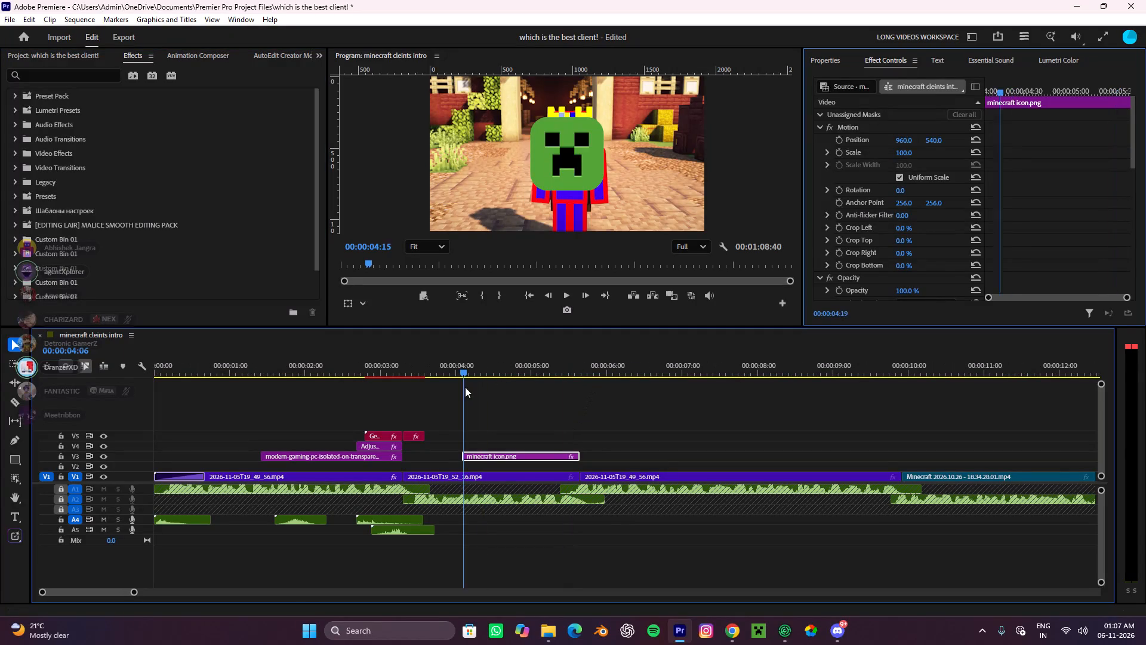
Play back the intro section containing the Minecraft icon overlay.
click(510, 403)
alt+scroll(535, 402, up, 3)
key(space)
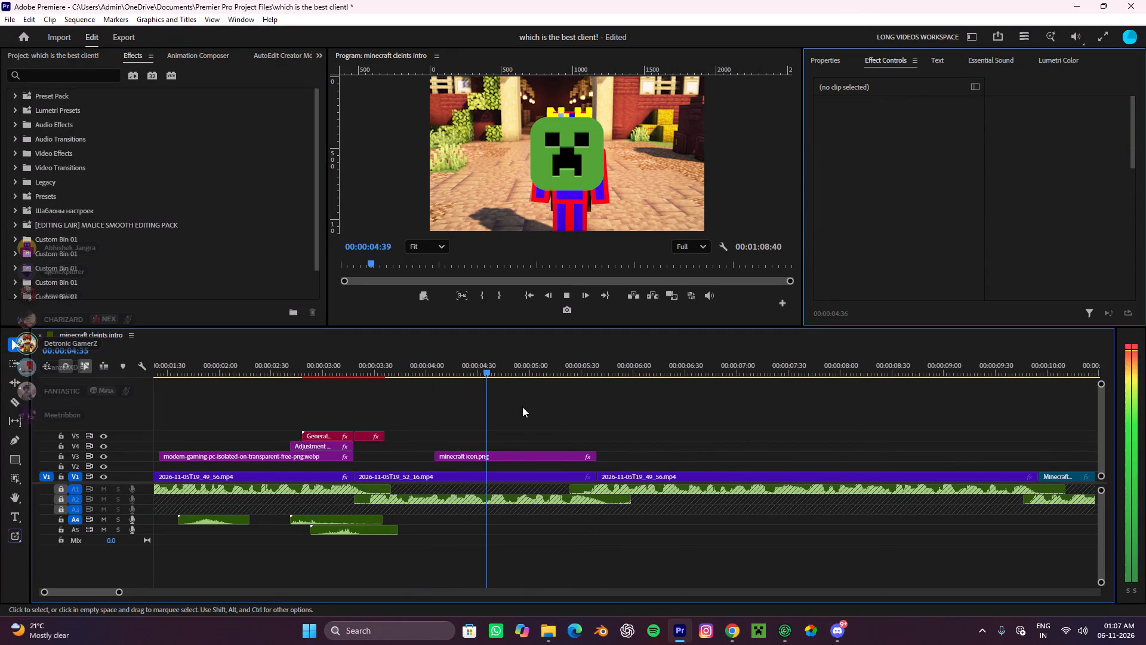
key(space)
Copy the Transform (Malice Slide In Up Slow) effect from the gaming PC image clip and paste it onto the minecraft icon.png clip.
click(444, 453)
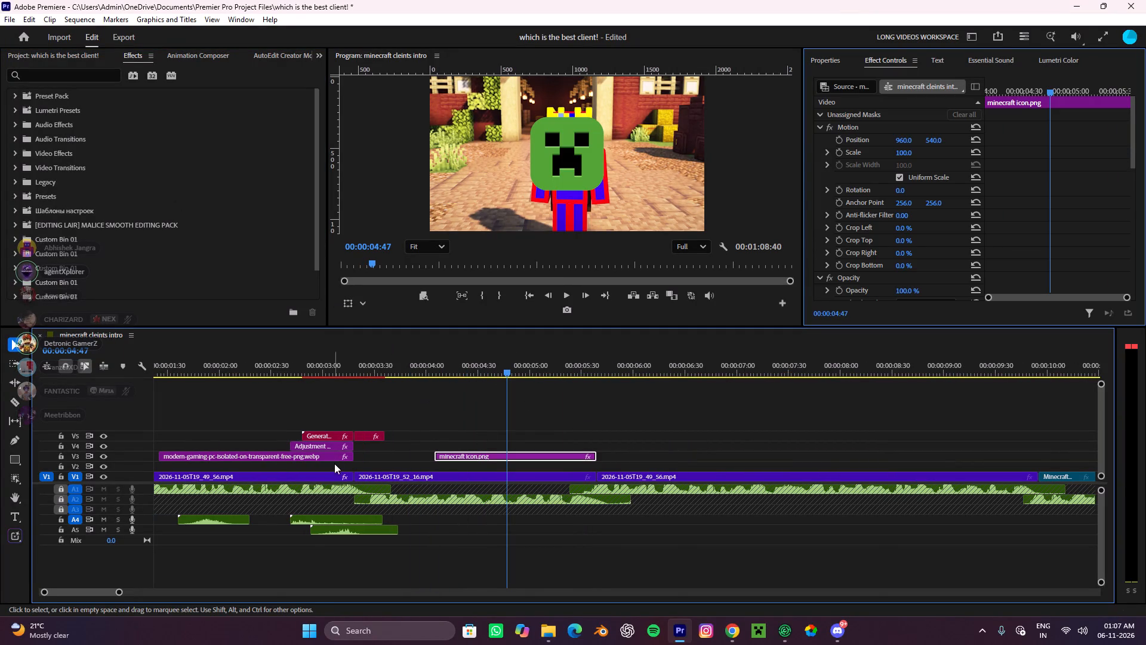
click(217, 453)
click(837, 62)
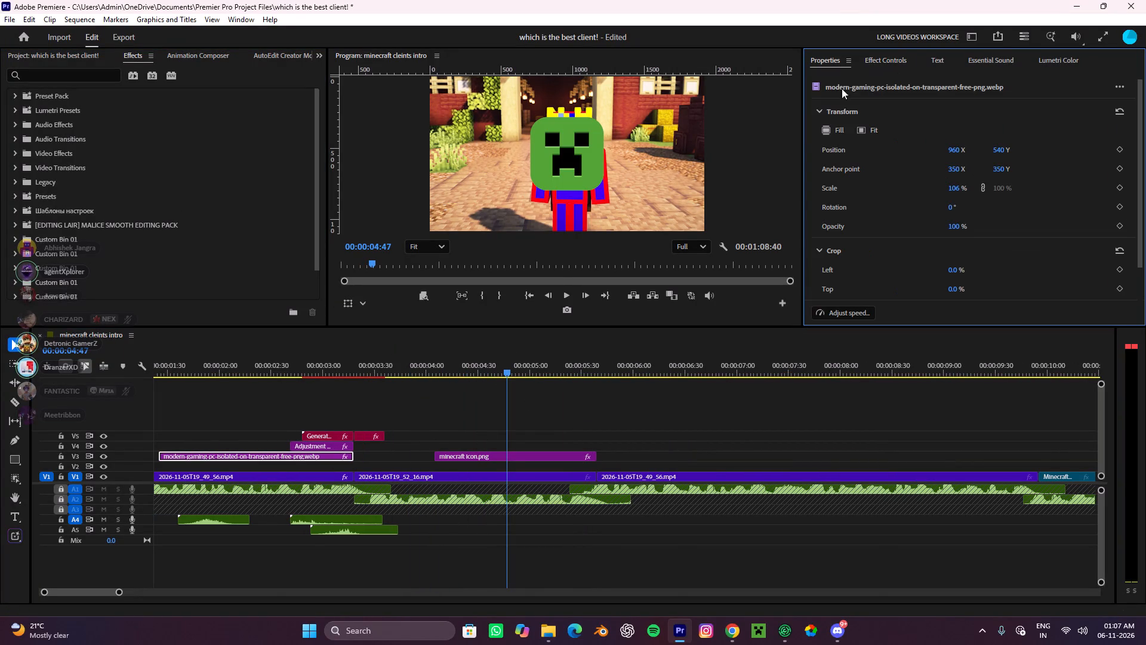
scroll(868, 178, down, 7)
click(892, 63)
scroll(873, 219, down, 9)
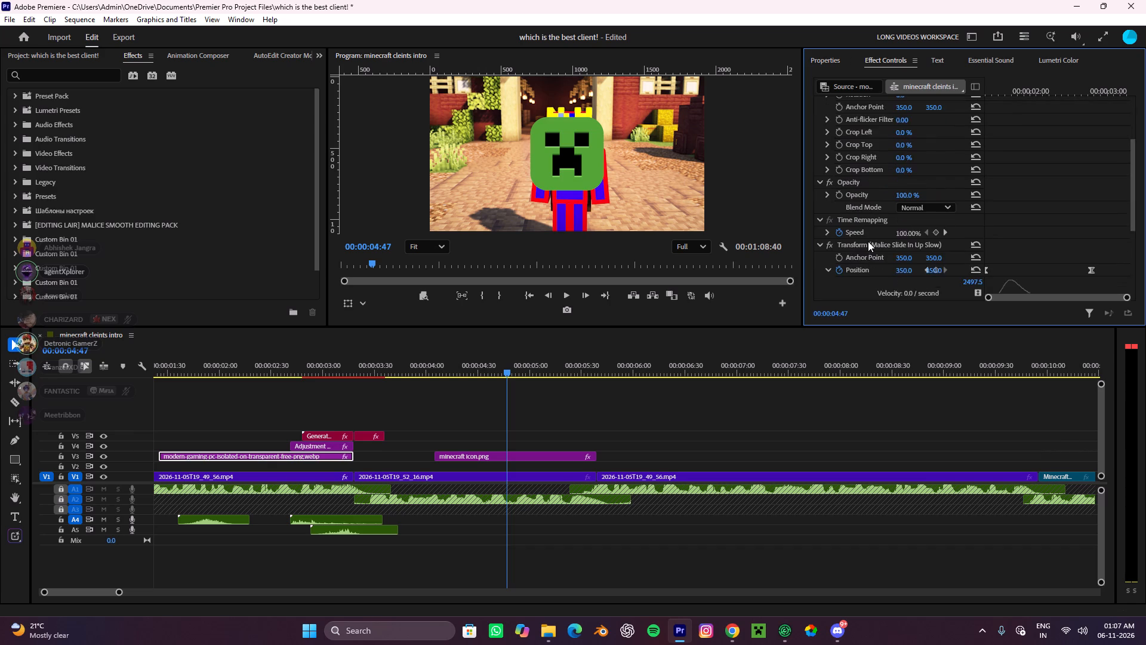
scroll(868, 241, down, 3)
click(818, 195)
click(845, 257)
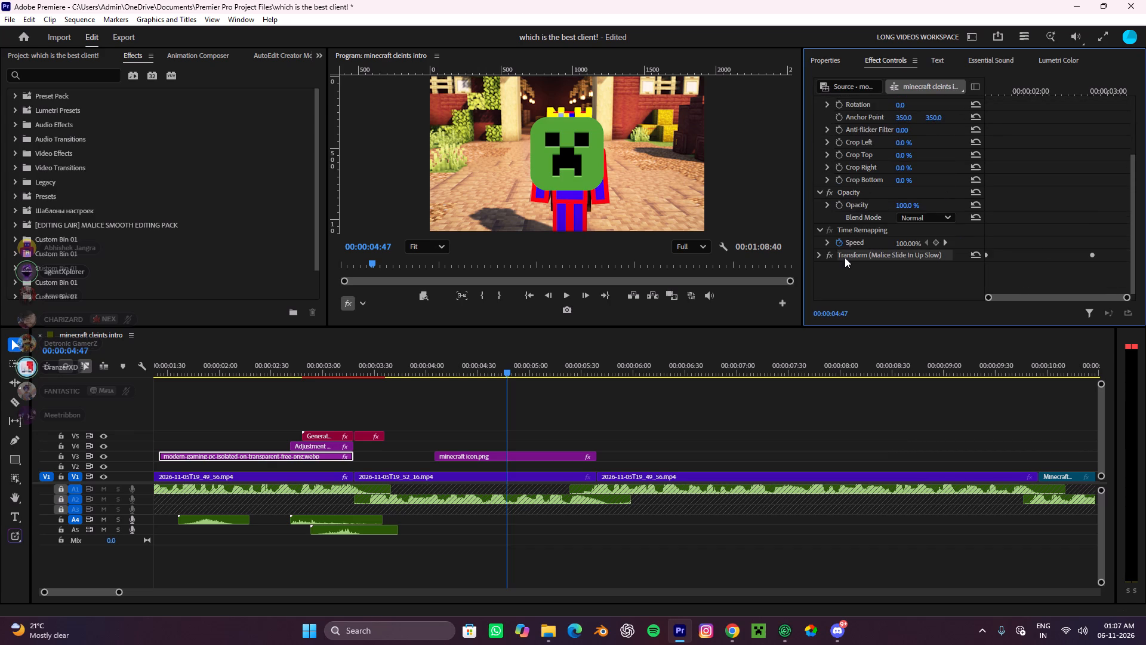
key(ctrl+c)
key(ctrl+c)
key(ctrl+c)
key(ctrl+c)
key(ctrl+c)
key(ctrl+c)
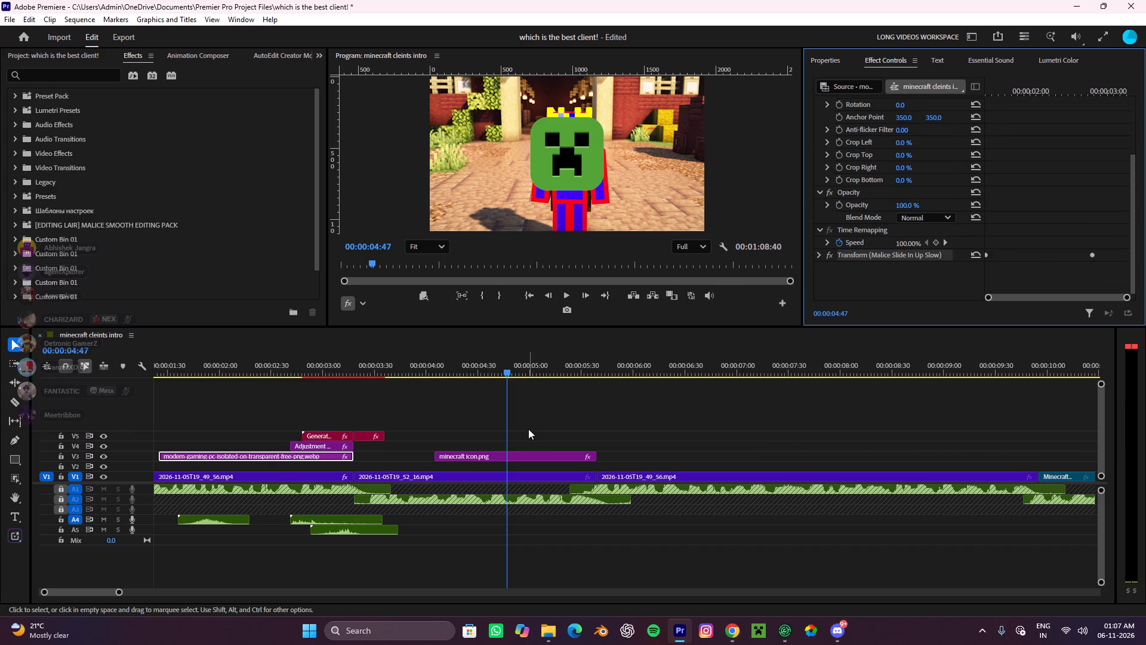
key(ctrl+c)
key(ctrl+c)
key(ctrl+c)
drag(570, 424, 464, 469)
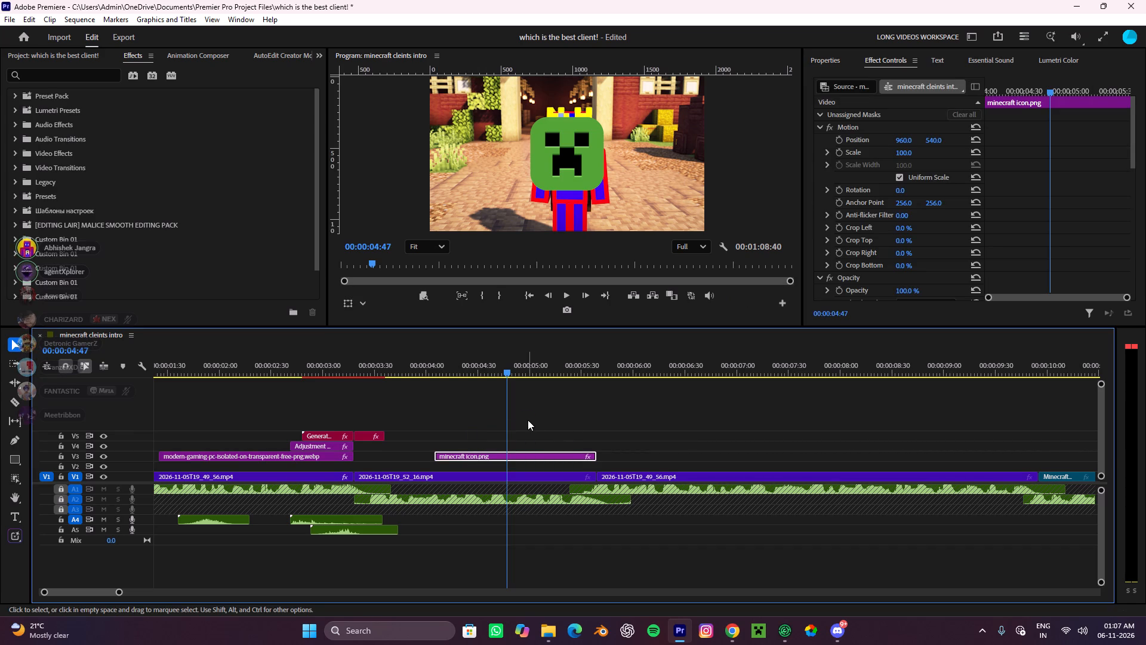
key(ctrl+v)
Play back from just before the minecraft icon.png clip to check its slide-in animation.
drag(507, 357, 421, 410)
click(495, 413)
key(space)
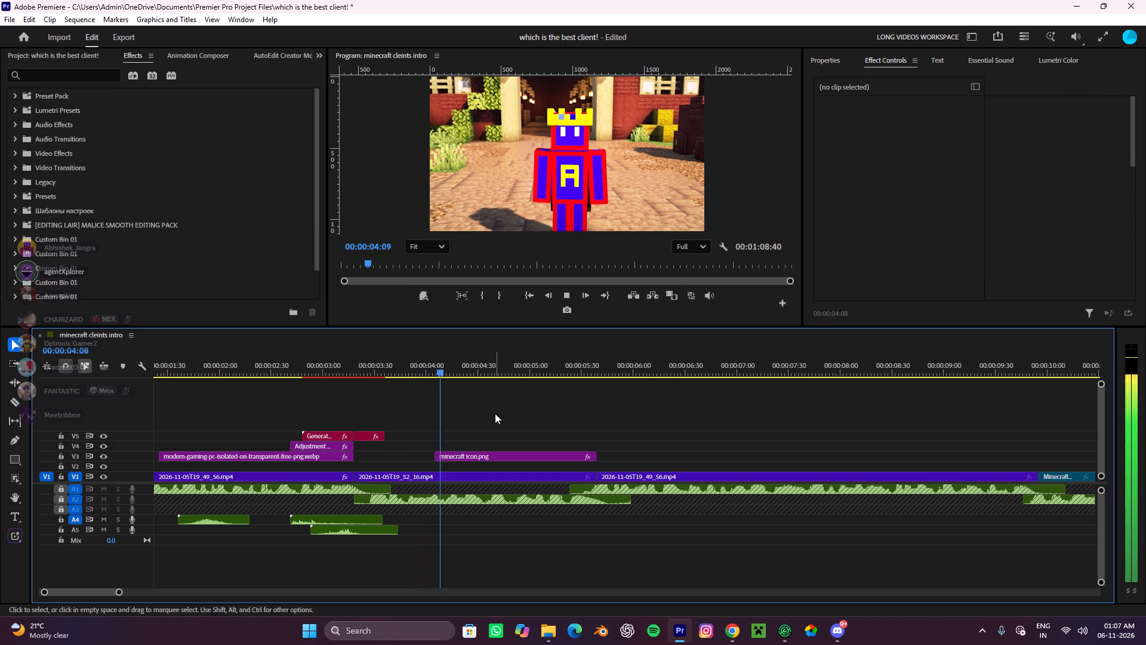
key(space)
click(571, 422)
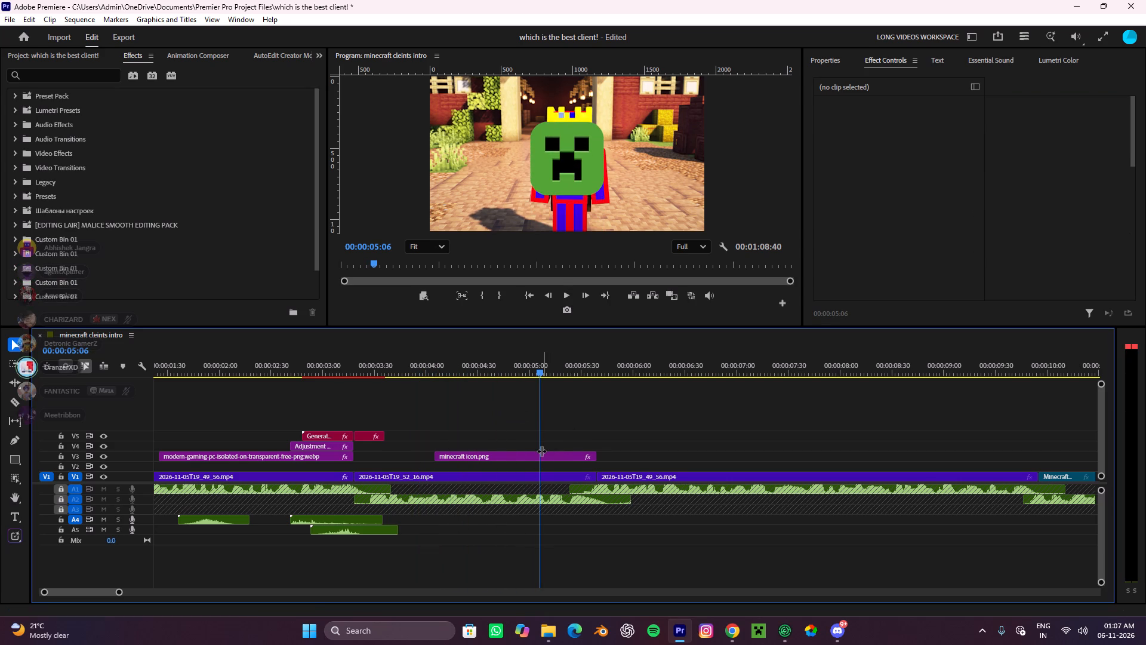
Examine the effects applied to the minecraft icon.png clip and collapse its Rounded Crop settings.
click(541, 451)
click(532, 458)
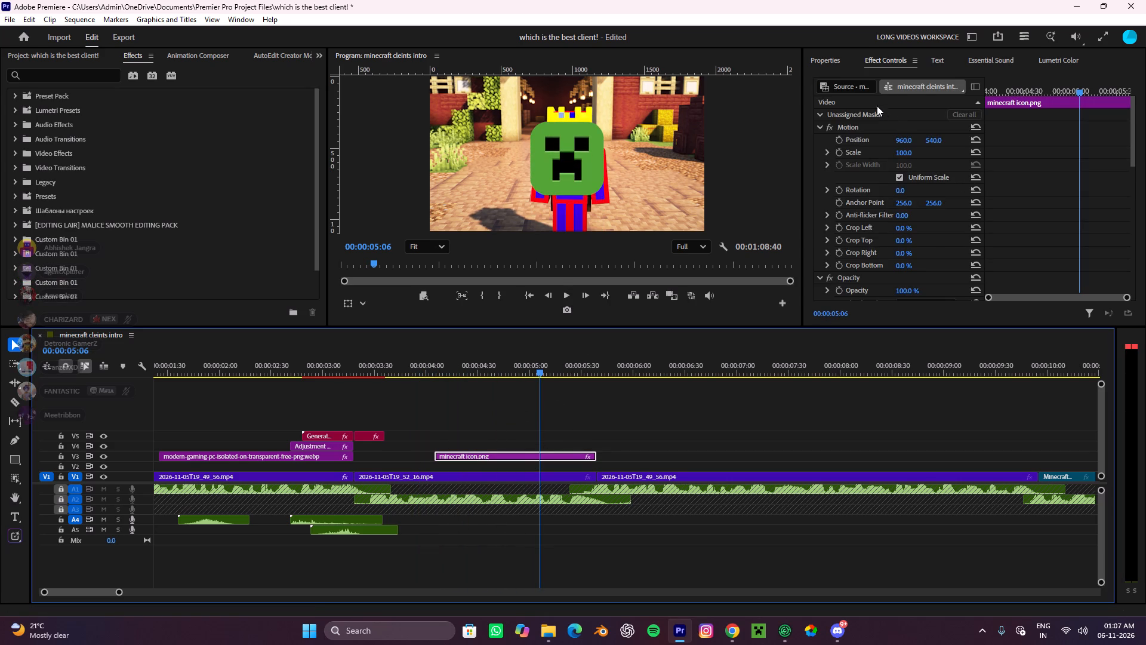
click(832, 61)
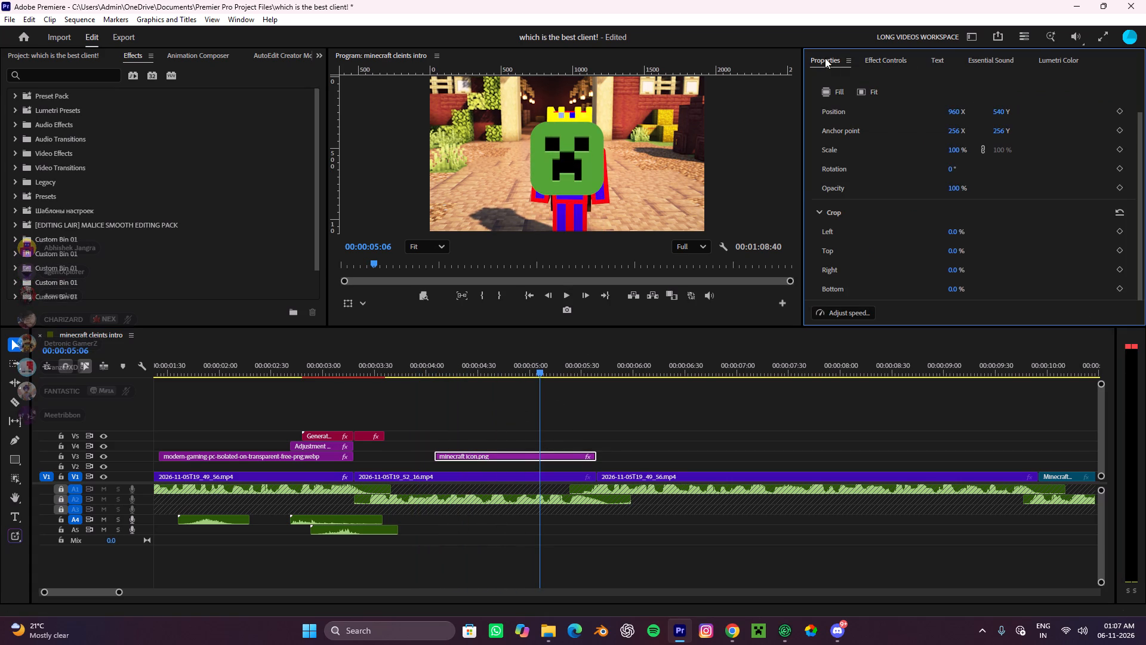
click(880, 62)
scroll(864, 191, down, 12)
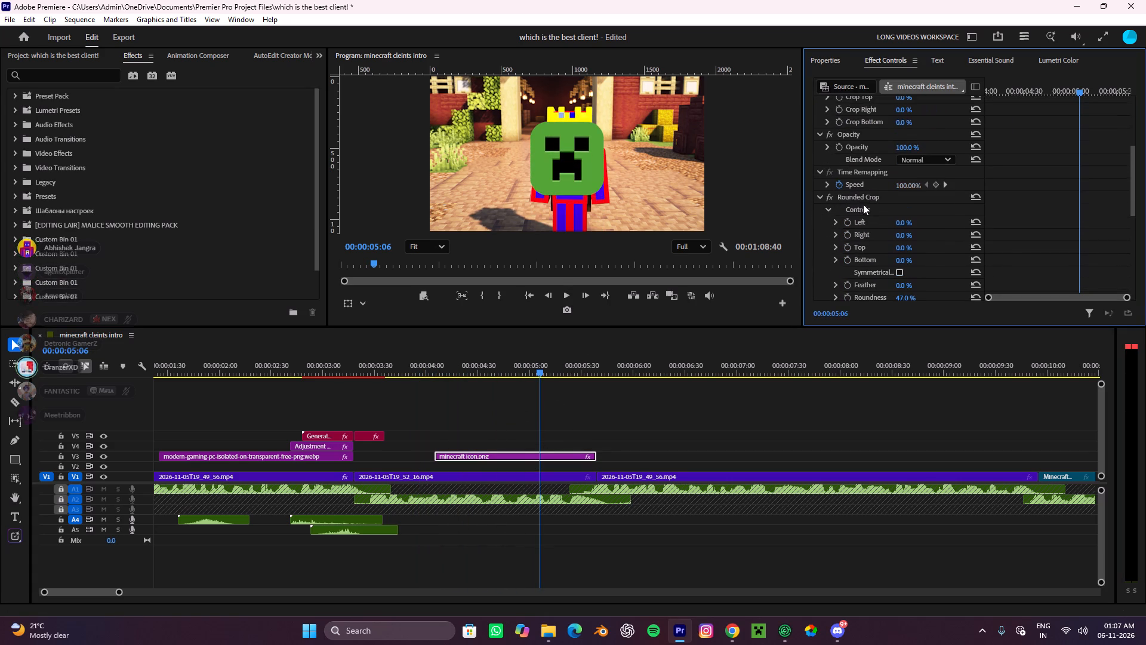
scroll(871, 250, down, 12)
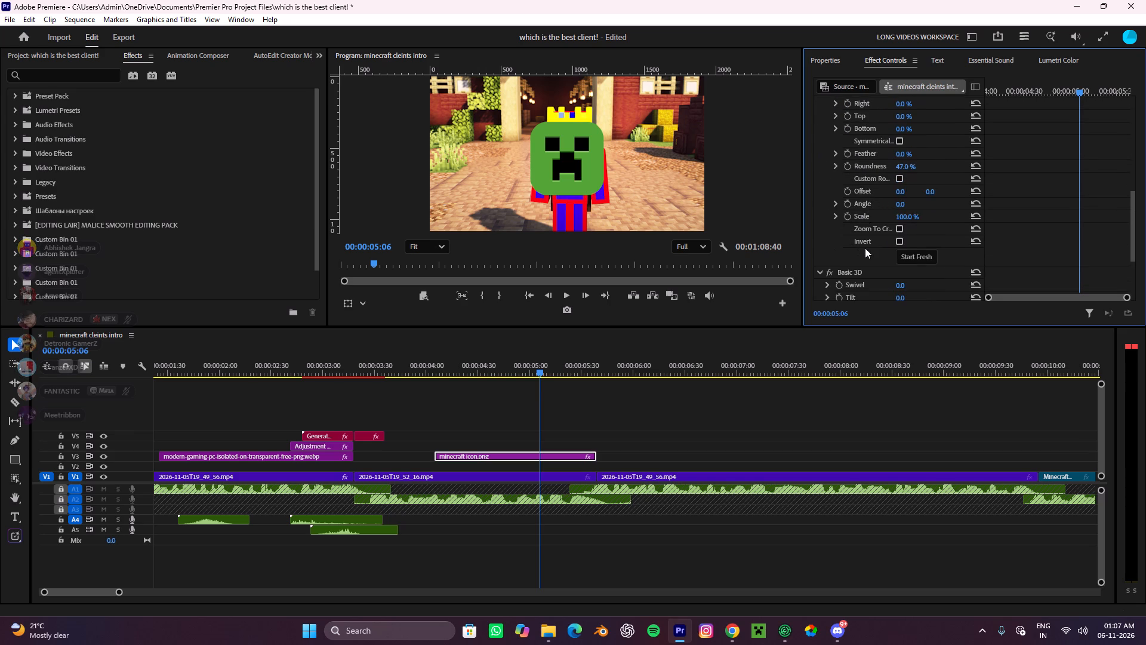
scroll(865, 248, down, 12)
scroll(865, 248, up, 11)
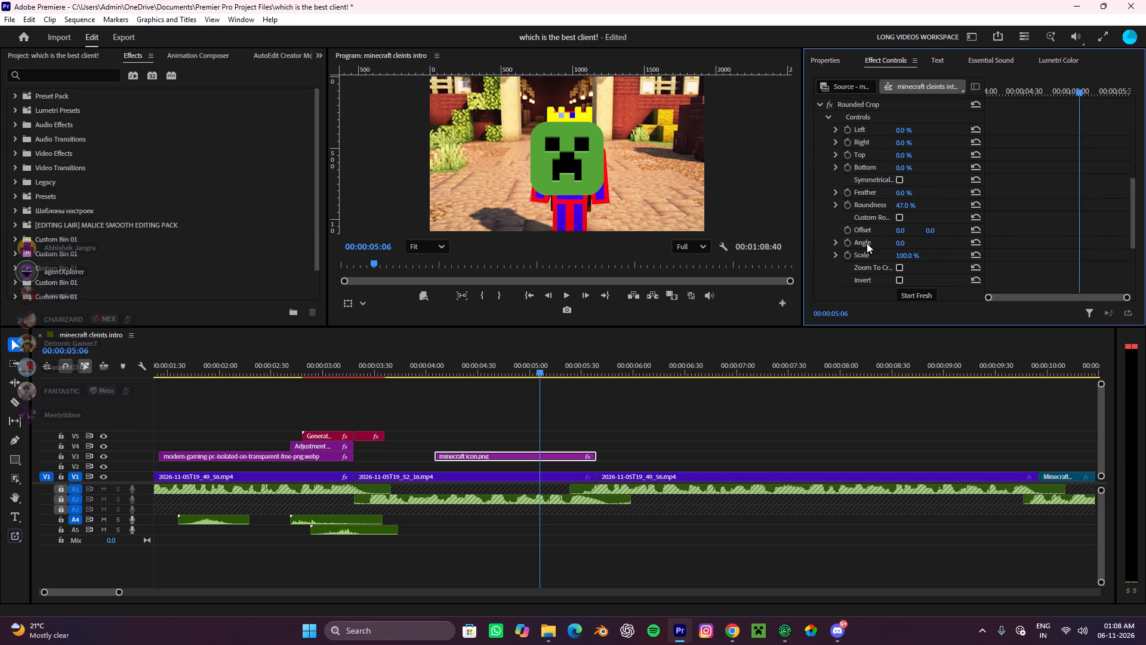
scroll(867, 243, up, 4)
click(821, 153)
scroll(824, 155, up, 4)
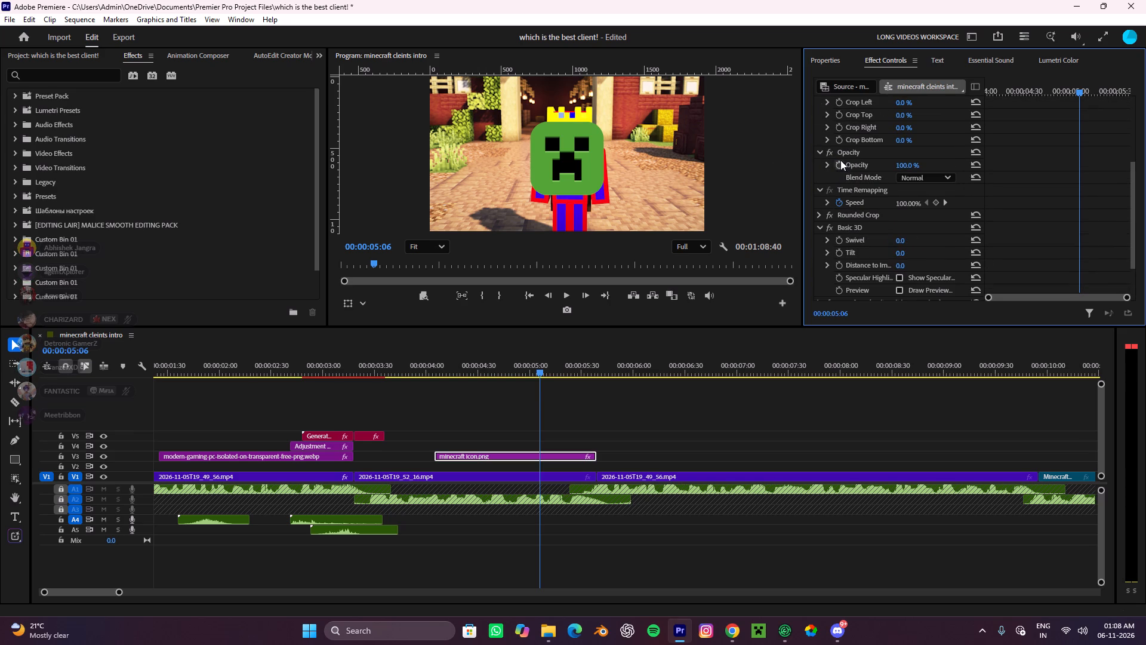
Fade out the Minecraft icon with opacity keyframes of 100% at 00:00:05:09 and 0% at 00:00:05:37.
drag(1080, 88, 1085, 108)
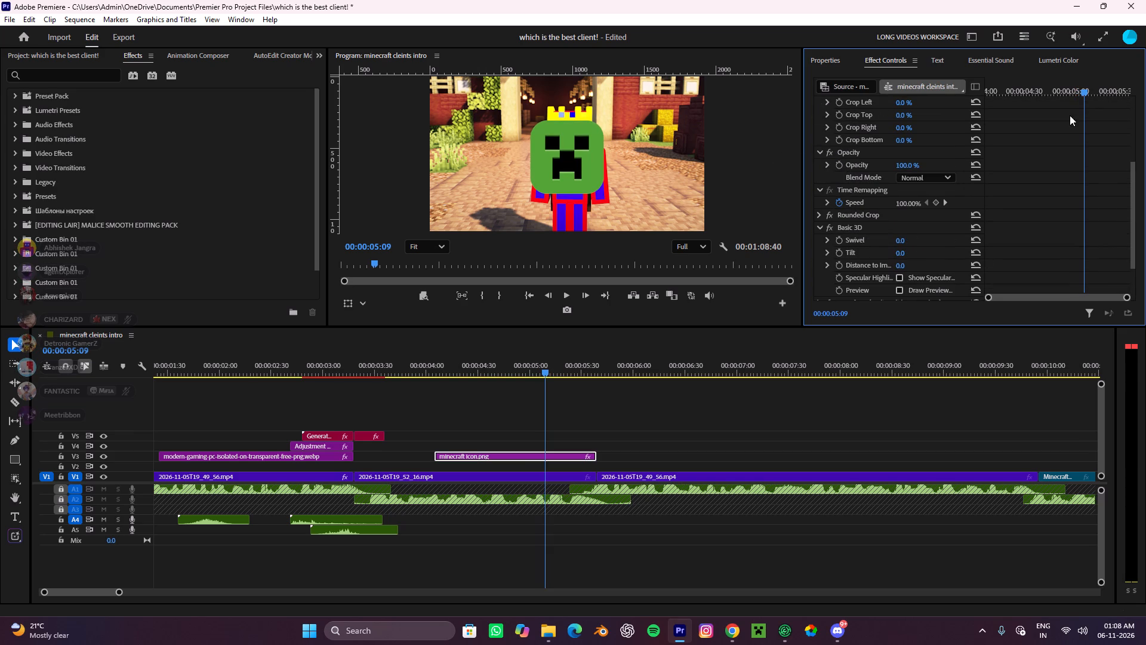
click(838, 165)
drag(1082, 84, 1121, 134)
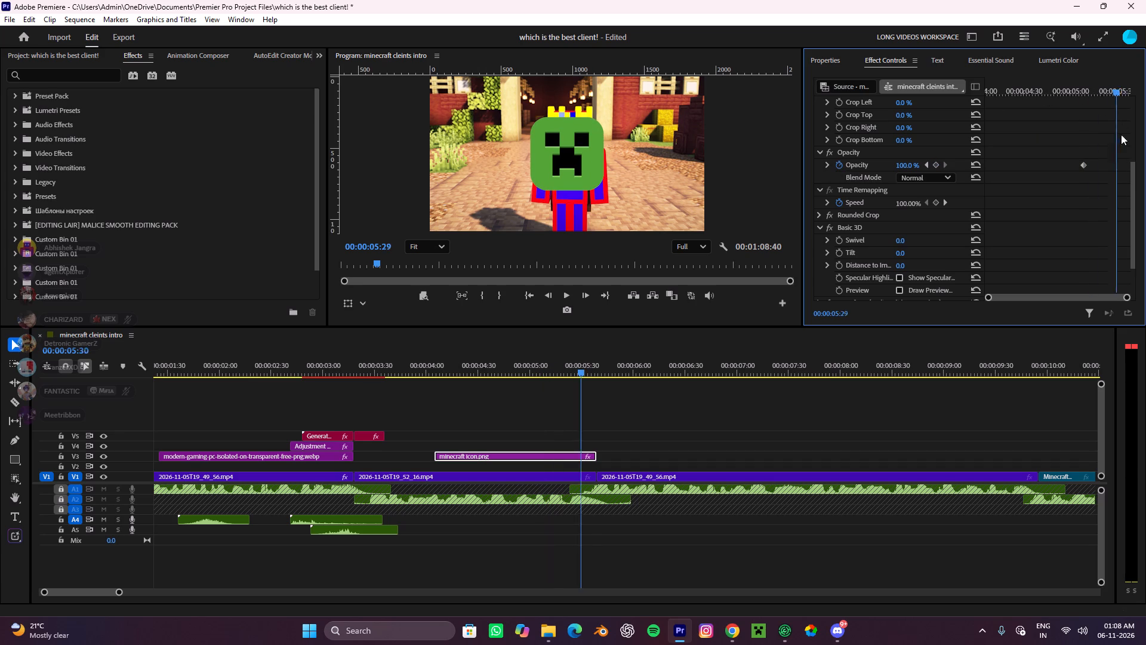
drag(1121, 134, 1130, 166)
click(937, 167)
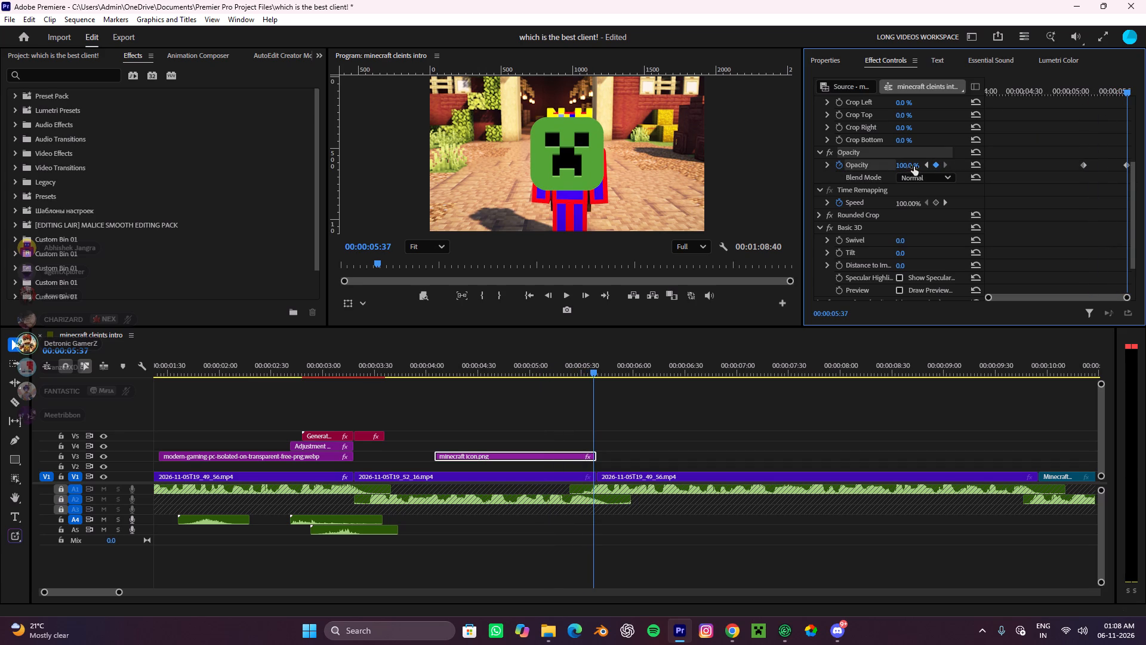
drag(911, 165, 608, 171)
Play back the whole Minecraft icon overlay from before its start to check the slide-in and fade-out.
drag(596, 357, 421, 397)
key(space)
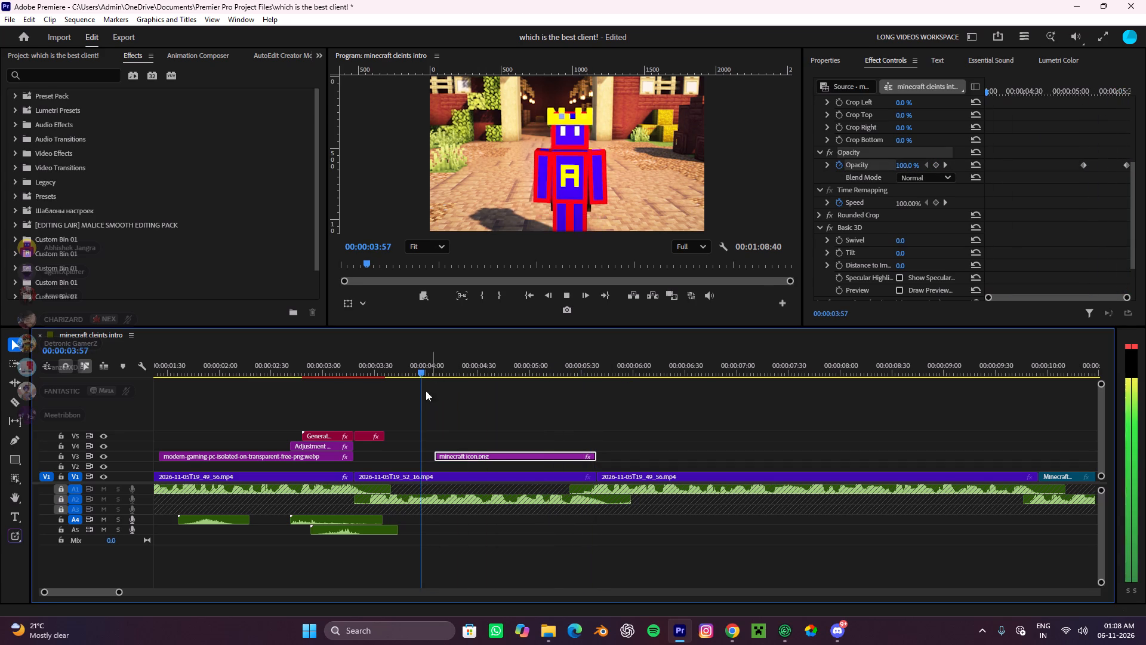
key(space)
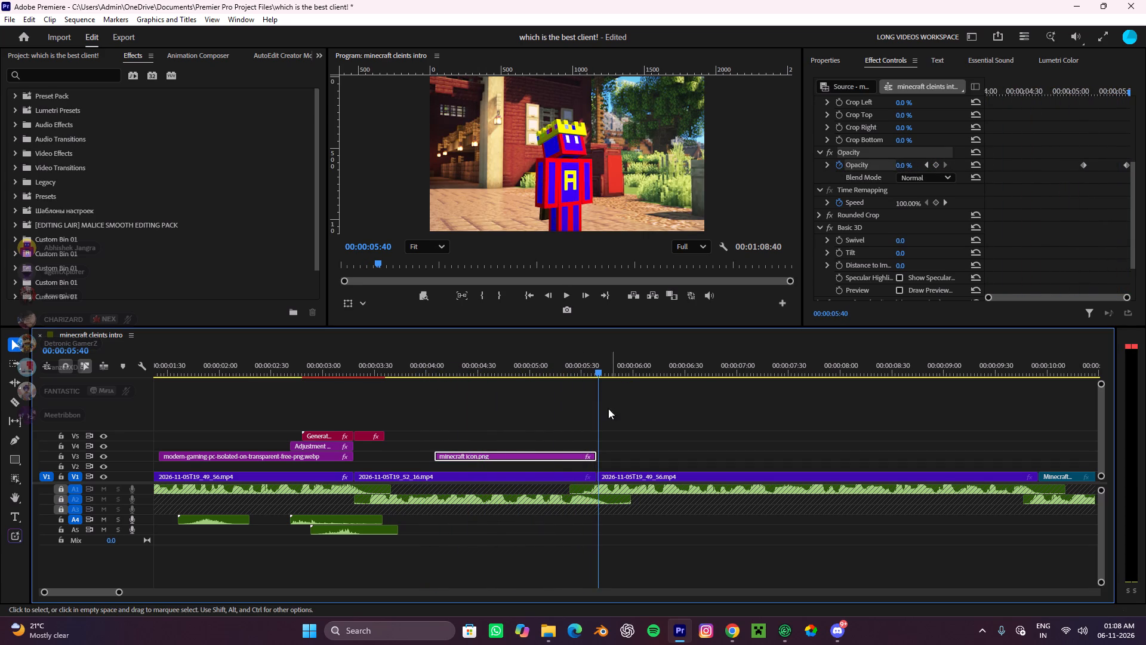
click(621, 415)
Split the 2026-11-05T19_52_16.mp4 clip on V1 shortly after 00:00:04:52 and cut out the portion after the split.
key(c)
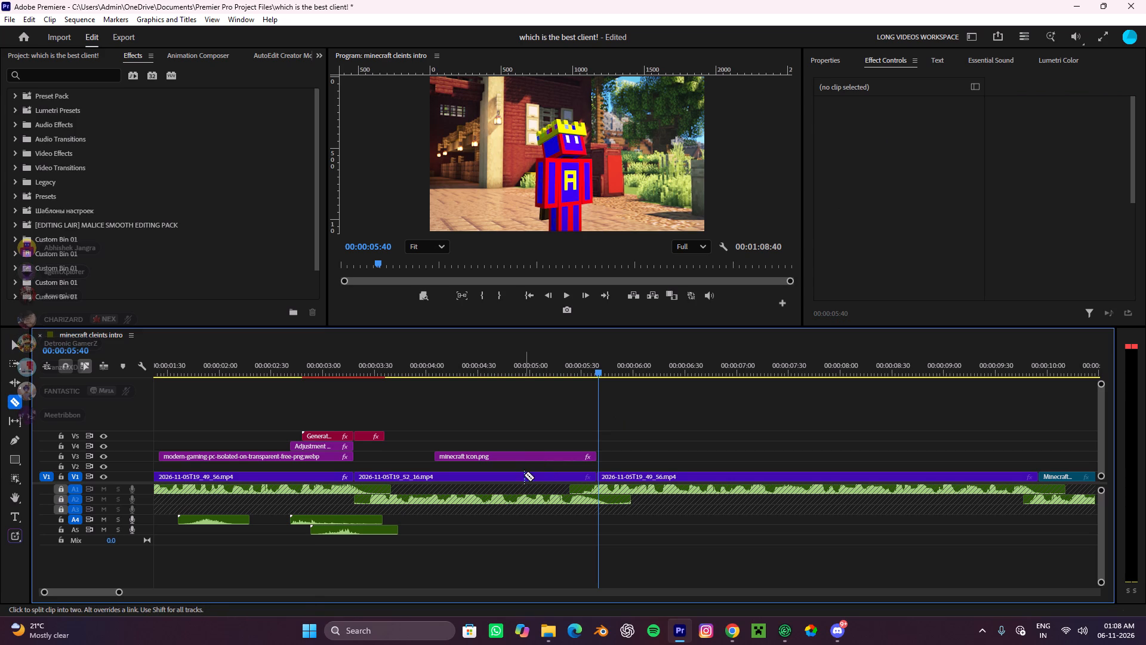
key(v)
drag(597, 373, 515, 428)
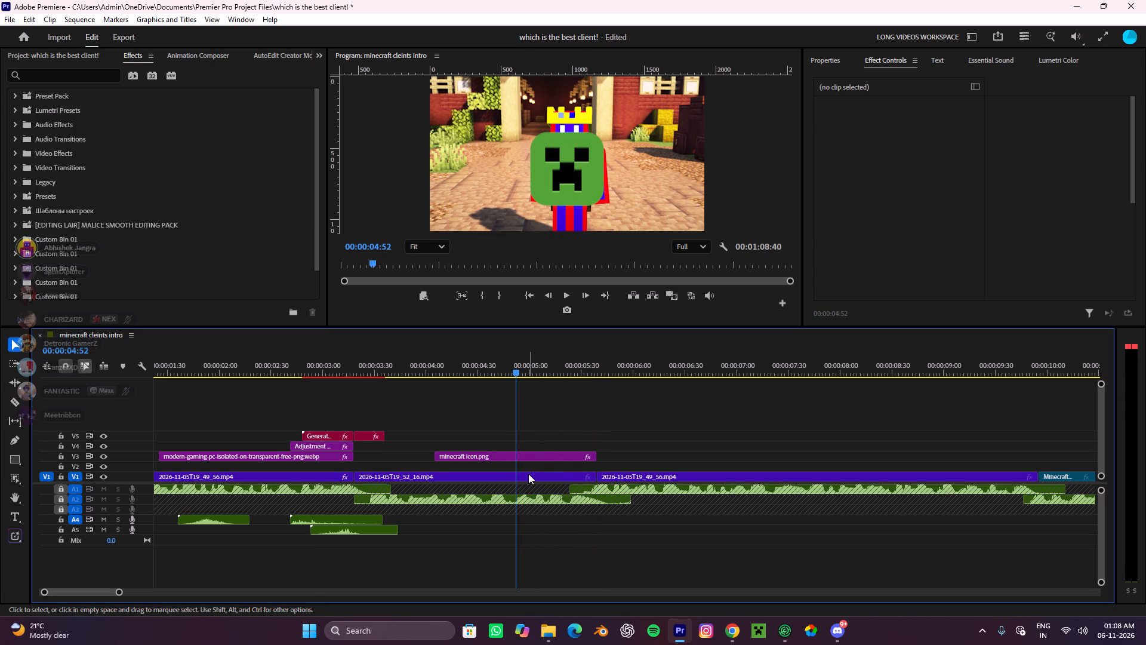
key(c)
click(525, 474)
key(v)
click(553, 476)
key(ctrl+x)
alt+scroll(571, 435, down, 9)
Switch to File Explorer and browse the Music, Pictures, Documents and Desktop folders.
click(543, 631)
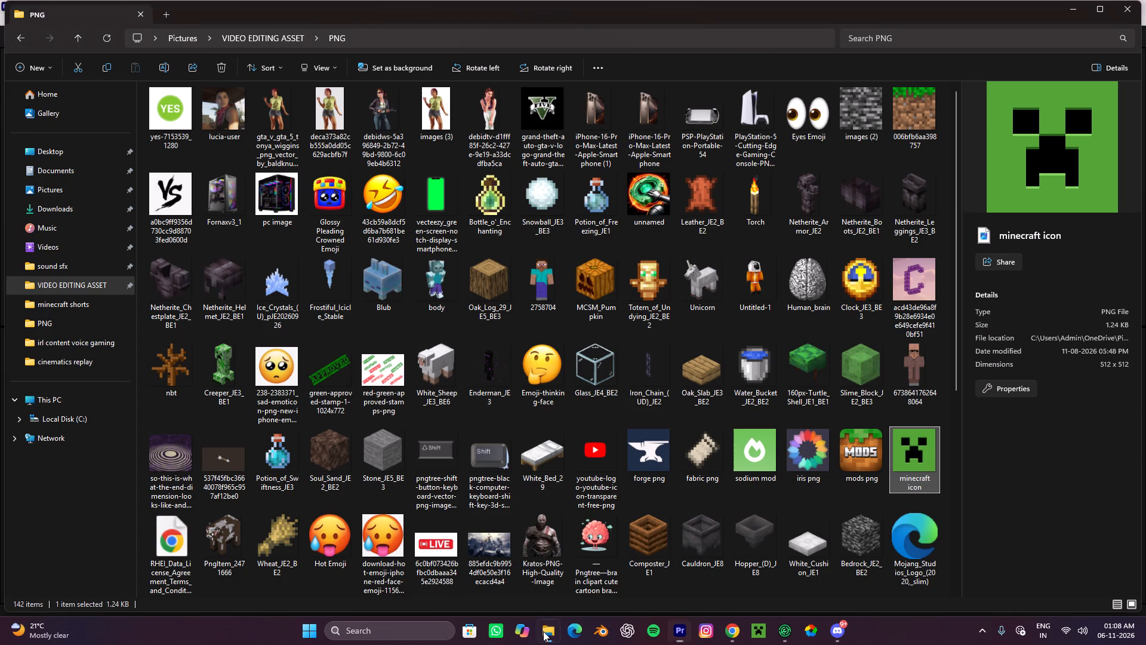
click(51, 226)
click(70, 194)
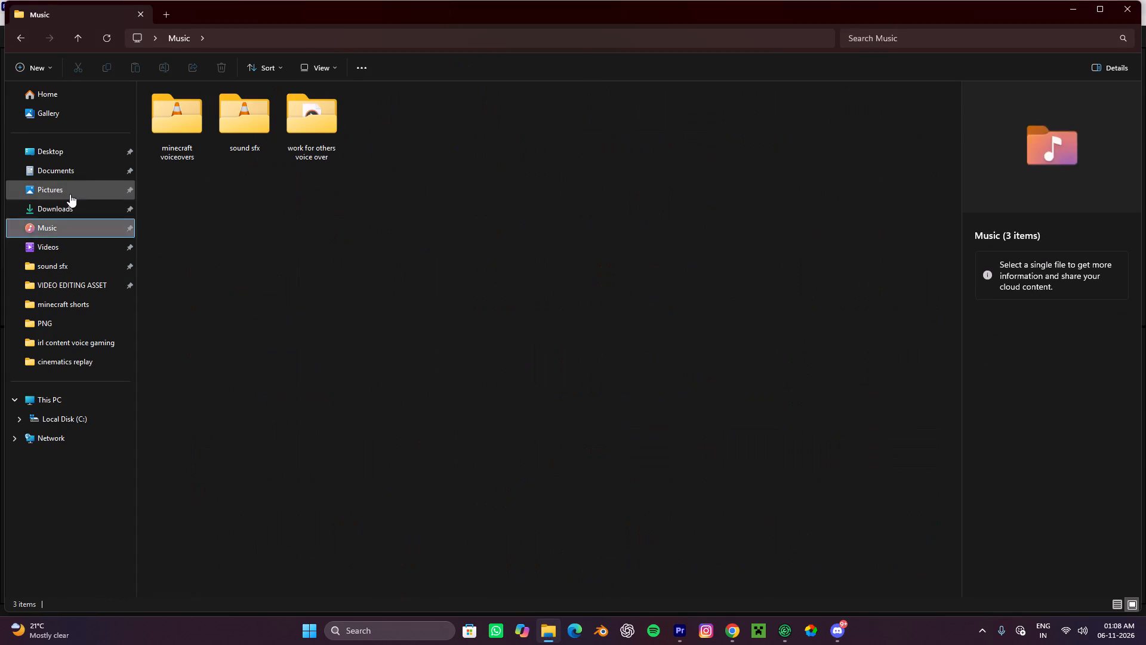
click(64, 173)
click(61, 149)
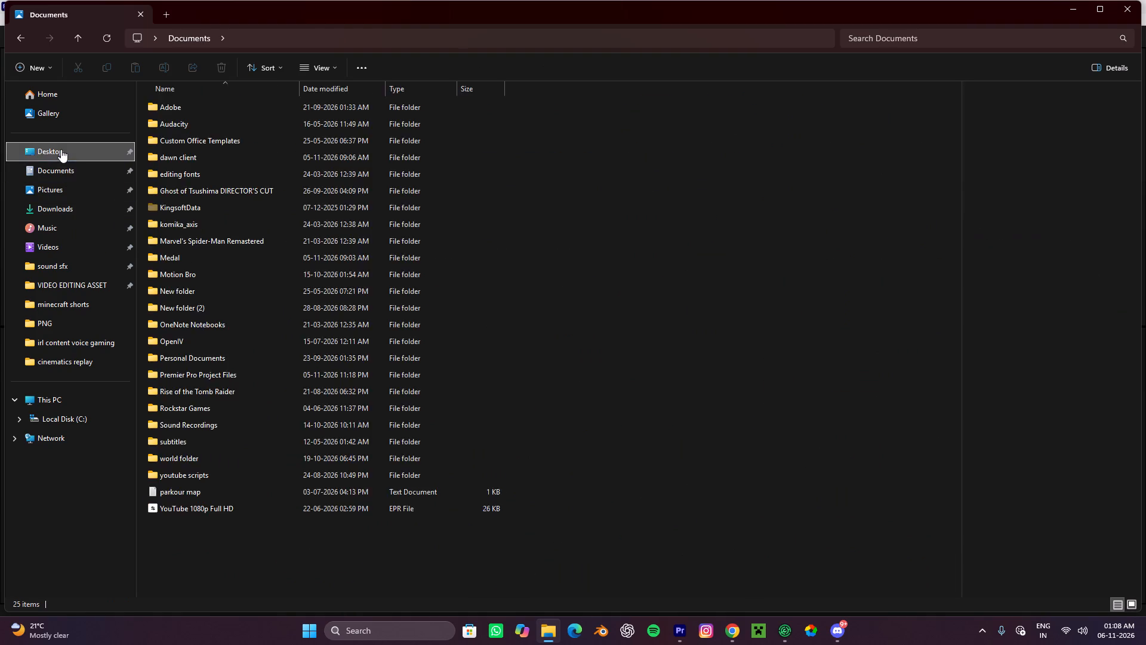
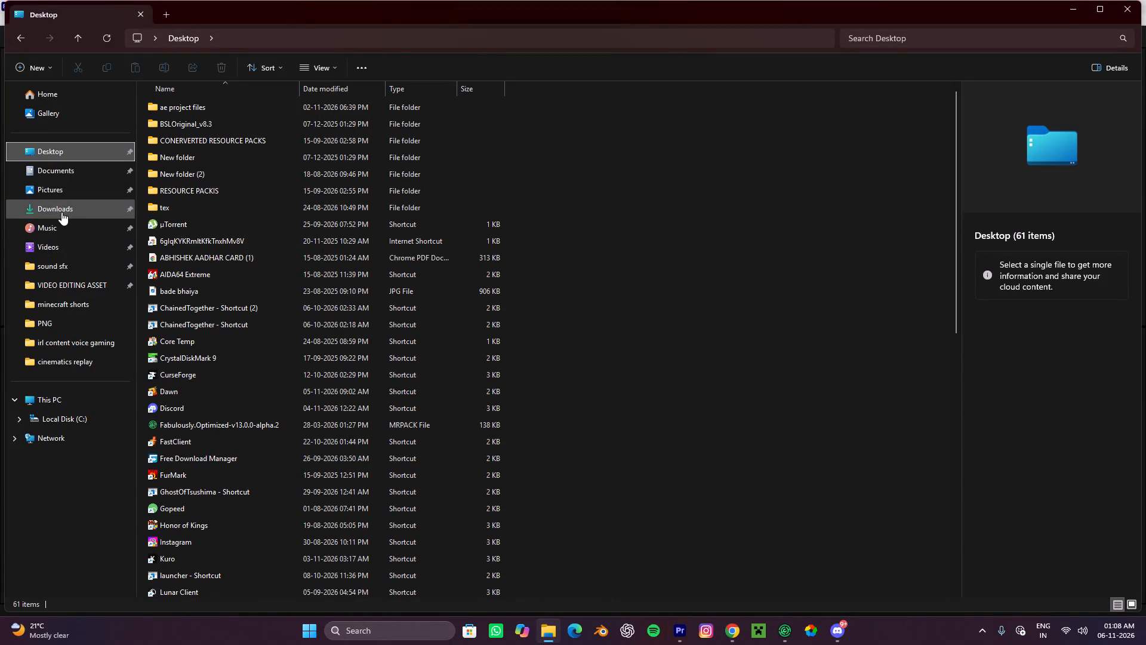
Open the long videos folder inside Videos and compare the previews and details of its two recordings.
click(49, 244)
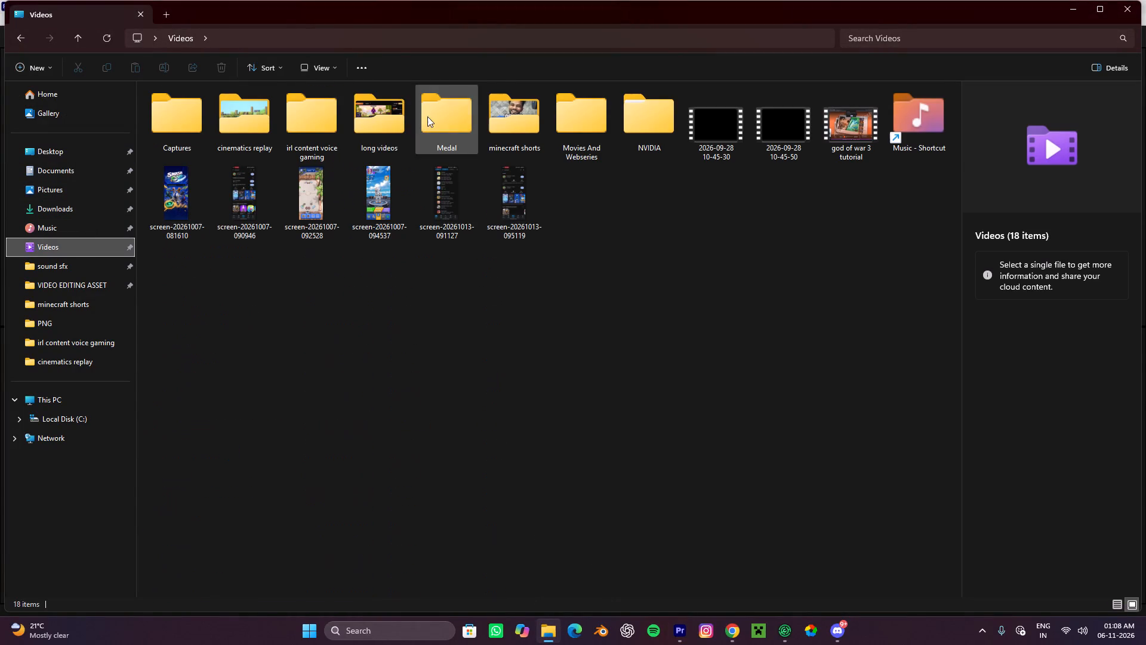
double_click(385, 121)
click(253, 141)
click(182, 140)
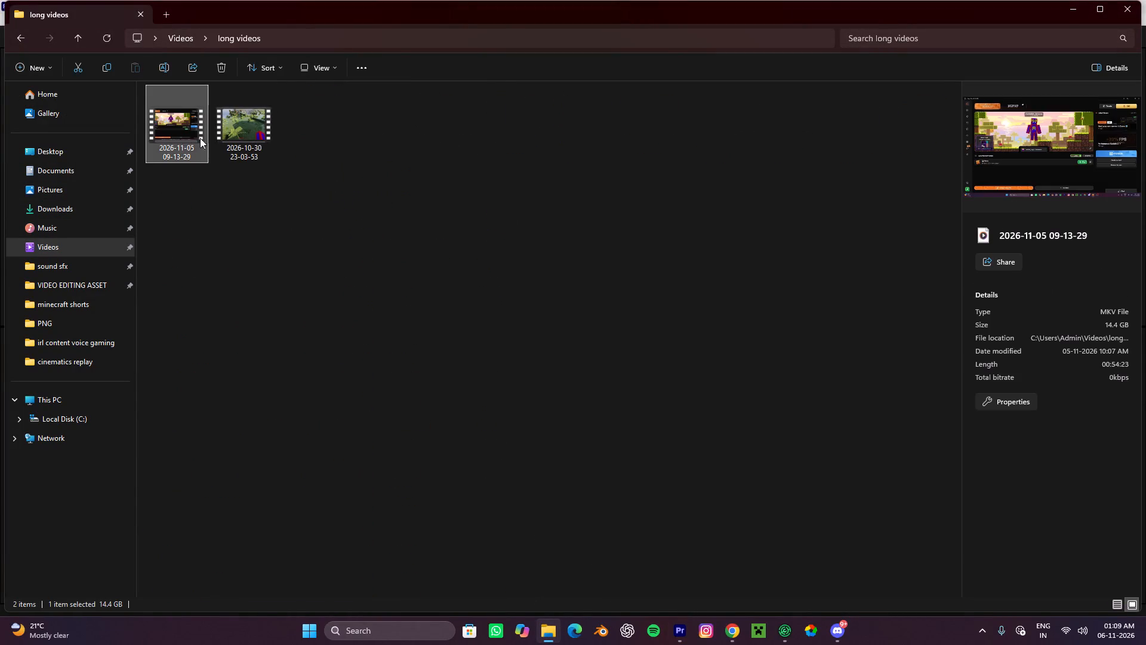
click(241, 134)
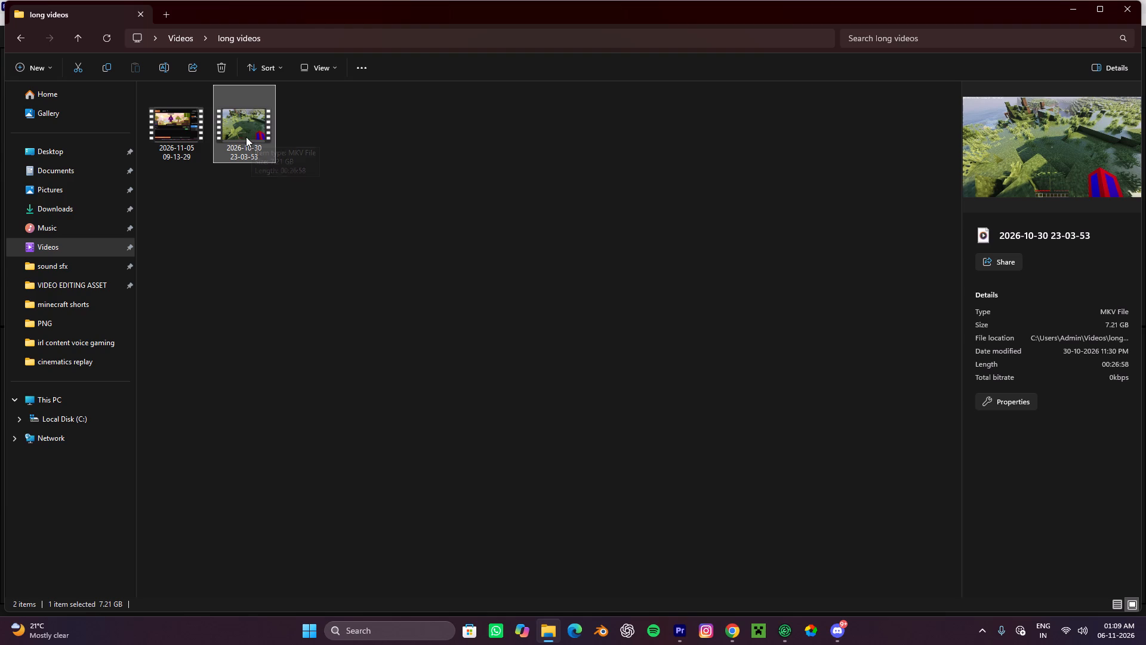
click(178, 134)
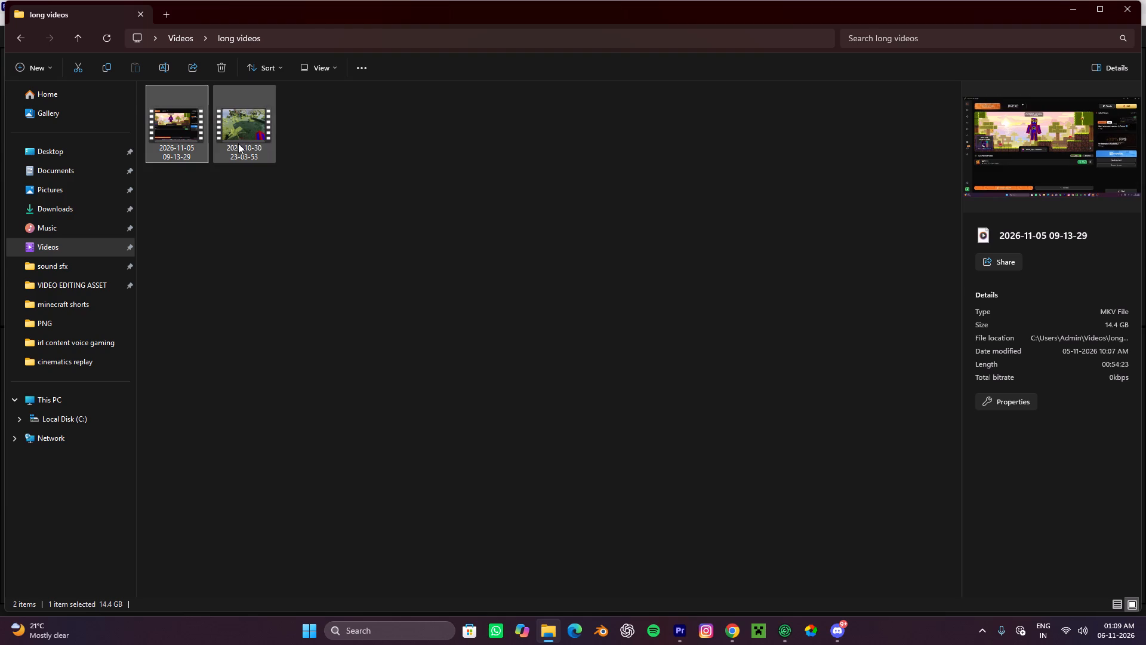
click(238, 143)
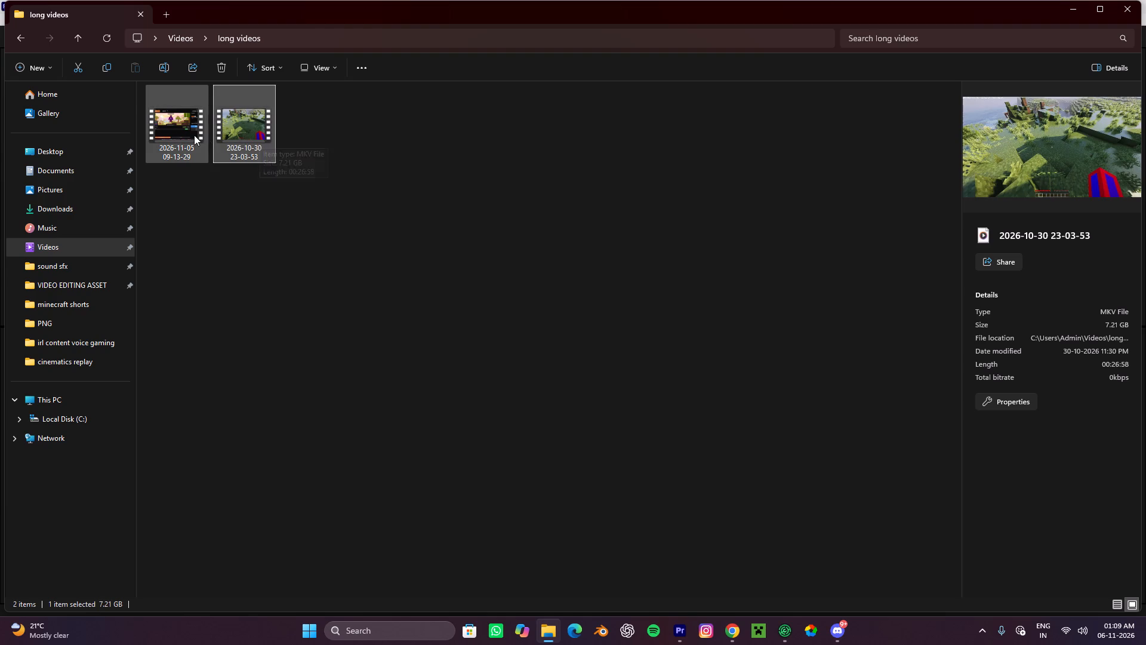
click(194, 135)
click(253, 134)
double_click(249, 134)
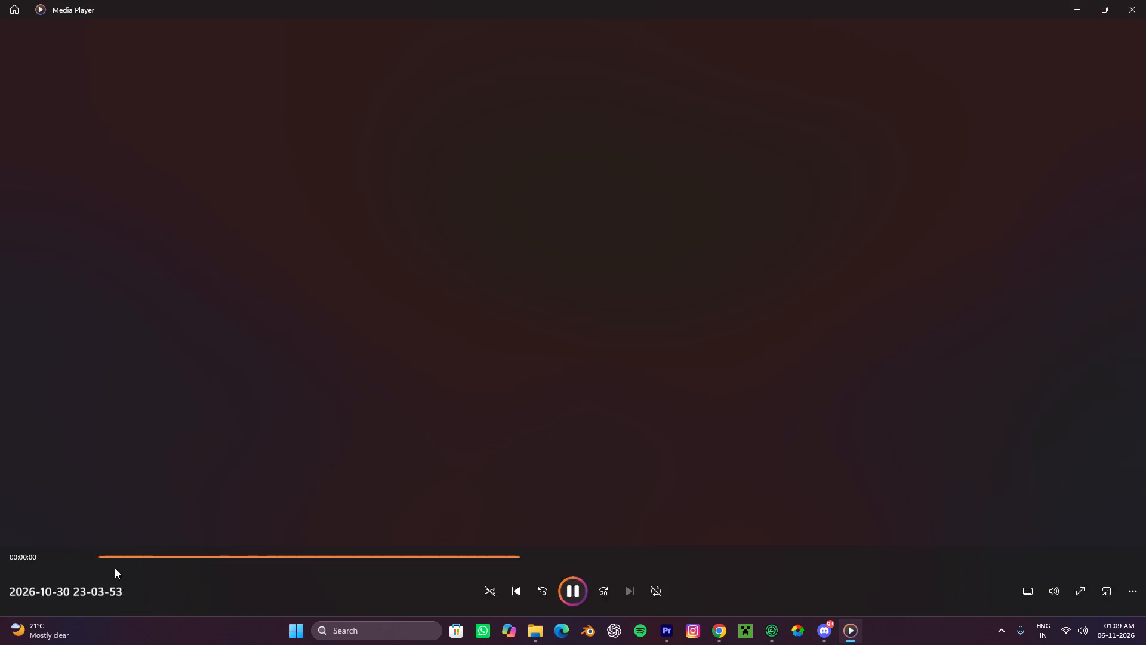
drag(169, 547, 507, 543)
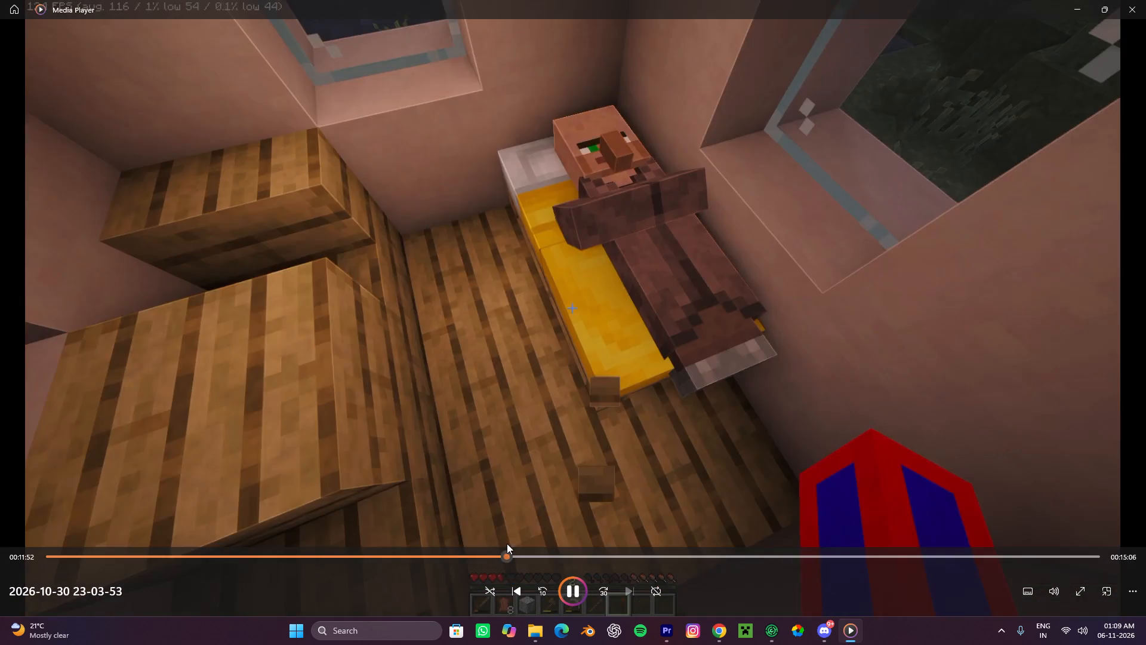
drag(507, 543, 706, 555)
click(1145, 0)
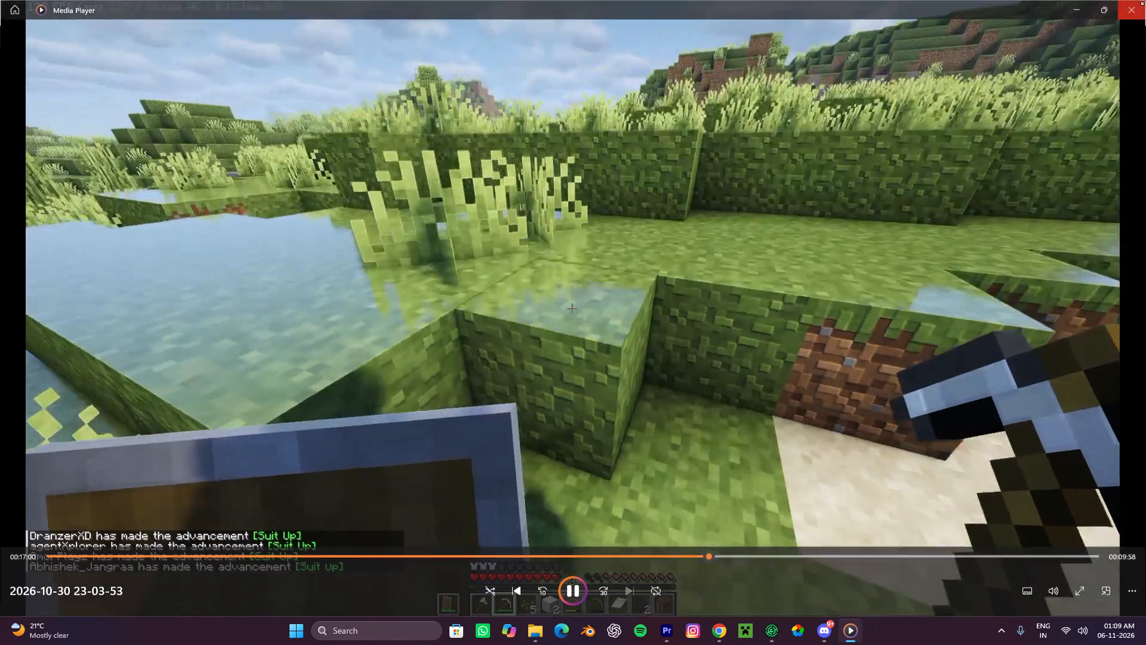
key(Delete)
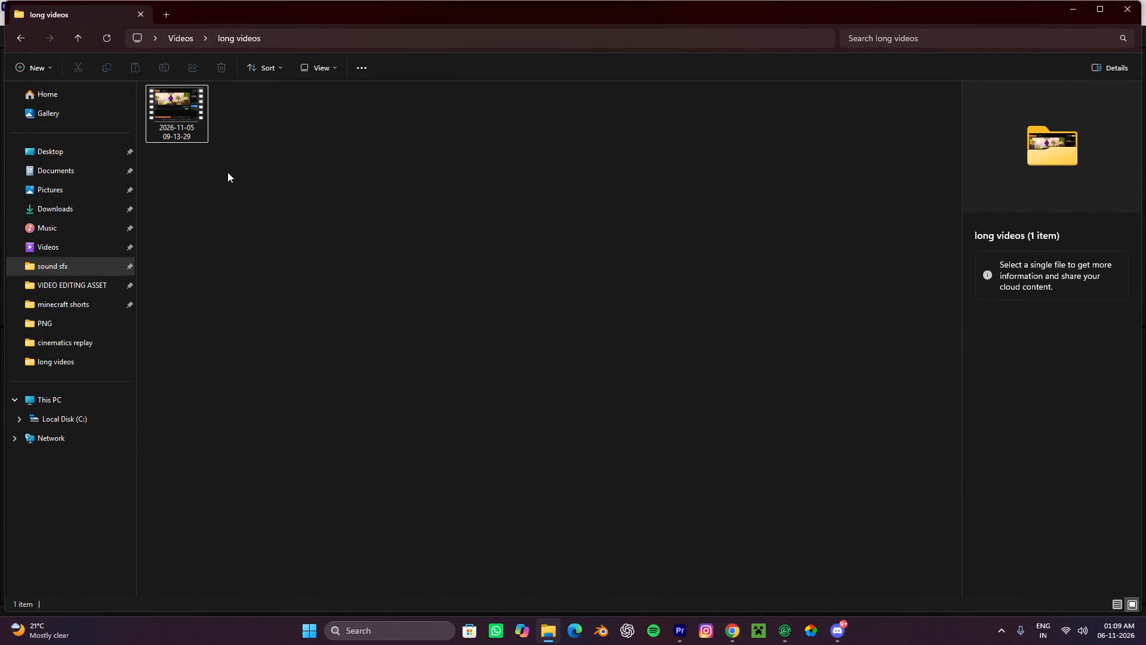
Search Windows for "obs" and launch OBS Studio.
right_click(185, 107)
click(417, 632)
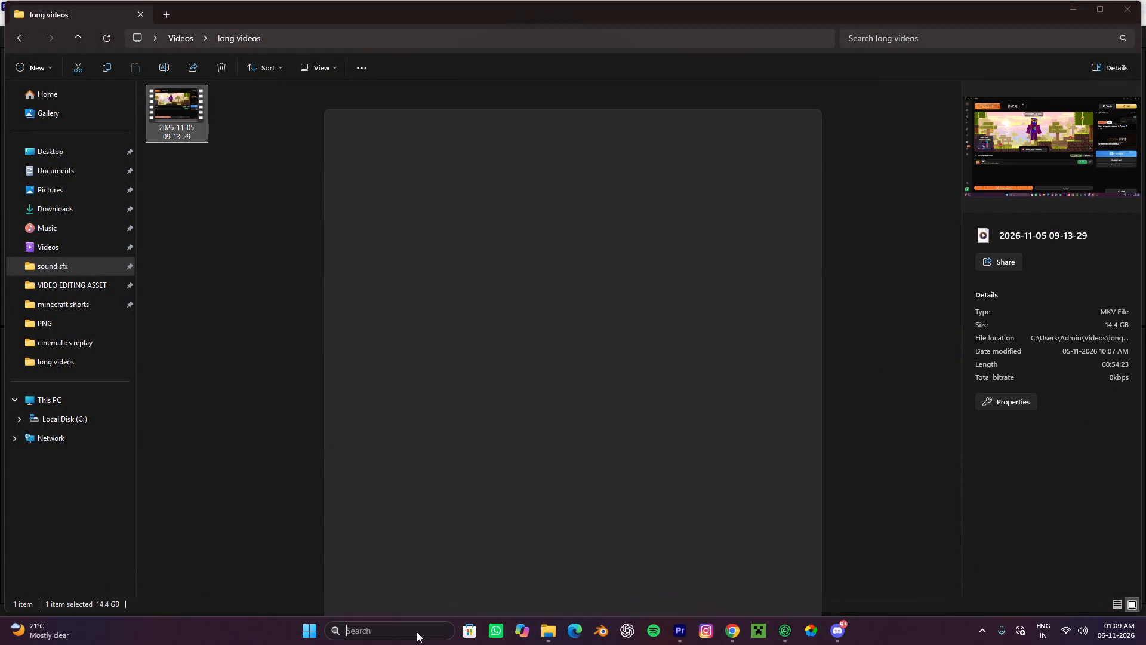
key(o)
text(bs)
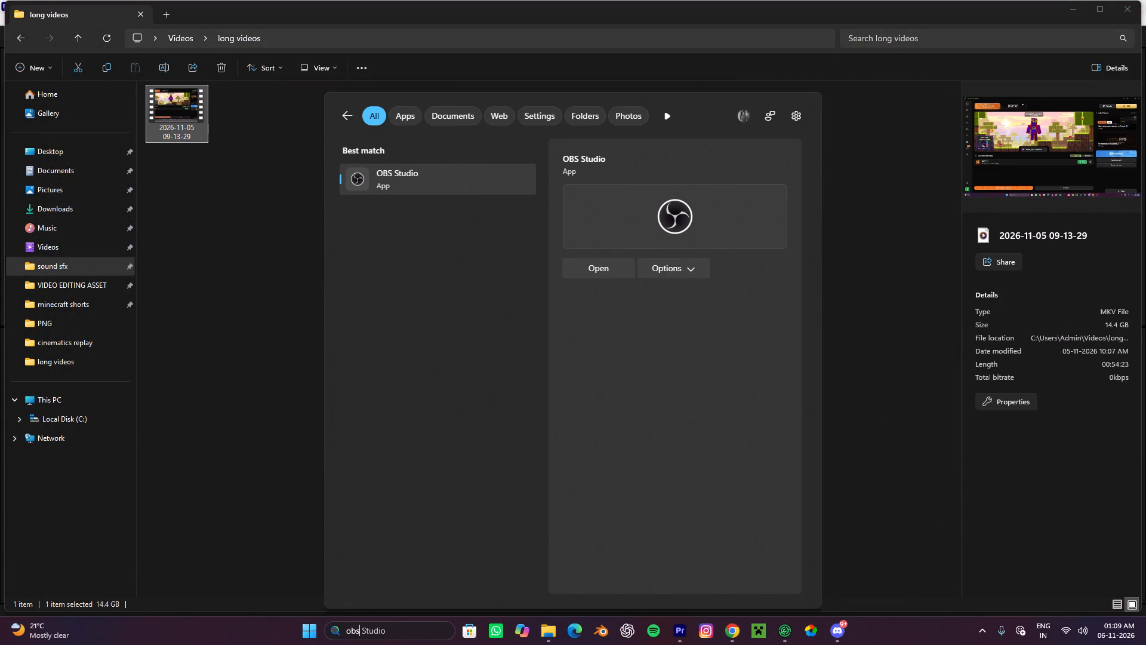
click(446, 184)
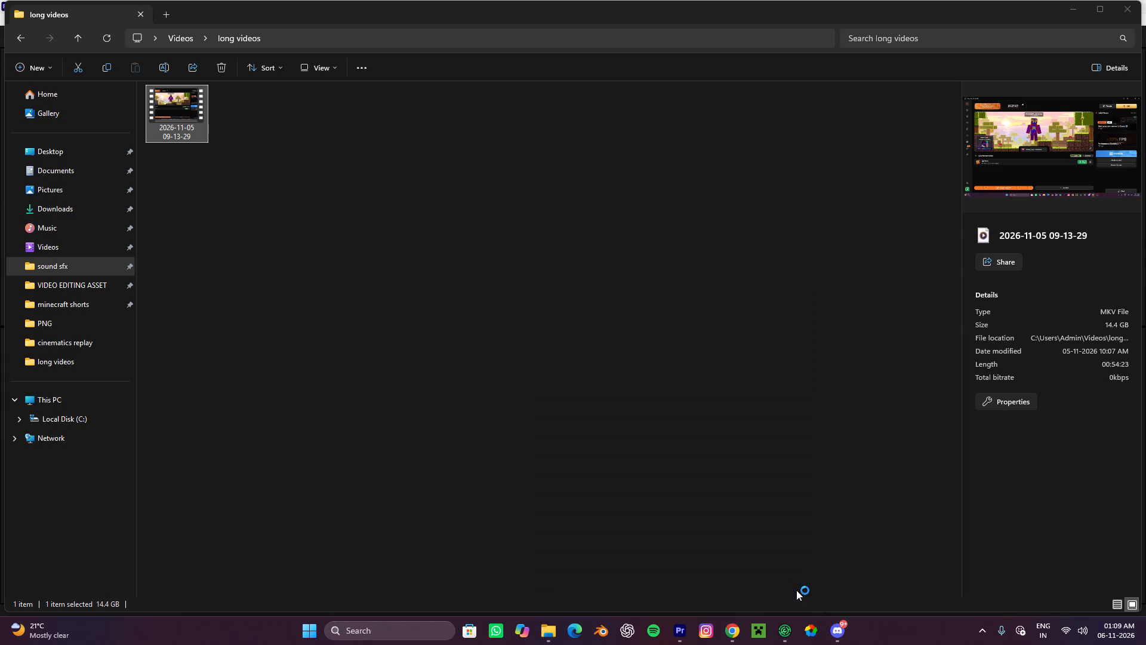
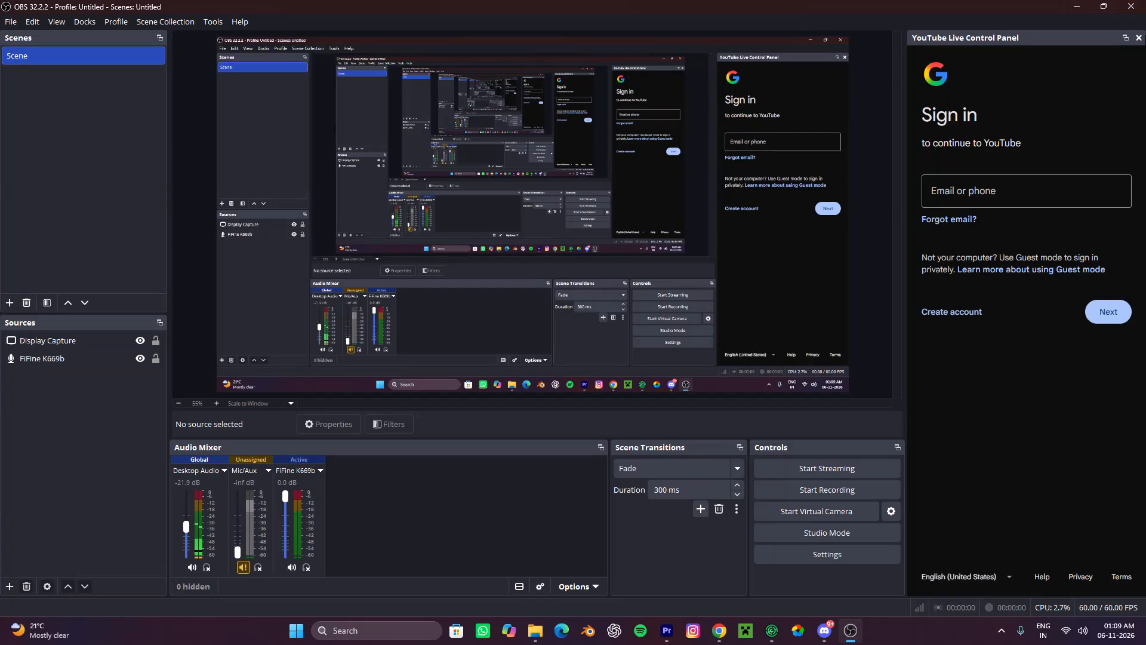
Close the YouTube Live Control Panel dock and dismiss the notice about it.
click(1144, 35)
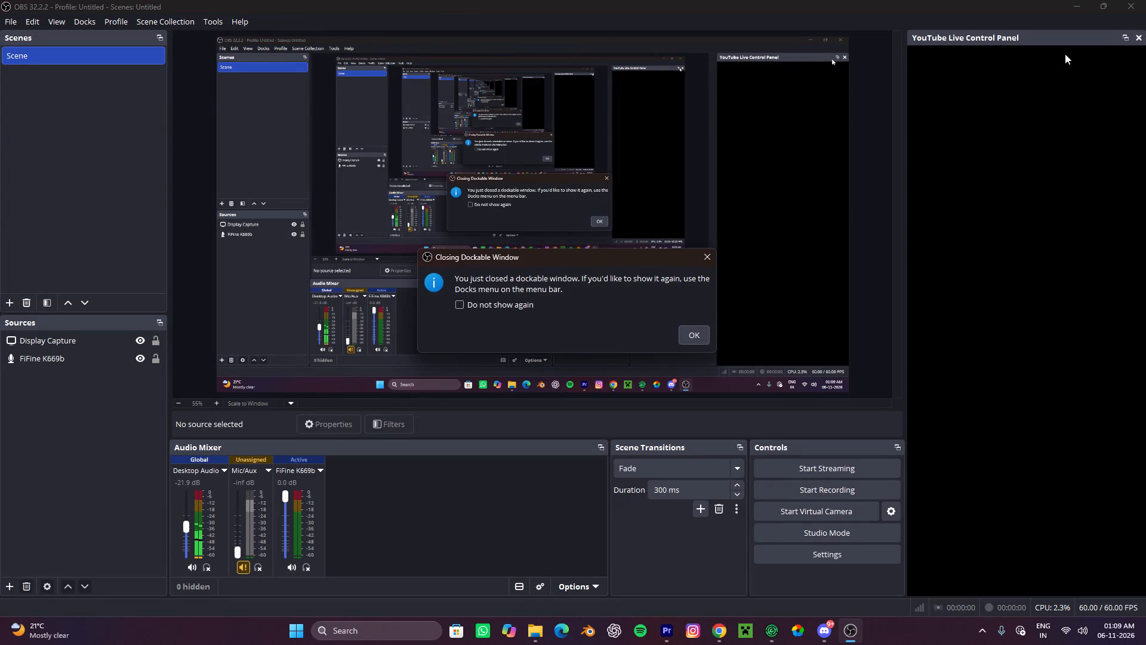
click(702, 339)
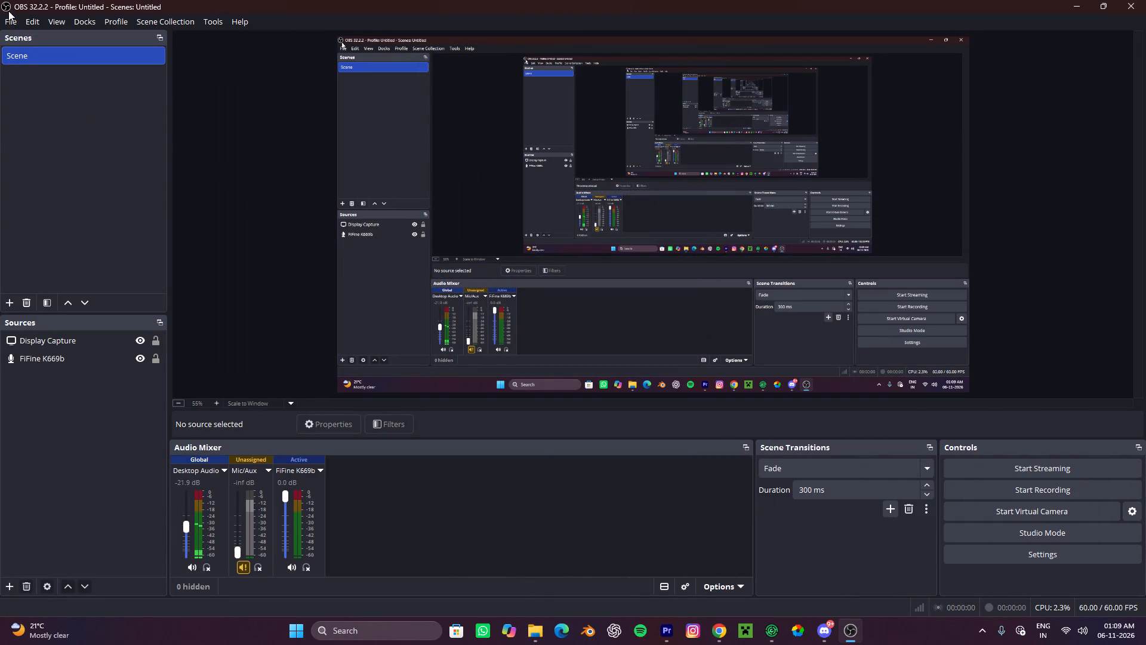
click(8, 28)
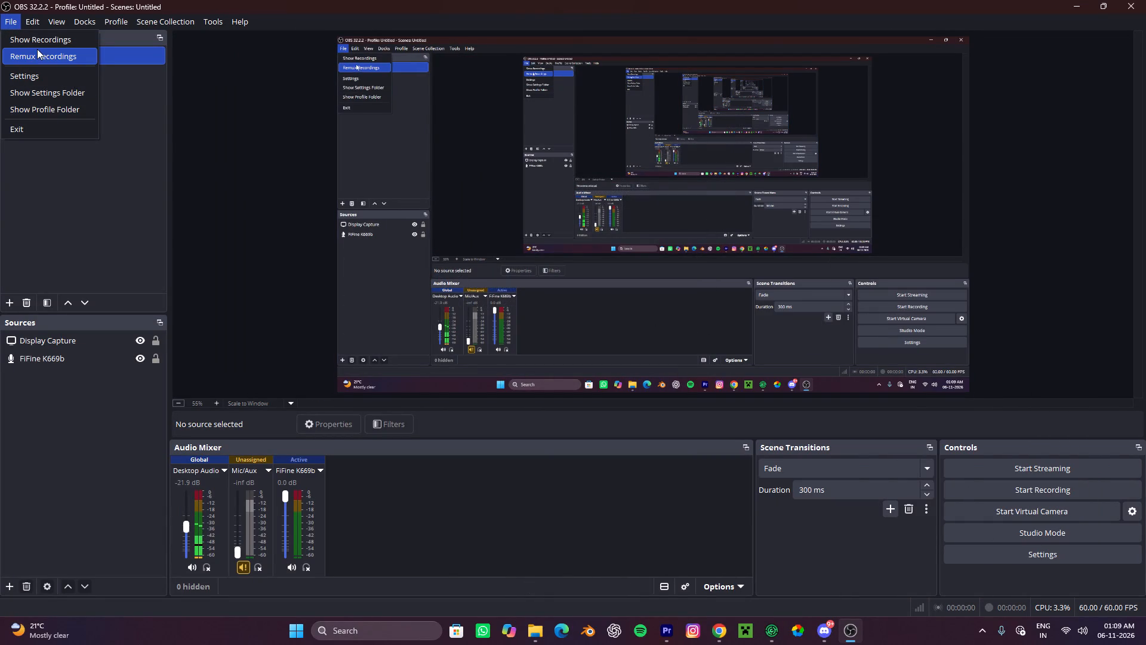
click(113, 161)
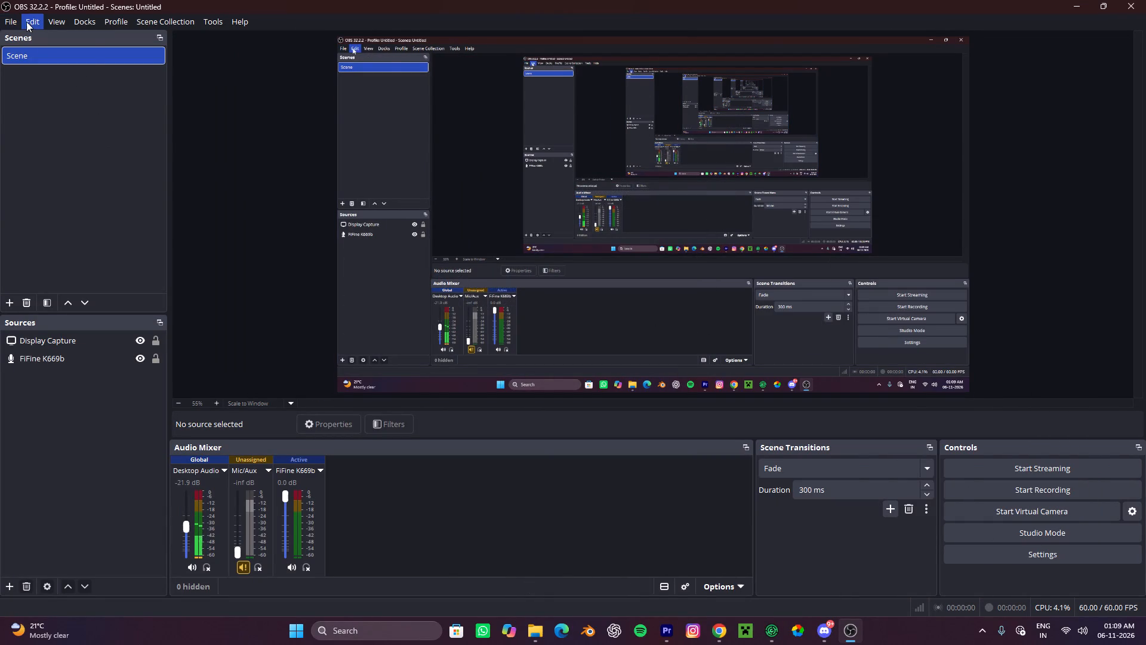
click(14, 22)
click(38, 57)
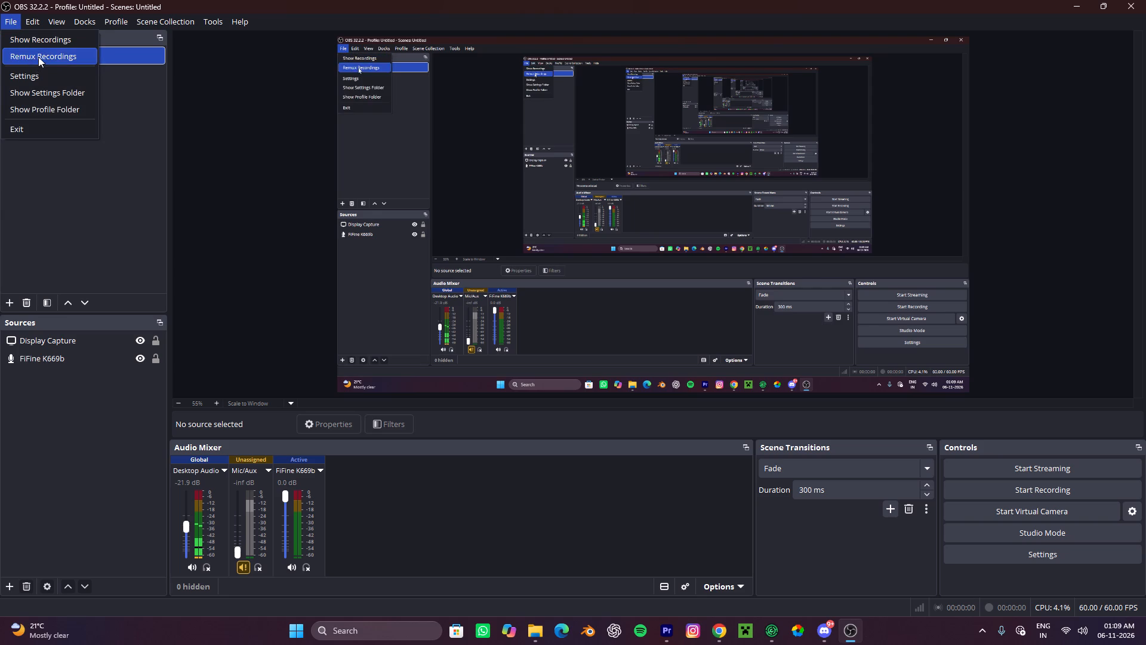
click(569, 239)
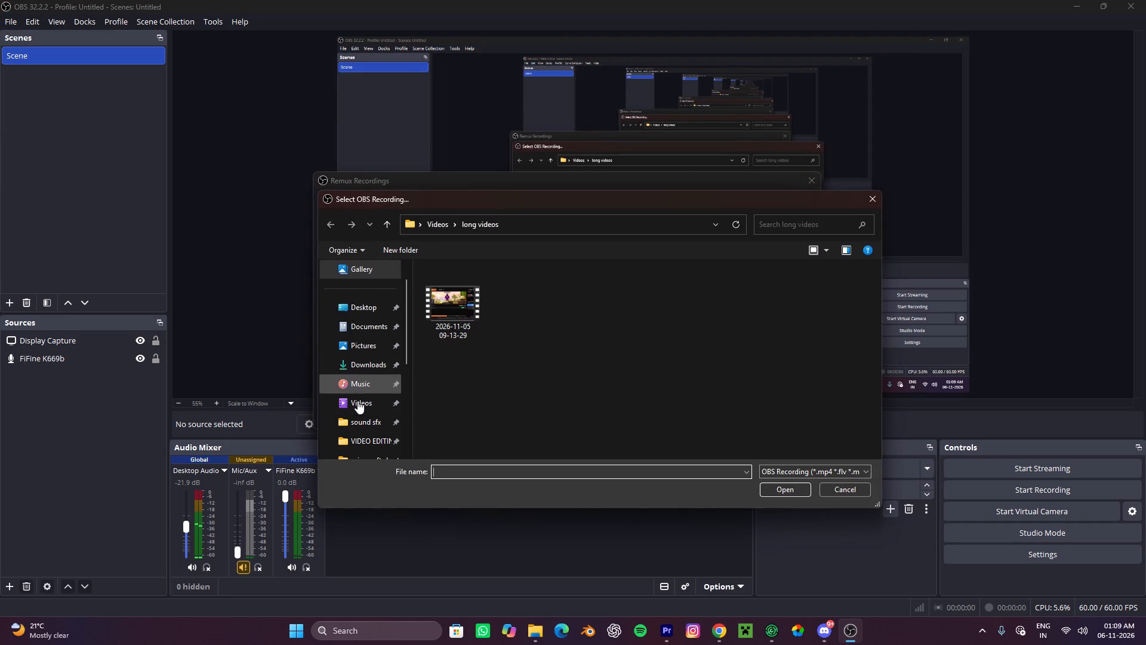
click(358, 407)
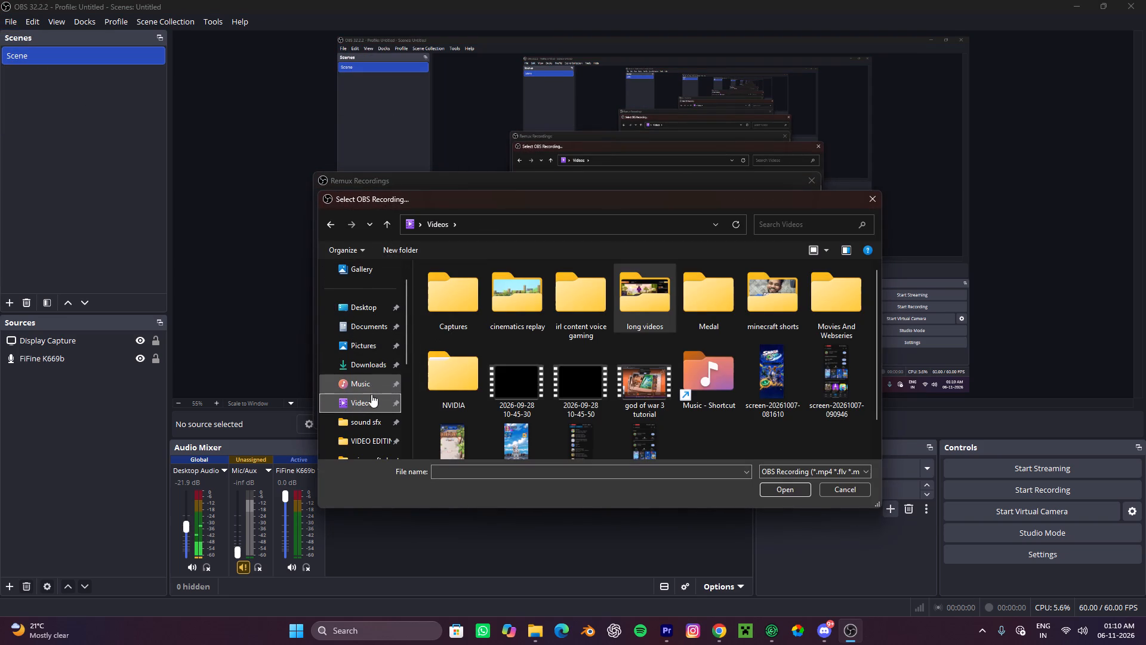
double_click(645, 302)
click(448, 301)
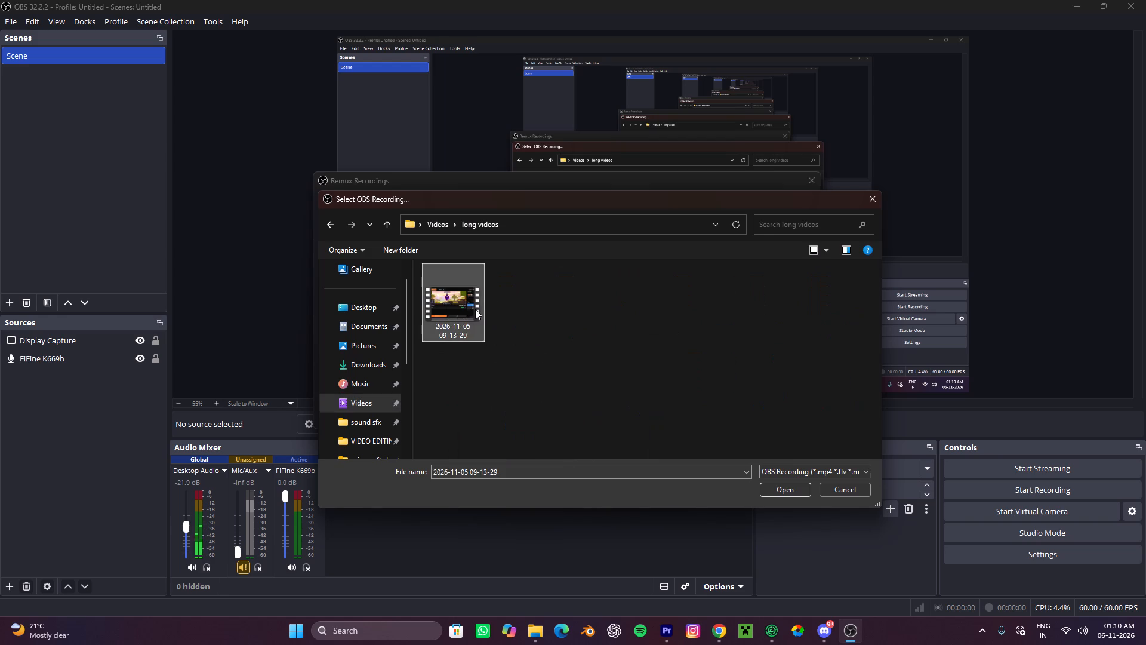
click(785, 489)
click(759, 413)
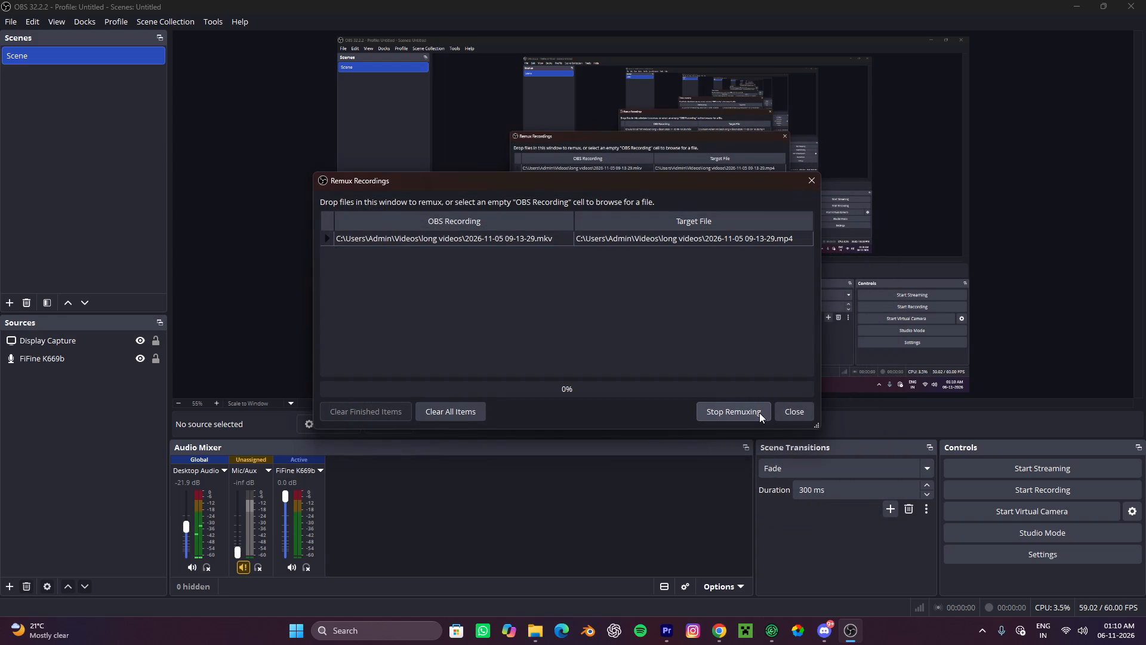
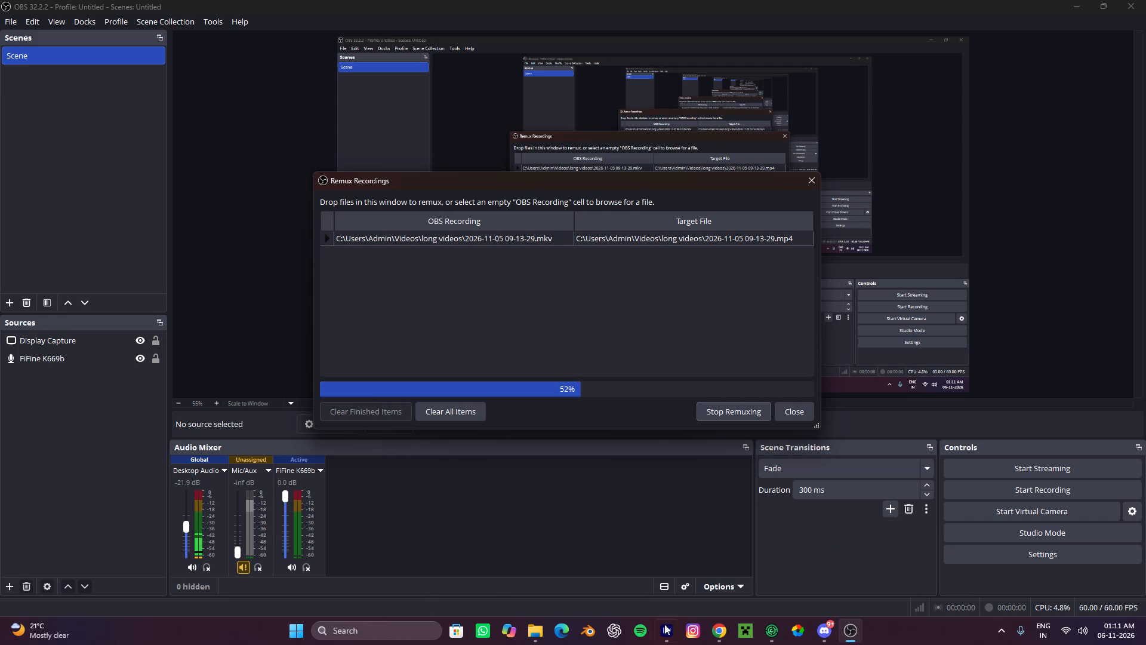
Switch to Premiere Pro and save the project.
click(662, 639)
key(ctrl+s)
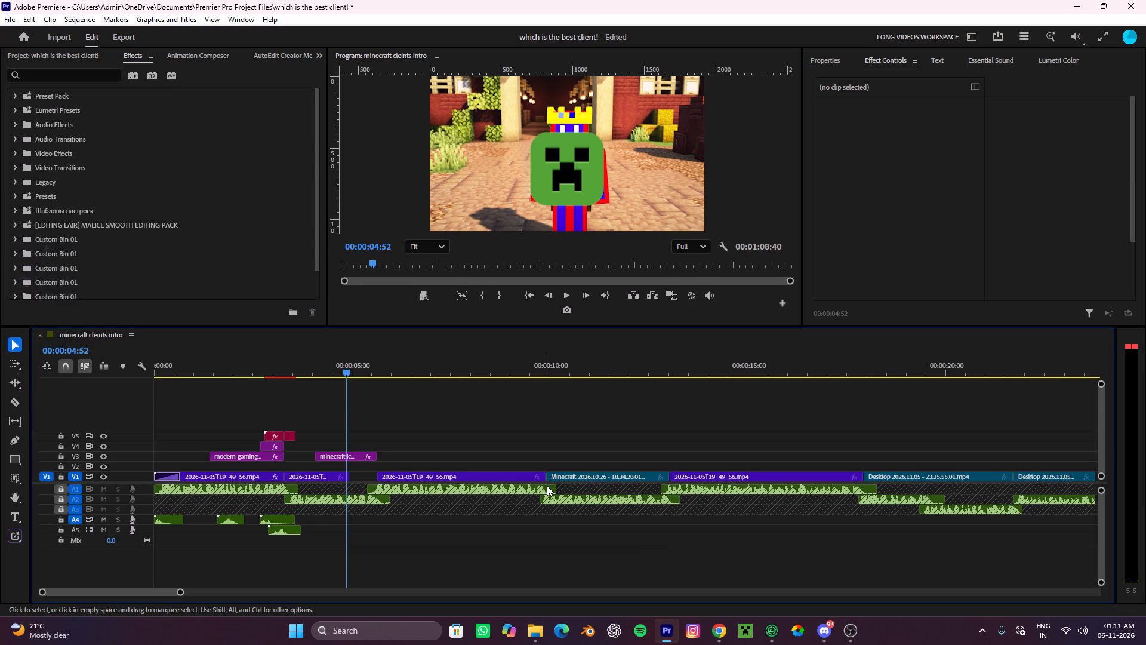
Play the intro from the start and cut the sound effect on A5 at about 3 seconds.
drag(366, 364, 0, 383)
key(space)
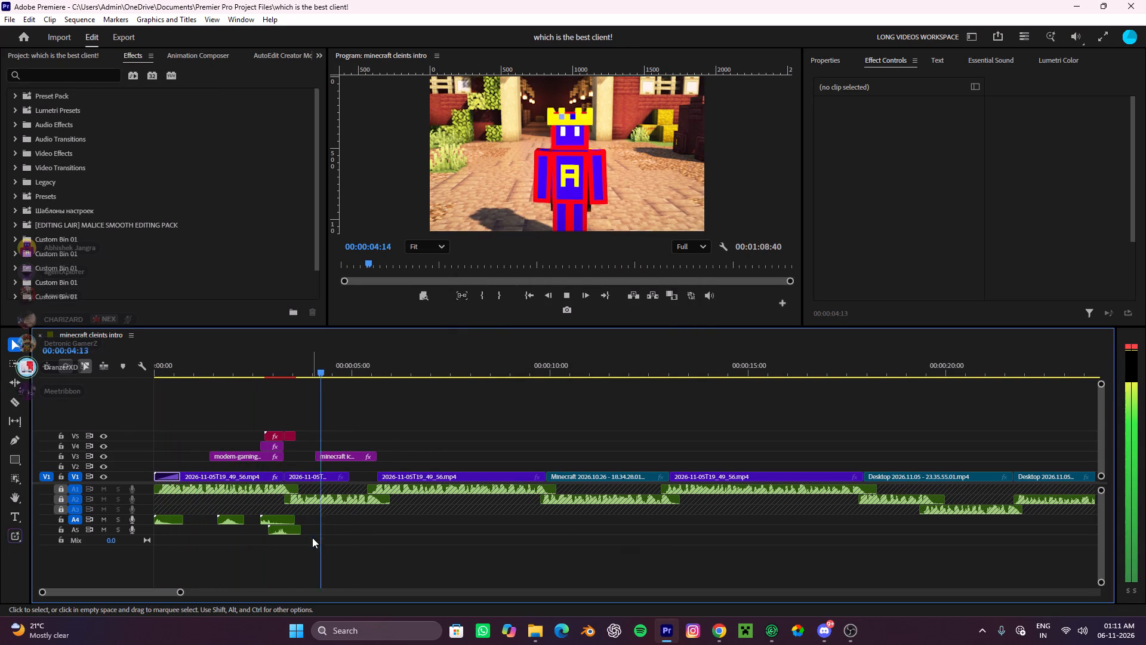
key(space)
drag(312, 555, 279, 531)
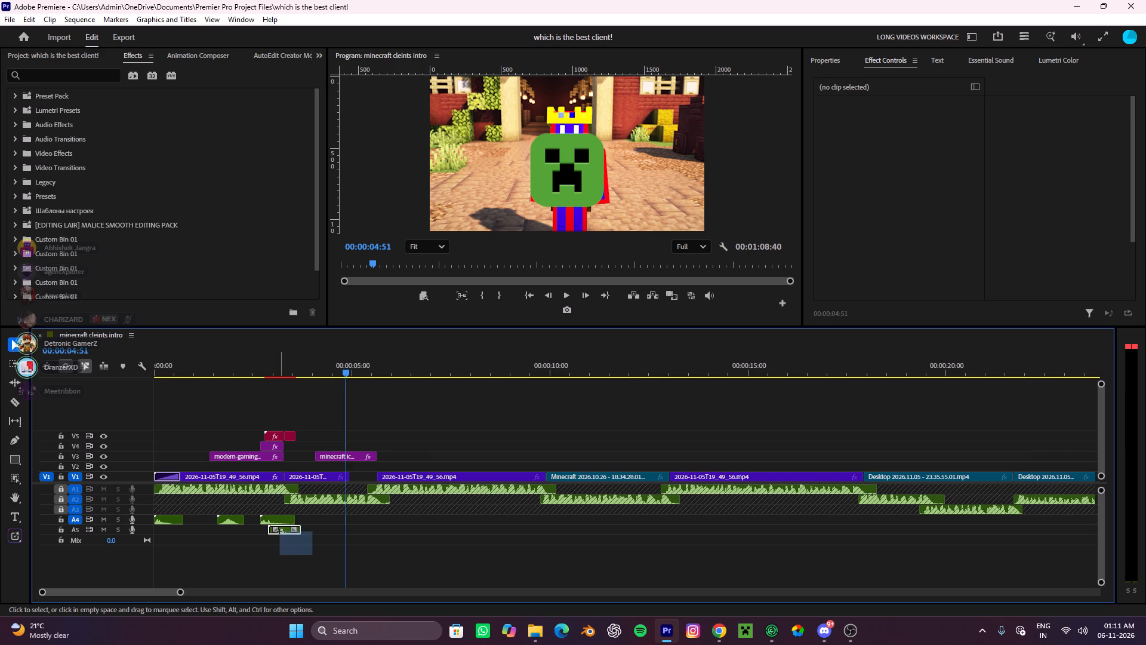
key(ctrl+x)
Search the Animation Composer library for "transaction", shortening the search term to "trans".
click(183, 52)
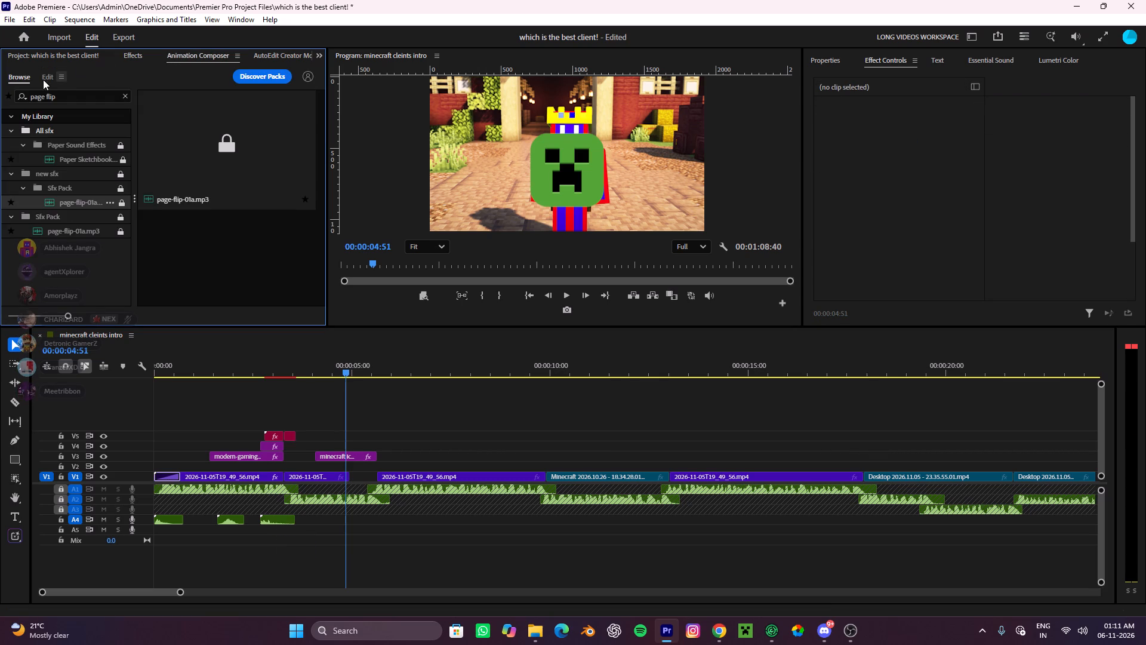
drag(69, 101, 0, 99)
text(tr)
key(a)
text(nsact)
key(i)
key(o)
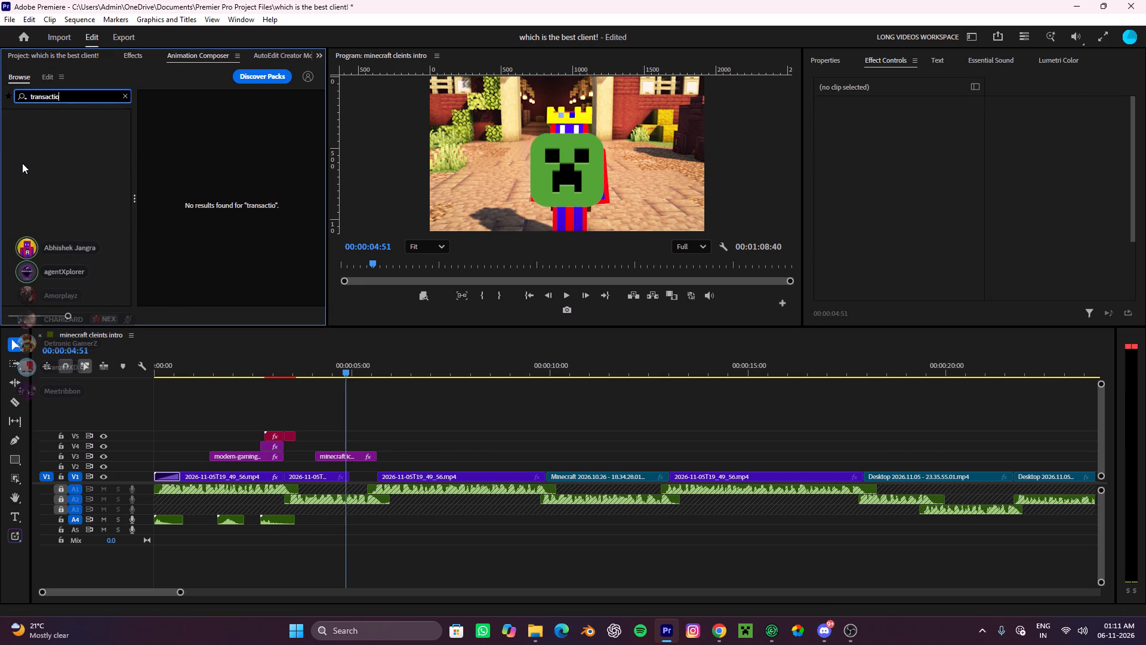
key(n)
click(80, 99)
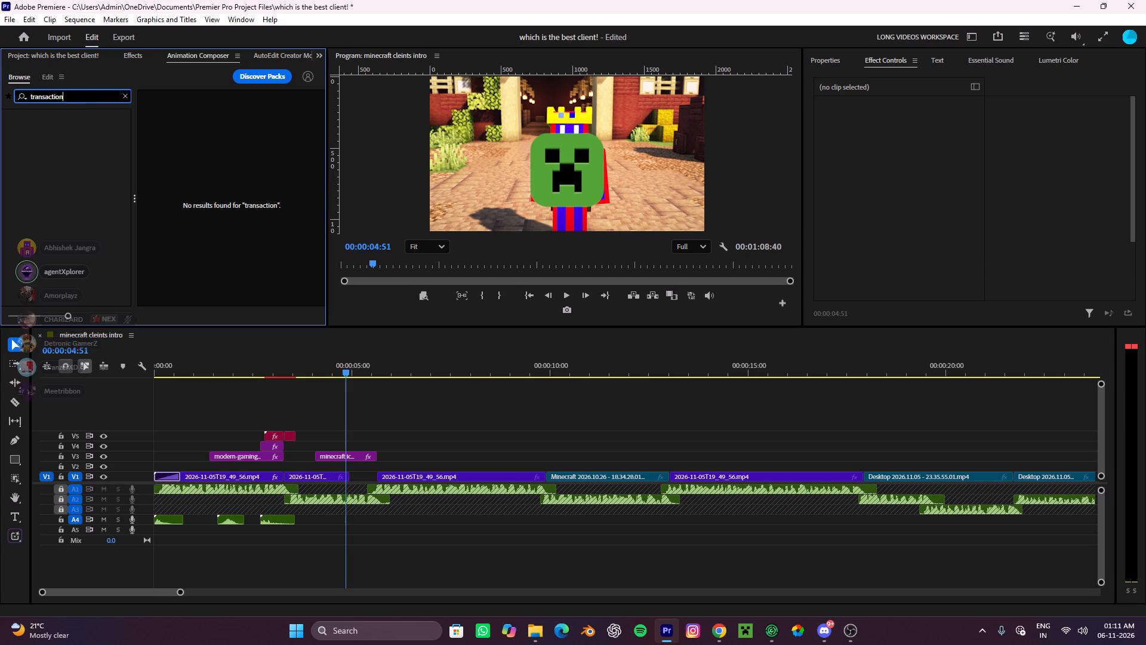
key(BackSpace)
key(BackSpace)
key(BackSpace)
key(BackSpace)
key(BackSpace)
key(BackSpace)
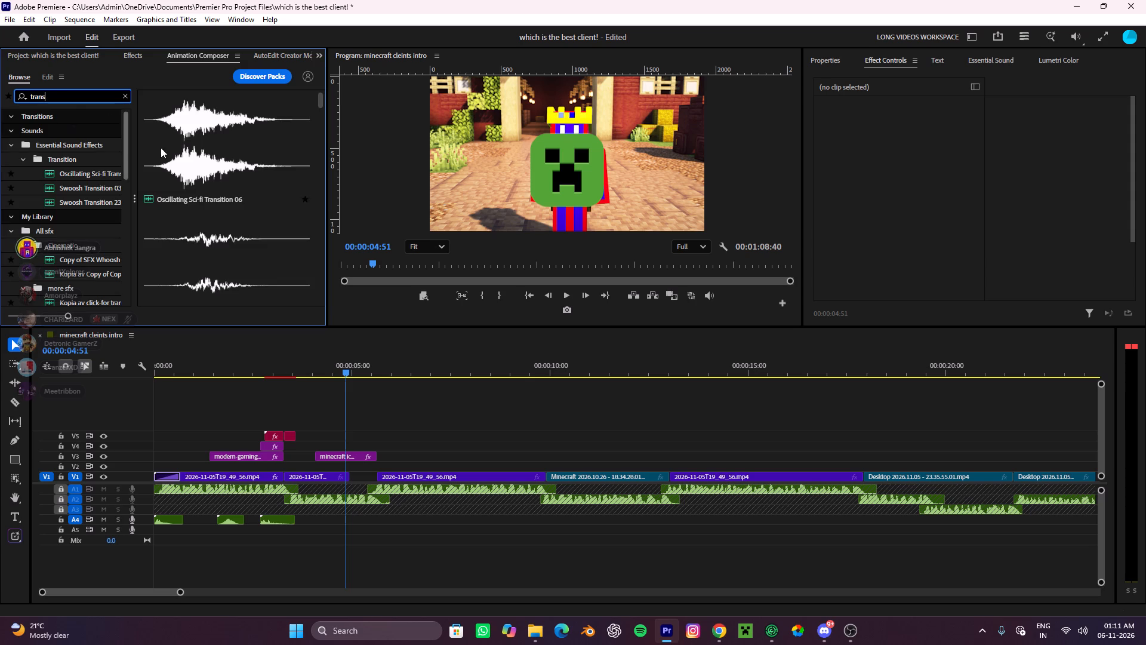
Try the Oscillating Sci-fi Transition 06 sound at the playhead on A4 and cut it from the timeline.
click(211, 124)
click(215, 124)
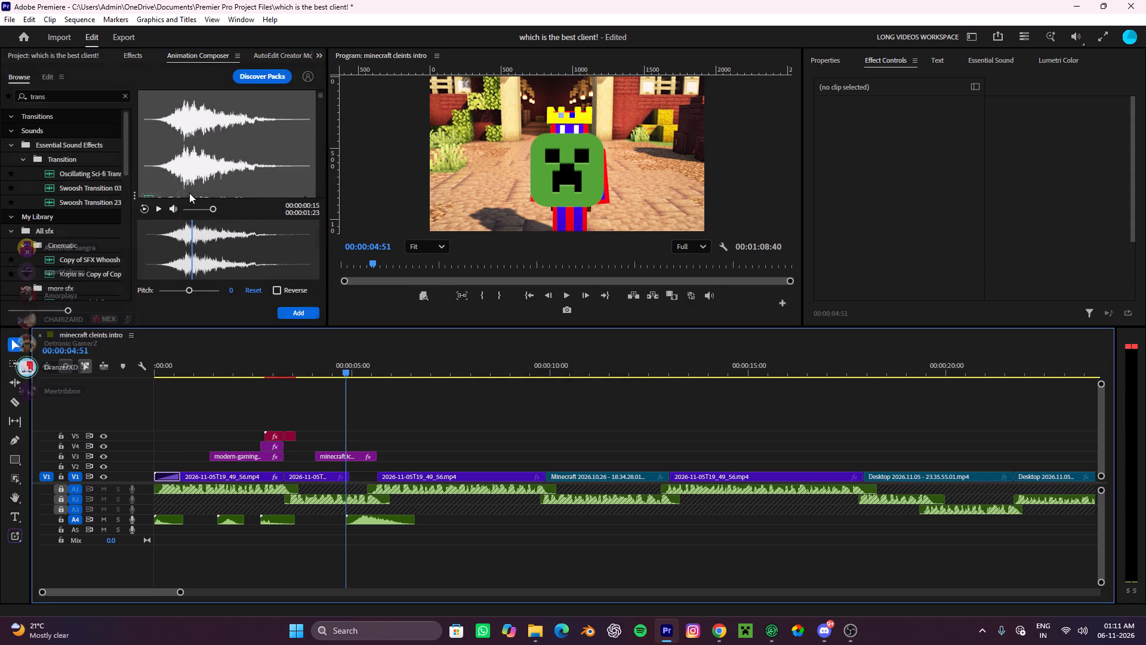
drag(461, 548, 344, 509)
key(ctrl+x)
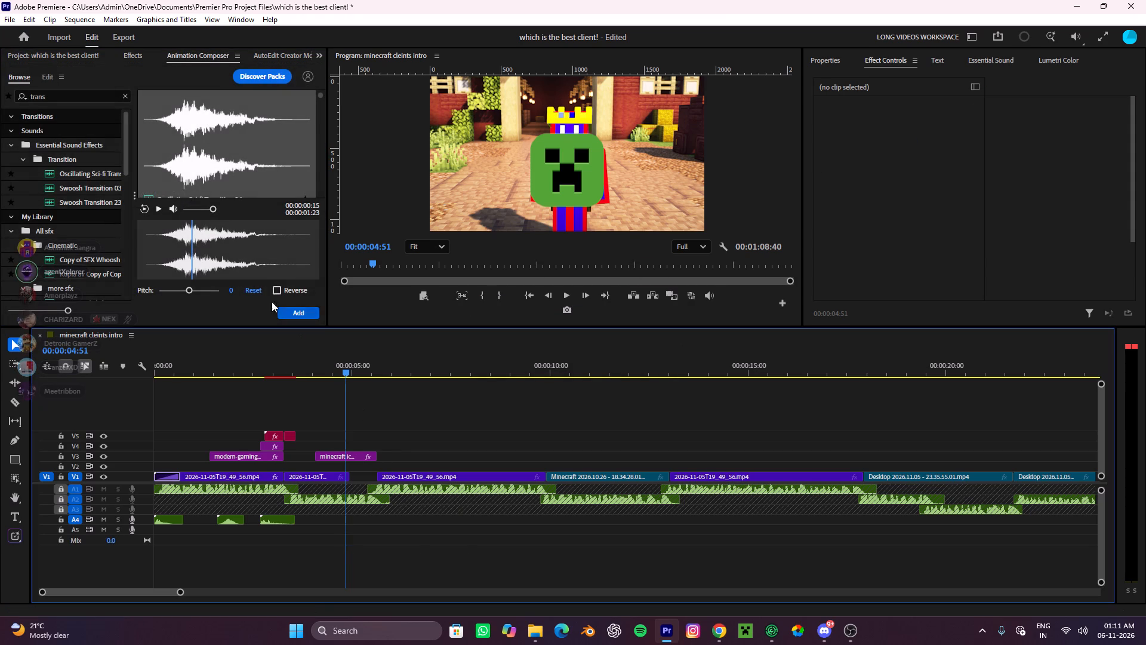
Browse the other "trans" sounds in Animation Composer and clear the search.
scroll(238, 235, down, 1)
click(225, 156)
scroll(225, 156, down, 4)
scroll(224, 228, down, 2)
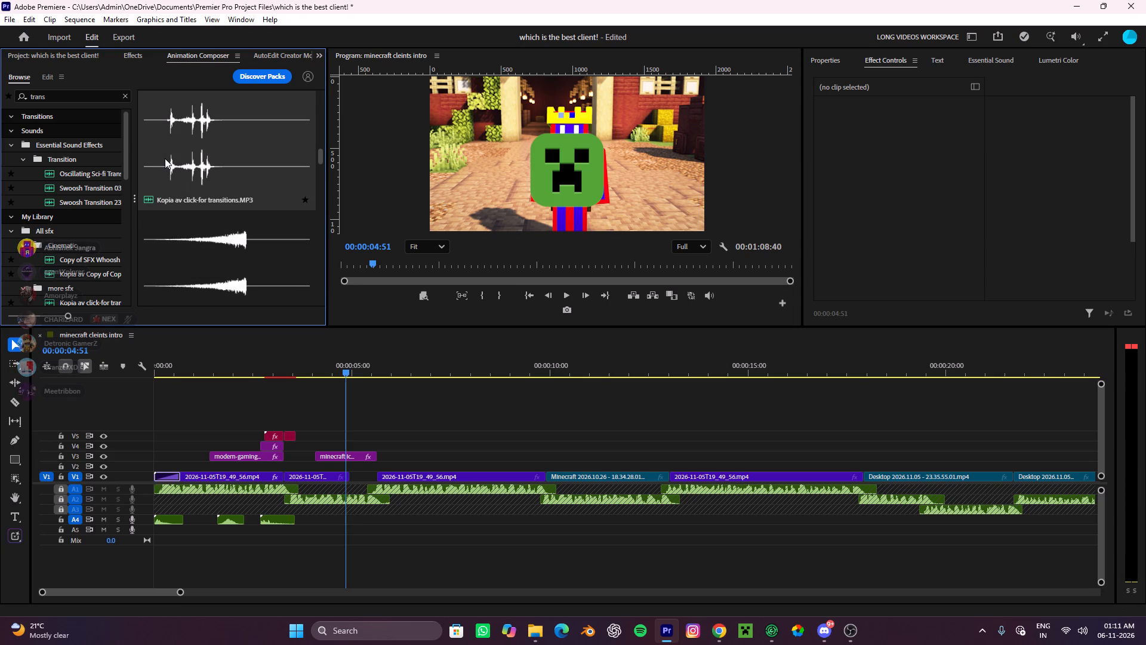
click(125, 93)
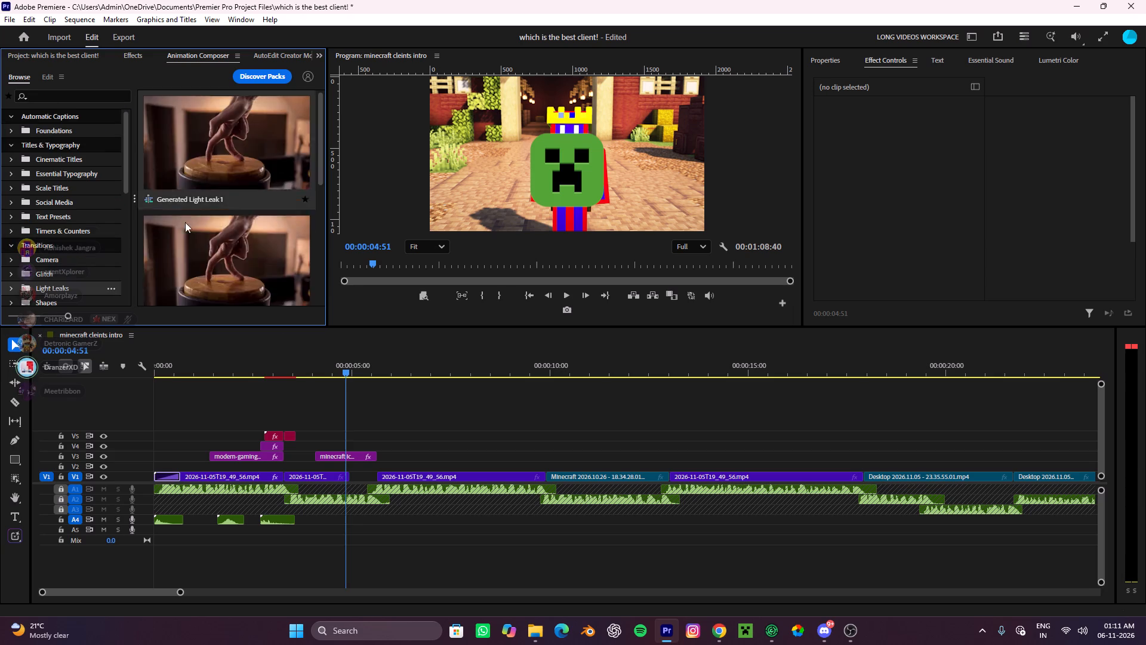
Find transaction sfx by searching for "transaction" in File Explorer and place it on A4 beneath the minecraft icon clip.
click(533, 625)
click(46, 91)
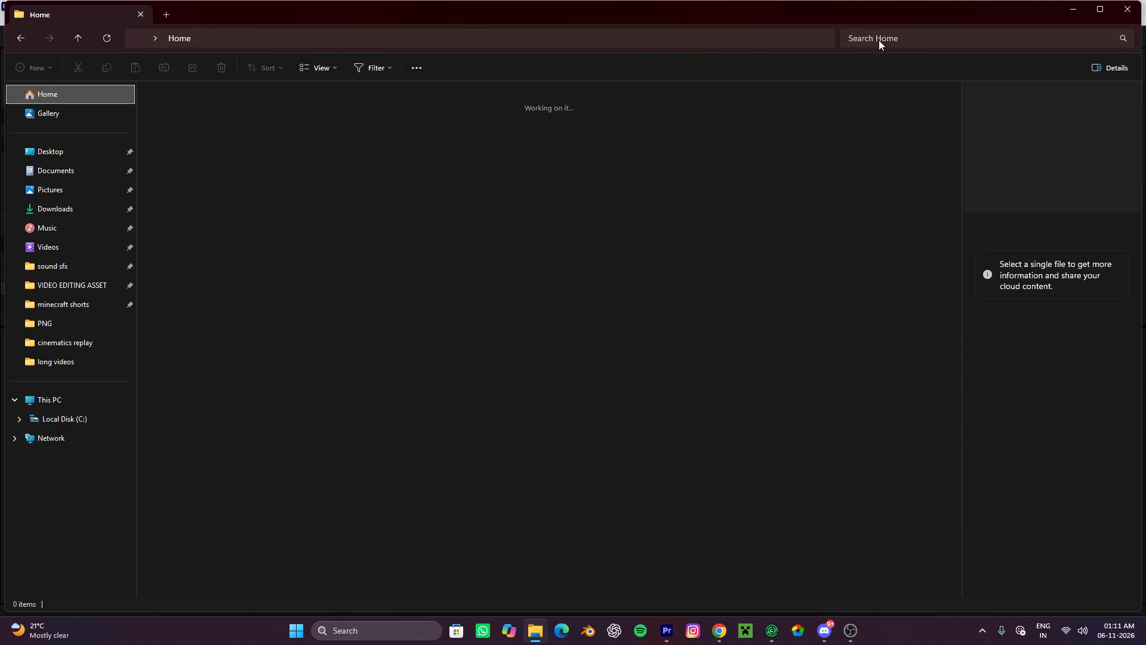
click(864, 39)
text(tr)
key(a)
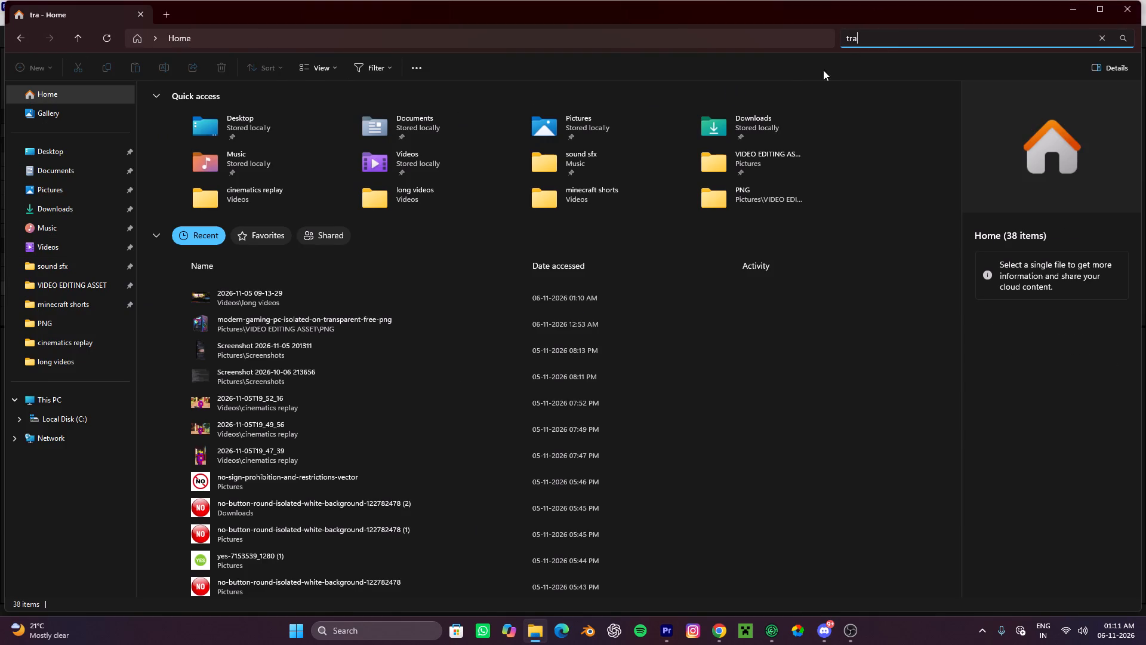
text(nsacti)
key(o)
key(n)
click(197, 112)
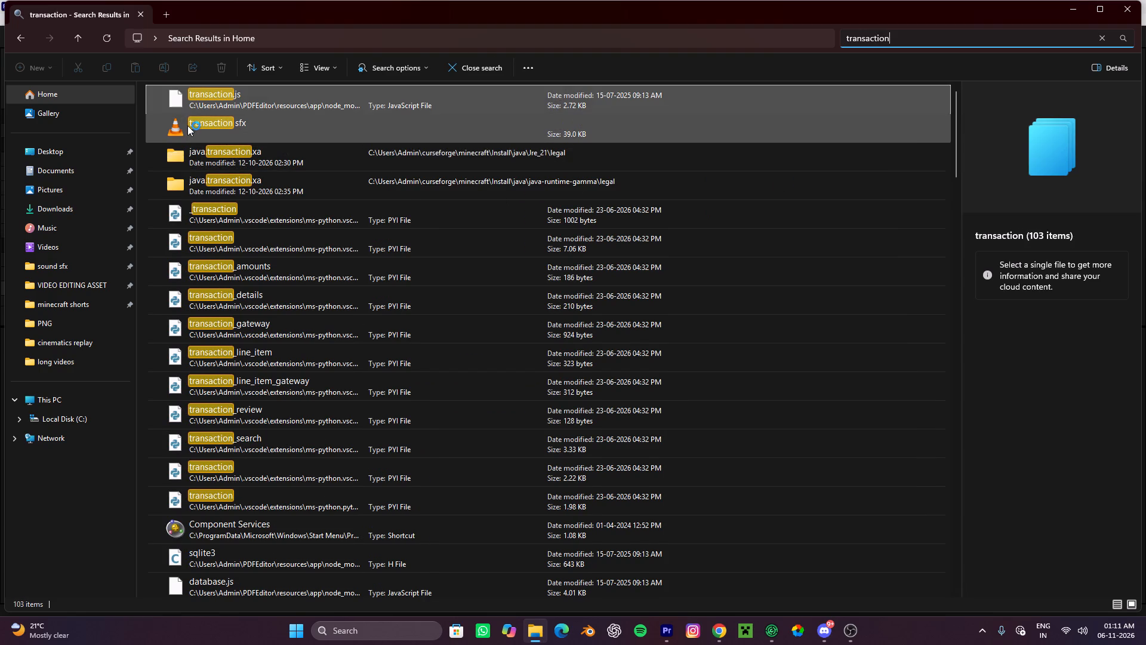
click(194, 127)
drag(180, 122, 616, 521)
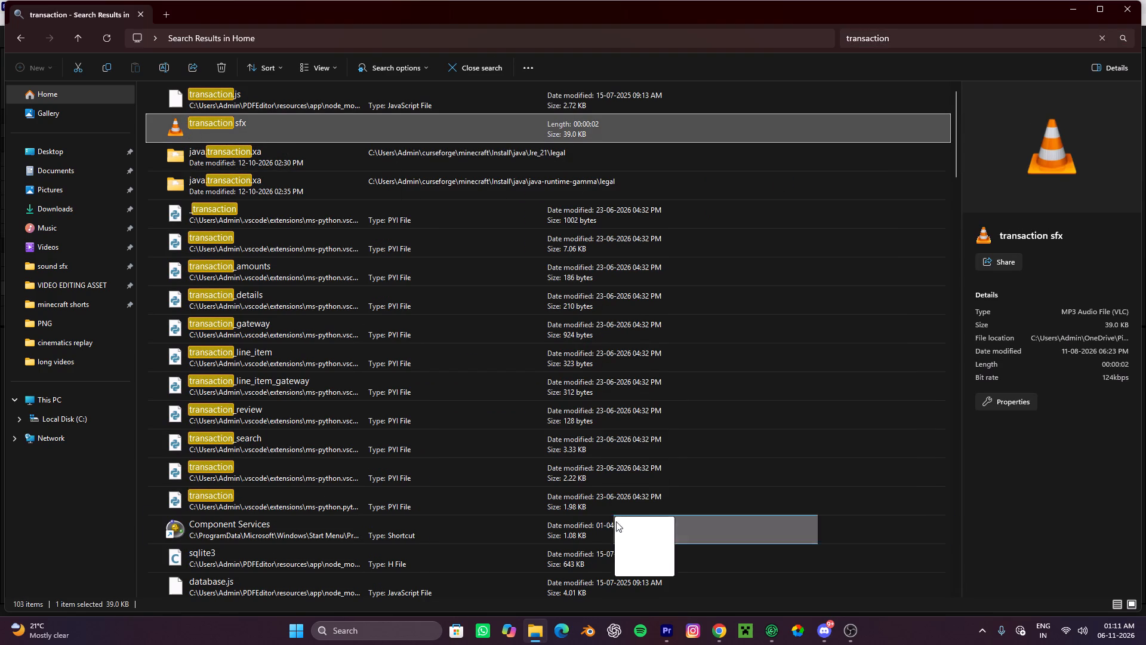
drag(616, 521, 315, 516)
Cut off the quiet lead-in of the transaction sfx clip and align the rest with the start of the minecraft icon clip.
alt+scroll(320, 523, up, 9)
key(c)
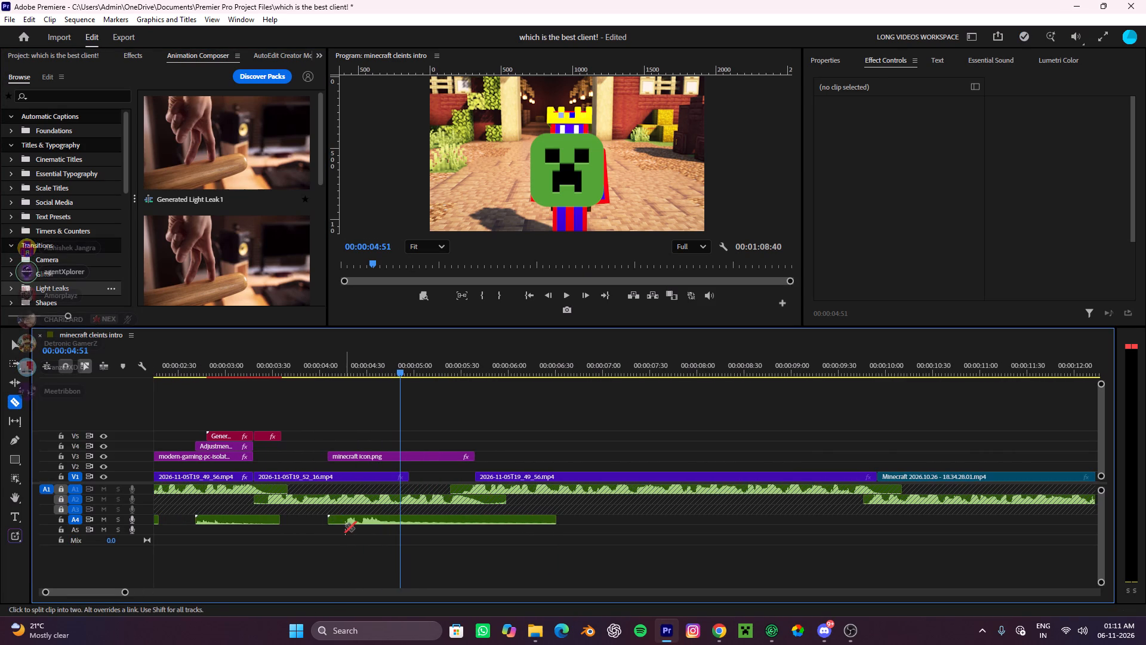
click(342, 520)
key(v)
drag(340, 540, 327, 517)
key(ctrl+x)
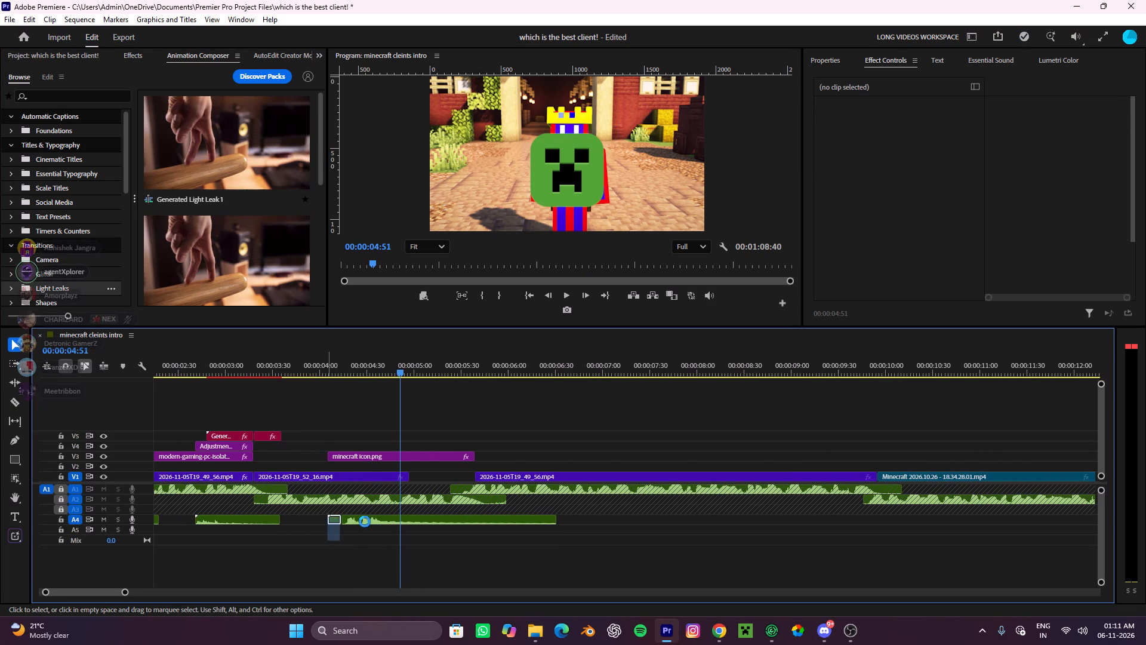
drag(374, 517, 361, 514)
drag(371, 515, 361, 517)
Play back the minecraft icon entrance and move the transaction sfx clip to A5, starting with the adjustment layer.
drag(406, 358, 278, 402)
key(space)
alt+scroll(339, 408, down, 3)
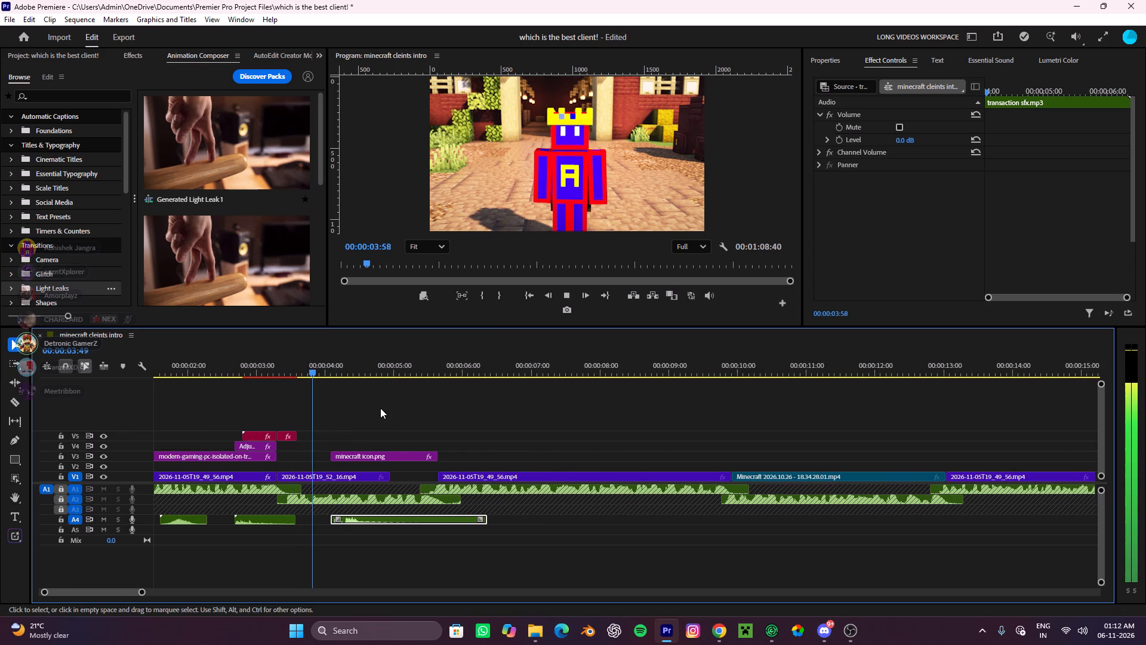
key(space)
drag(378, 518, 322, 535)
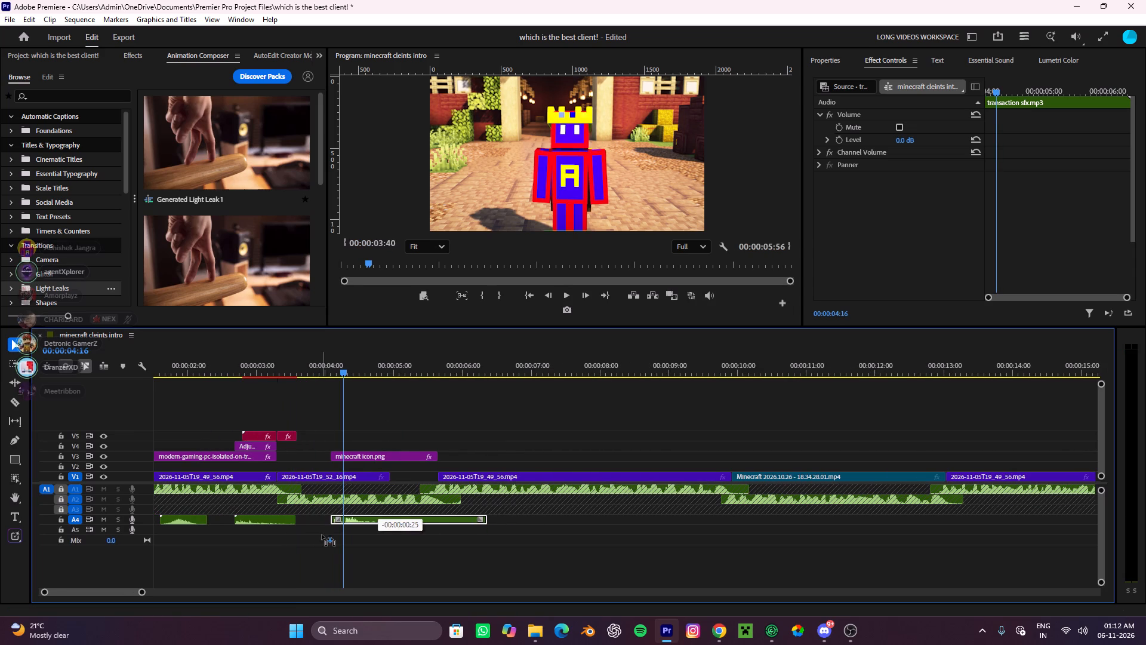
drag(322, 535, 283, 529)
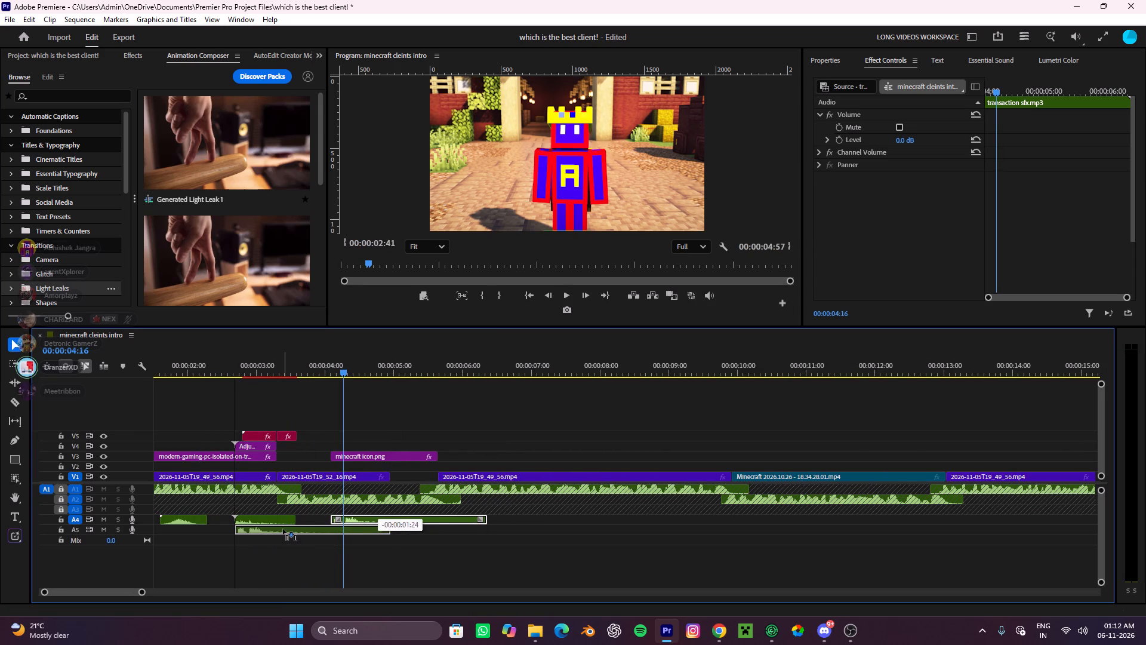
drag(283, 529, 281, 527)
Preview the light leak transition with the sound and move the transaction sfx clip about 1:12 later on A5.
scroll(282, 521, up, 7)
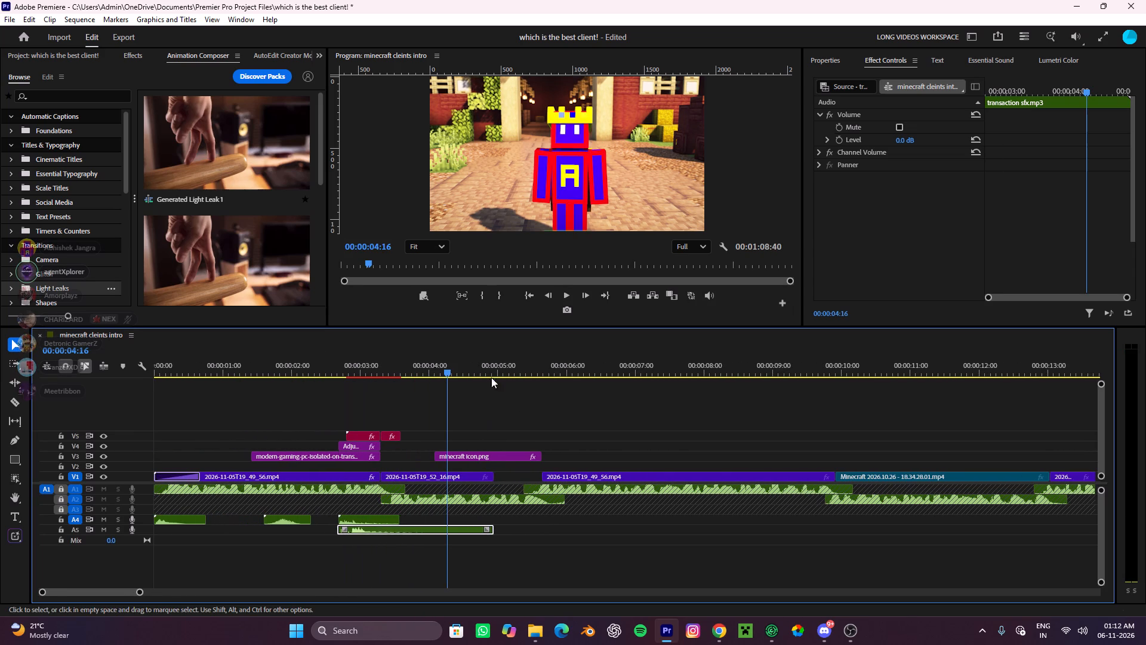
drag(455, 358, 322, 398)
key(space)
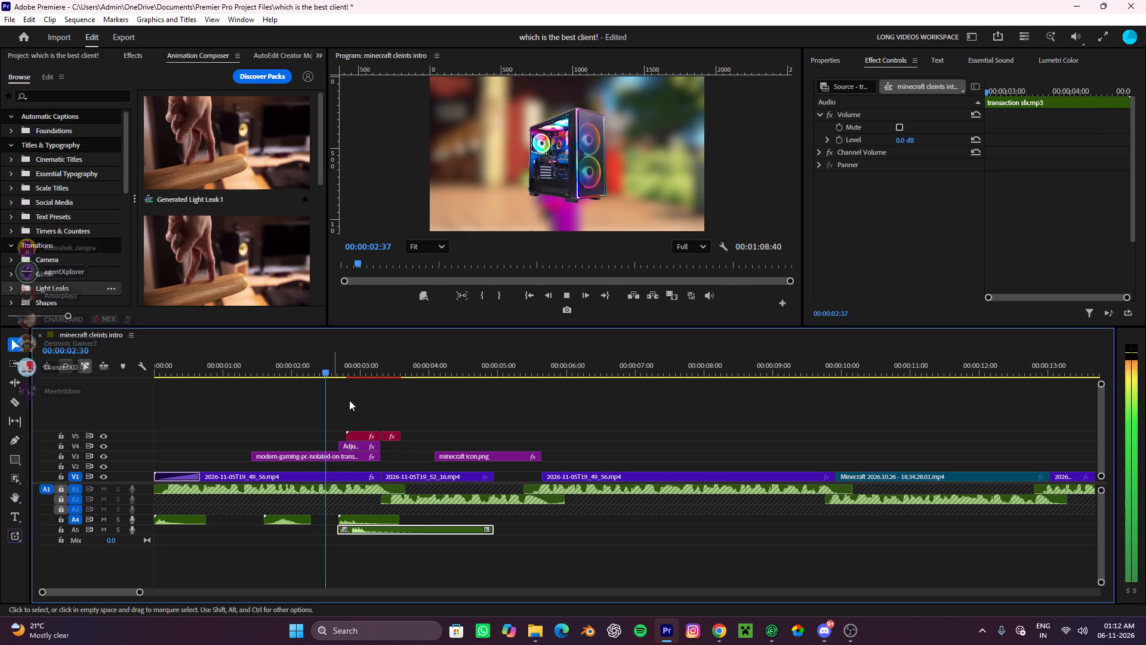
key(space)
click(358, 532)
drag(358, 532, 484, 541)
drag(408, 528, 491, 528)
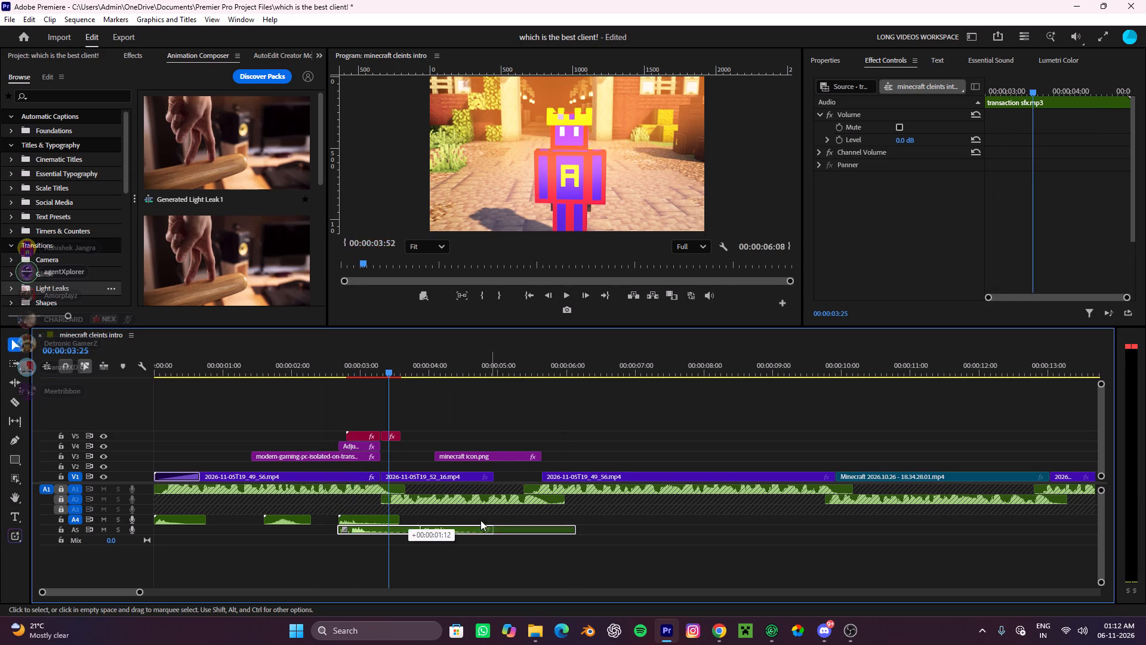
Replay the light leak transition and cut the old sound effect beneath it on A4.
drag(381, 367, 321, 401)
key(space)
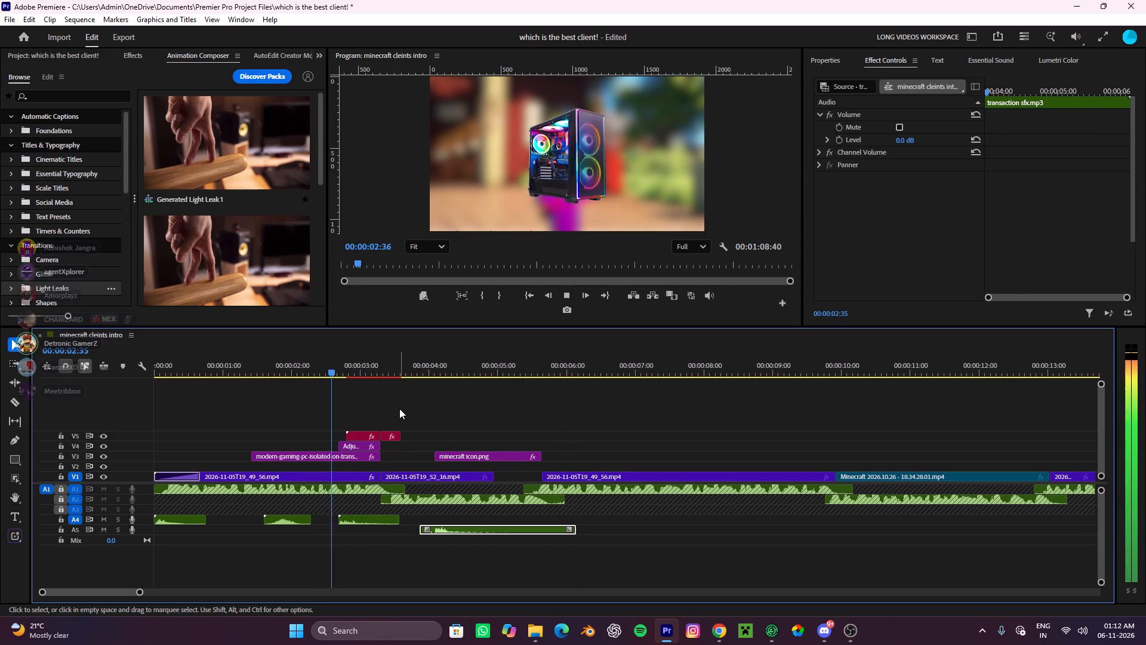
key(space)
click(363, 524)
key(ctrl+x)
Move the transaction sfx clip from A5 to A4, starting with the adjustment layer.
drag(461, 539, 445, 537)
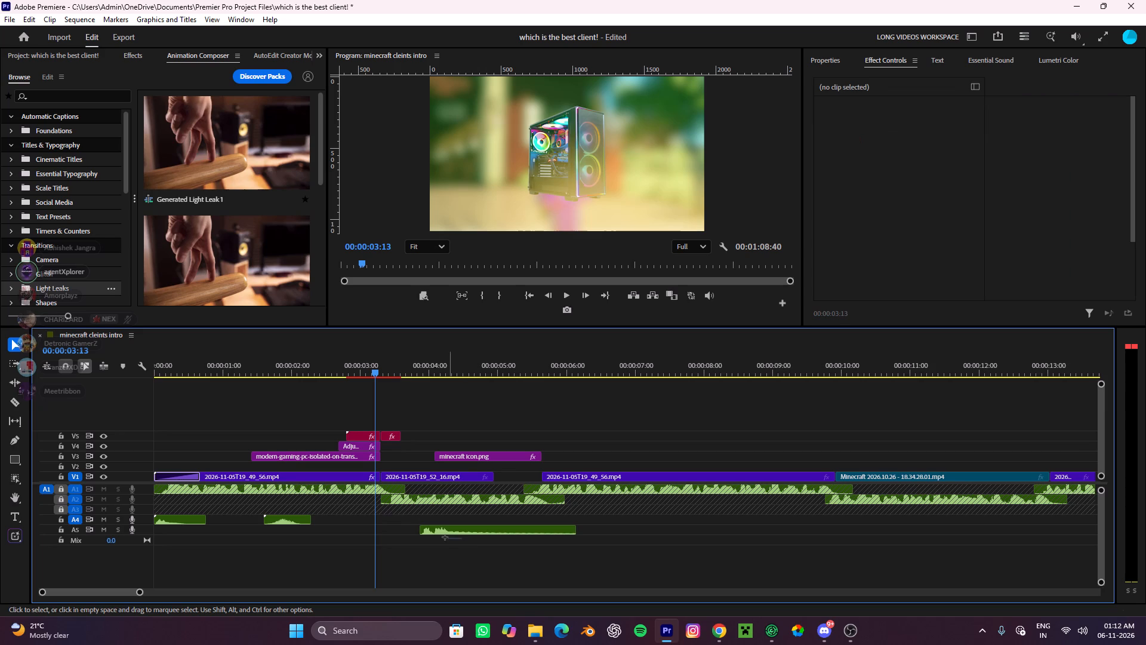
drag(445, 537, 392, 532)
drag(455, 527, 378, 522)
Play the intro from the start and lower the transaction sfx clip's volume to -9 dB.
alt+scroll(382, 514, down, 8)
drag(247, 368, 65, 395)
key(space)
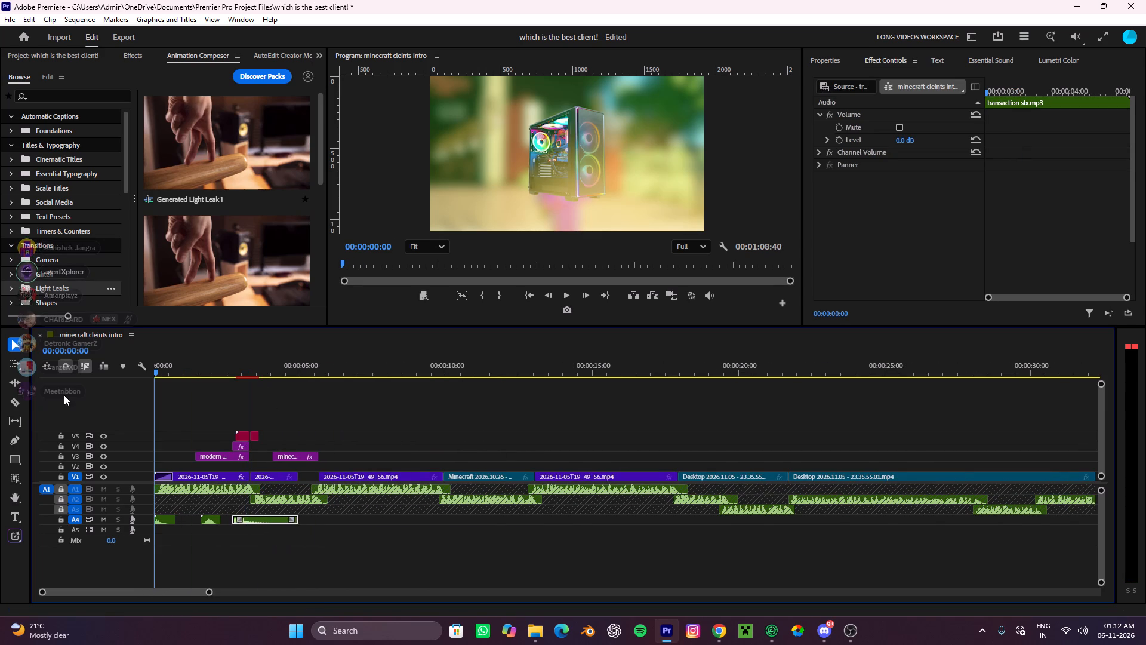
click(351, 546)
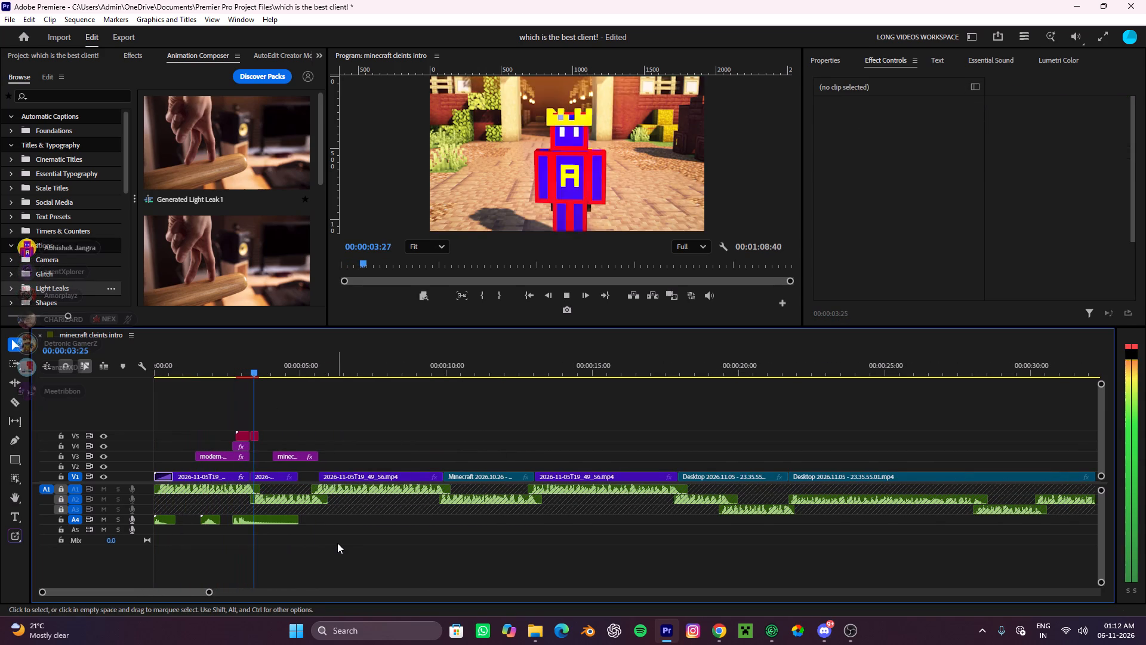
key(space)
click(264, 519)
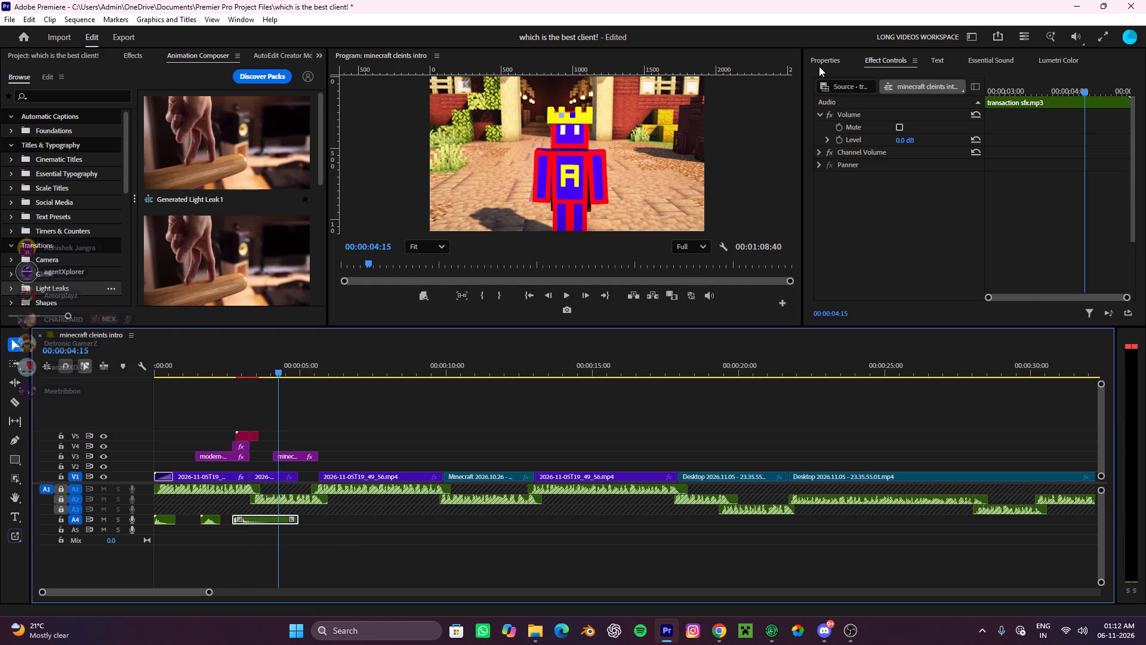
click(828, 62)
drag(1006, 141, 948, 179)
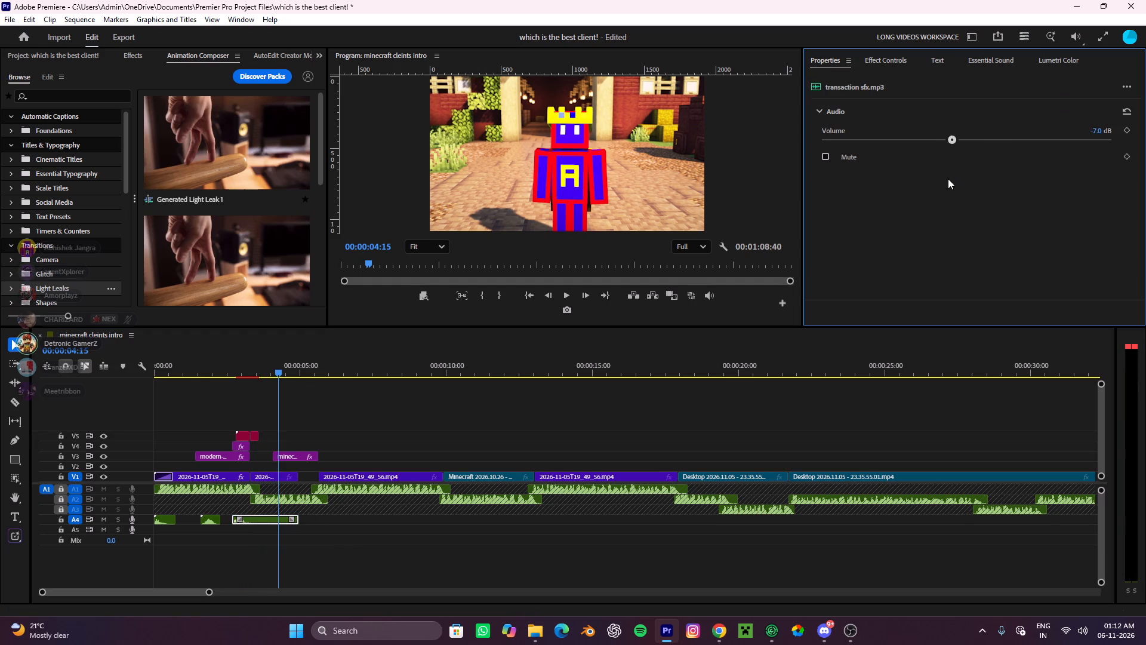
drag(948, 179, 944, 186)
drag(941, 140, 936, 150)
click(905, 226)
Add money video from the Animations folder in VIDEO EDITING ASSET to V4 above the minecraft icon clip.
click(539, 628)
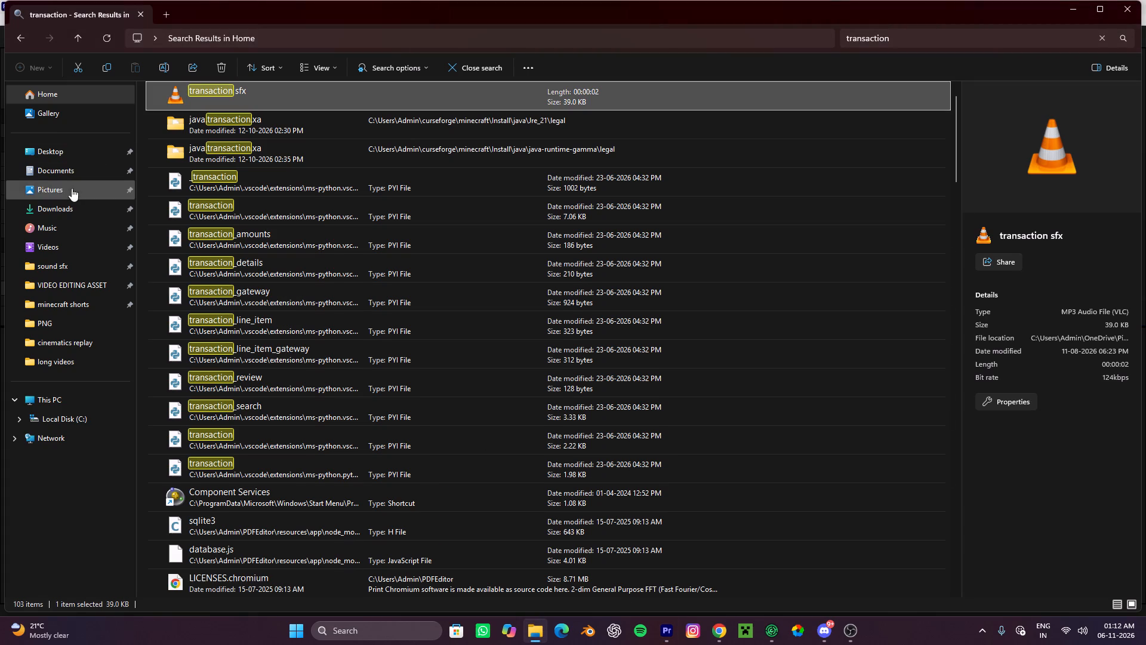
click(56, 245)
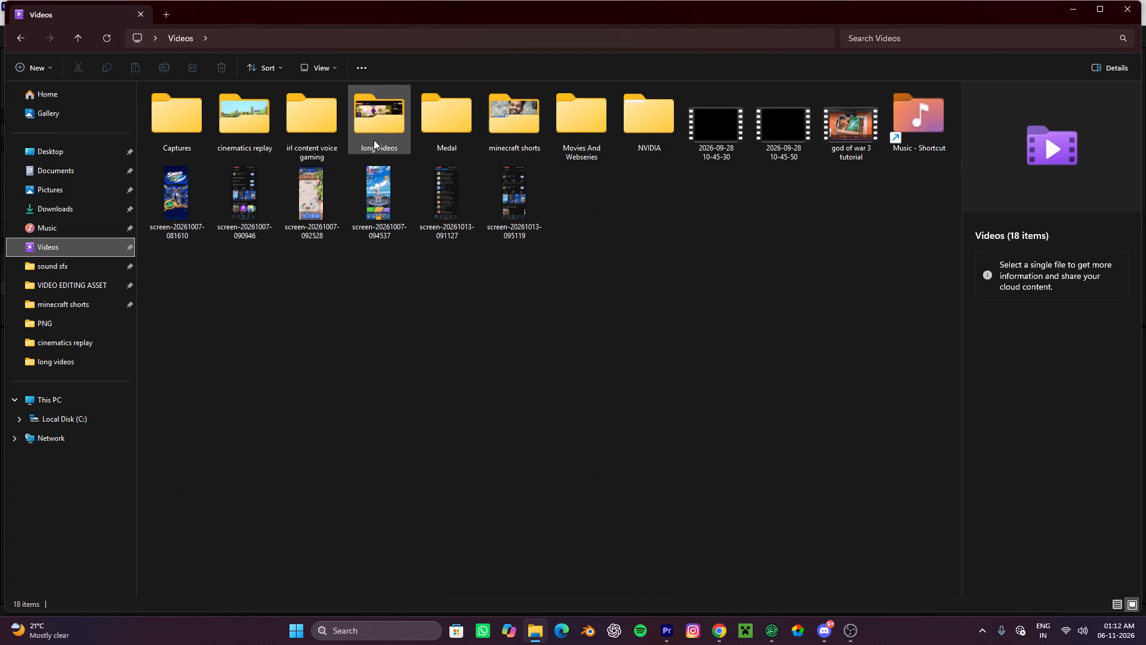
click(79, 278)
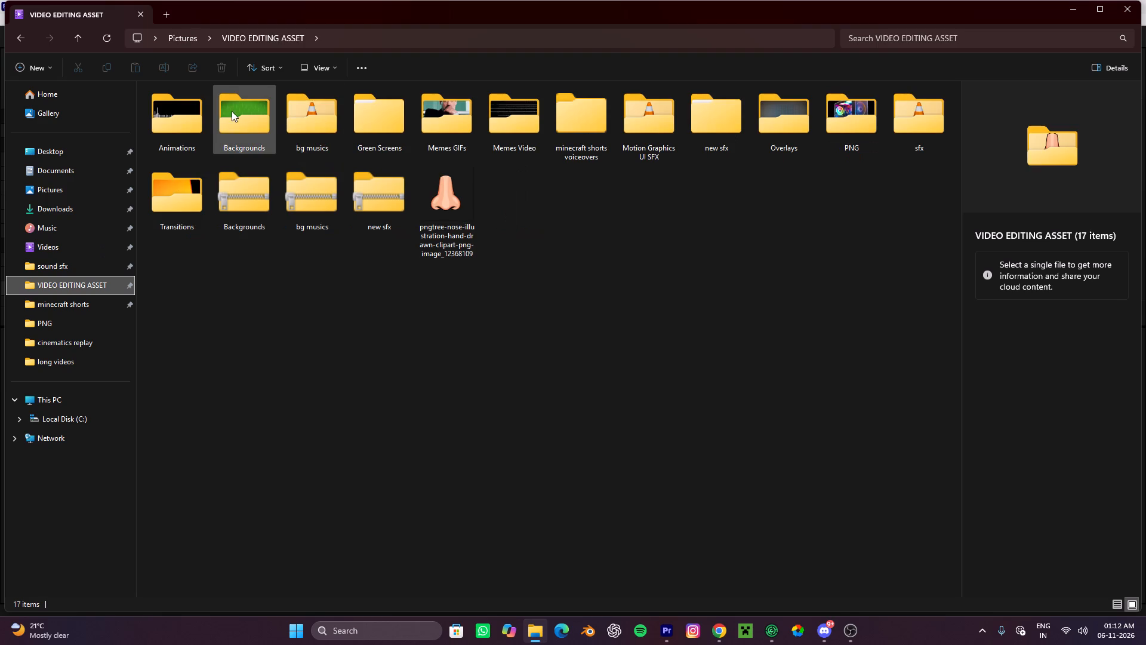
double_click(248, 124)
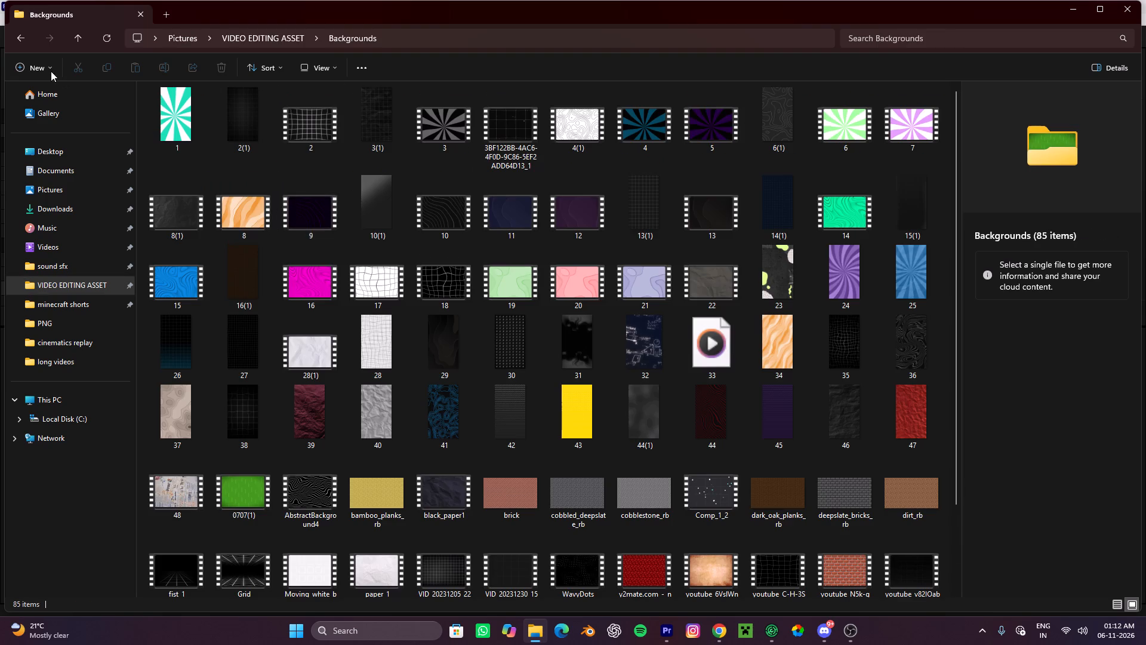
click(26, 39)
click(332, 114)
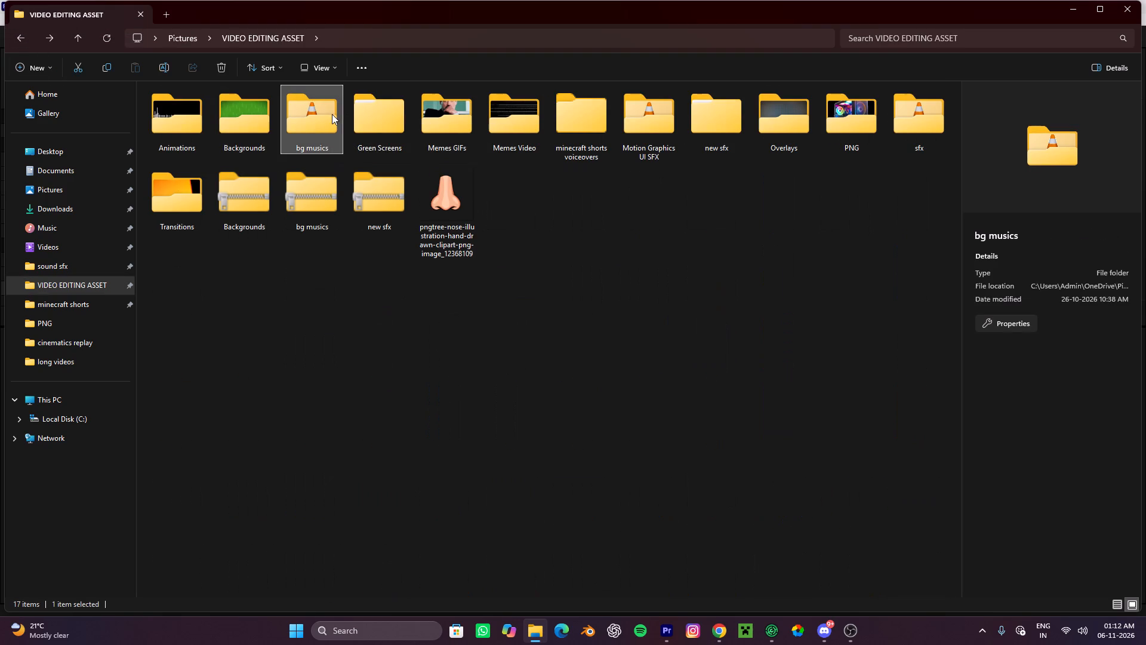
double_click(391, 124)
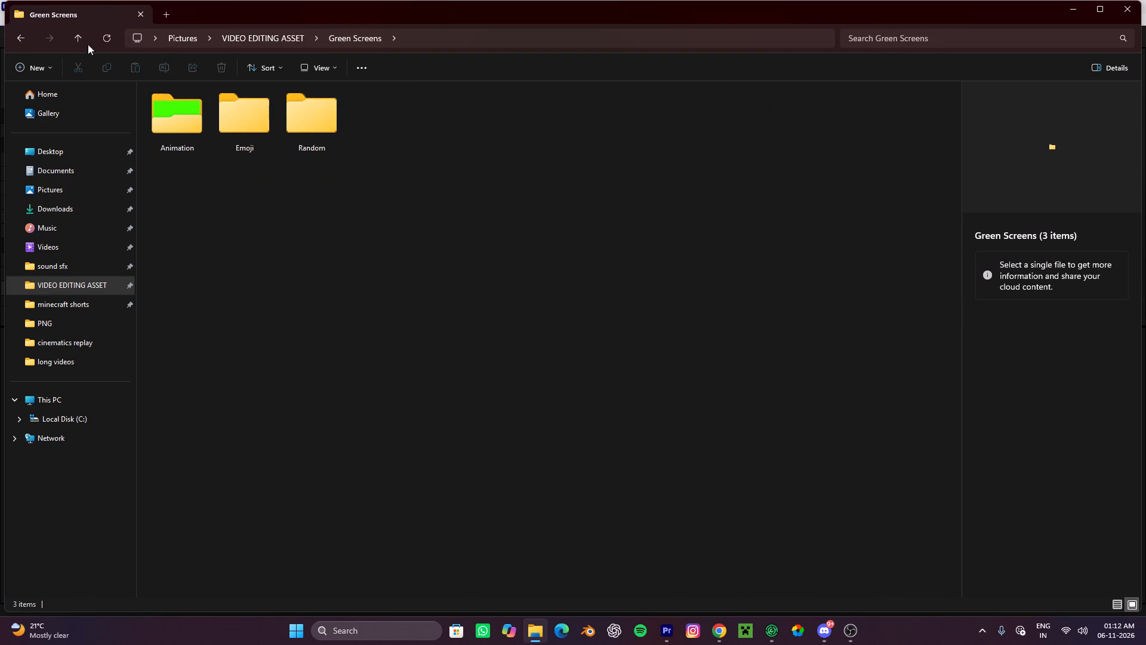
click(16, 42)
double_click(174, 115)
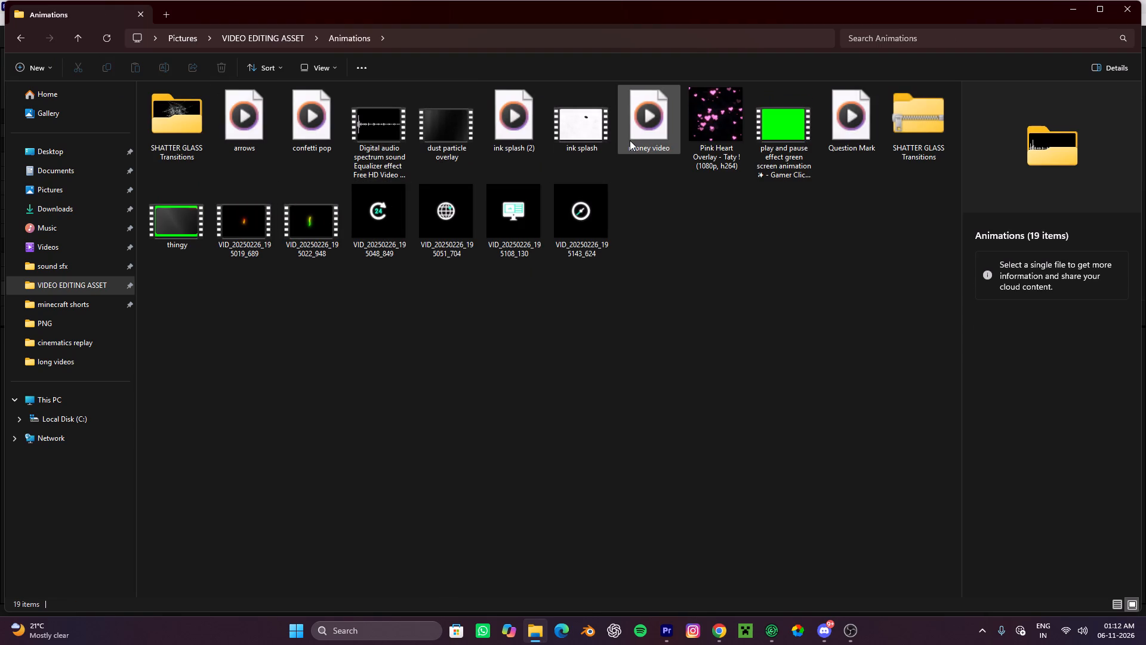
click(642, 127)
drag(645, 127, 665, 582)
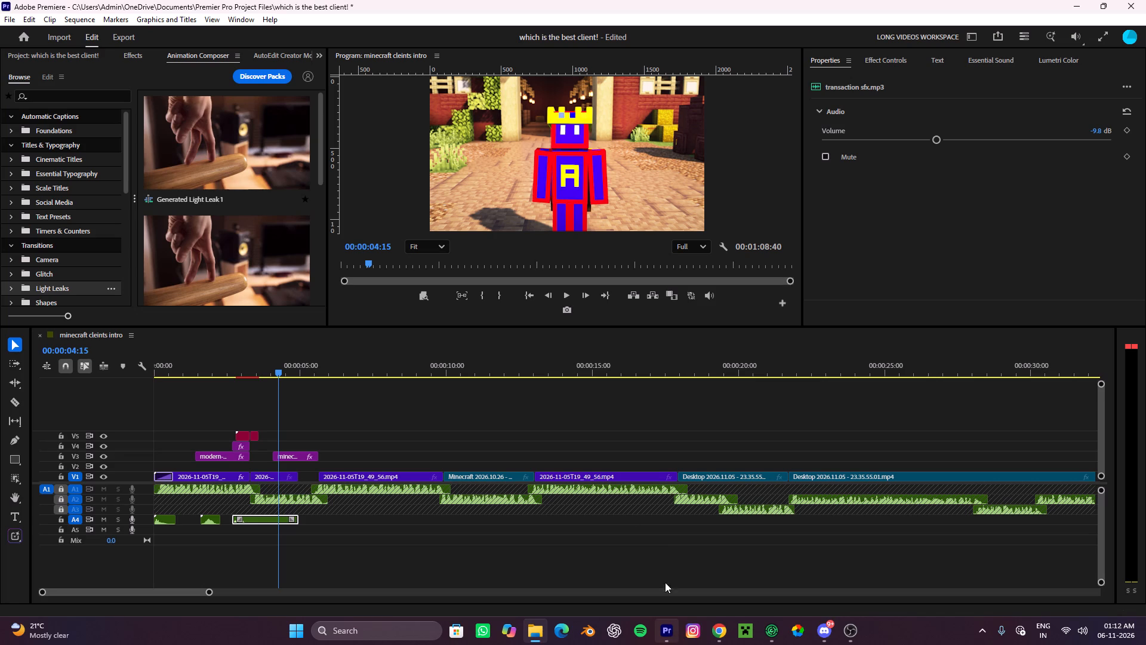
drag(665, 582, 324, 451)
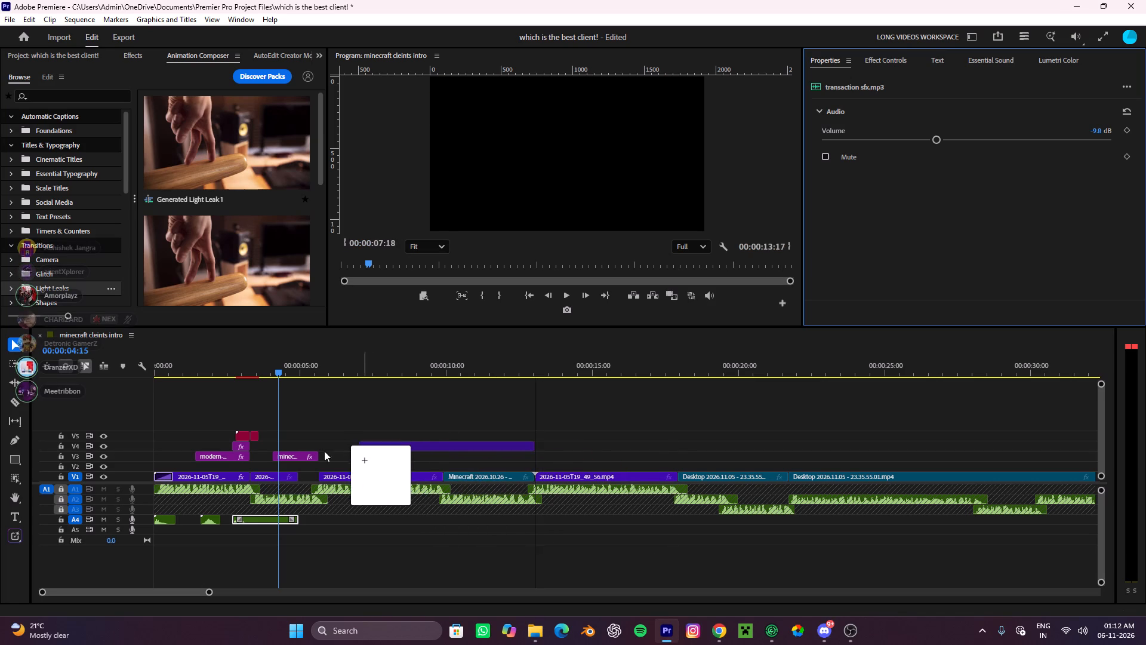
drag(324, 451, 267, 450)
Move both generated light leak clips from V5 up to V6.
alt+scroll(283, 446, up, 11)
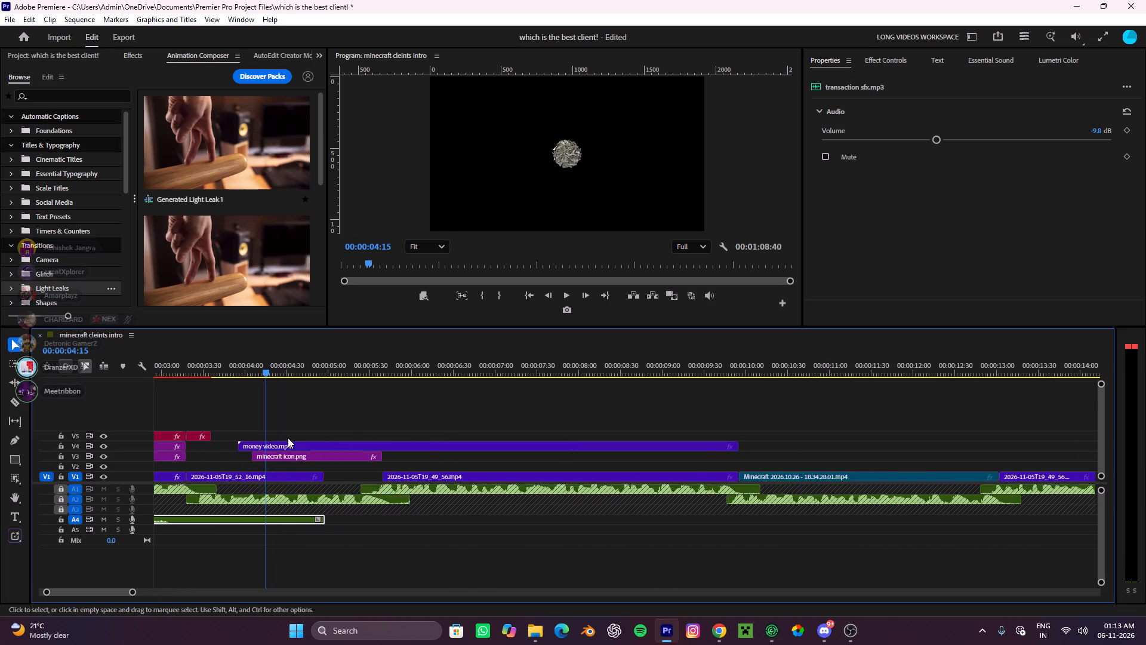
alt+scroll(288, 438, up, 2)
drag(347, 357, 318, 369)
scroll(328, 403, up, 5)
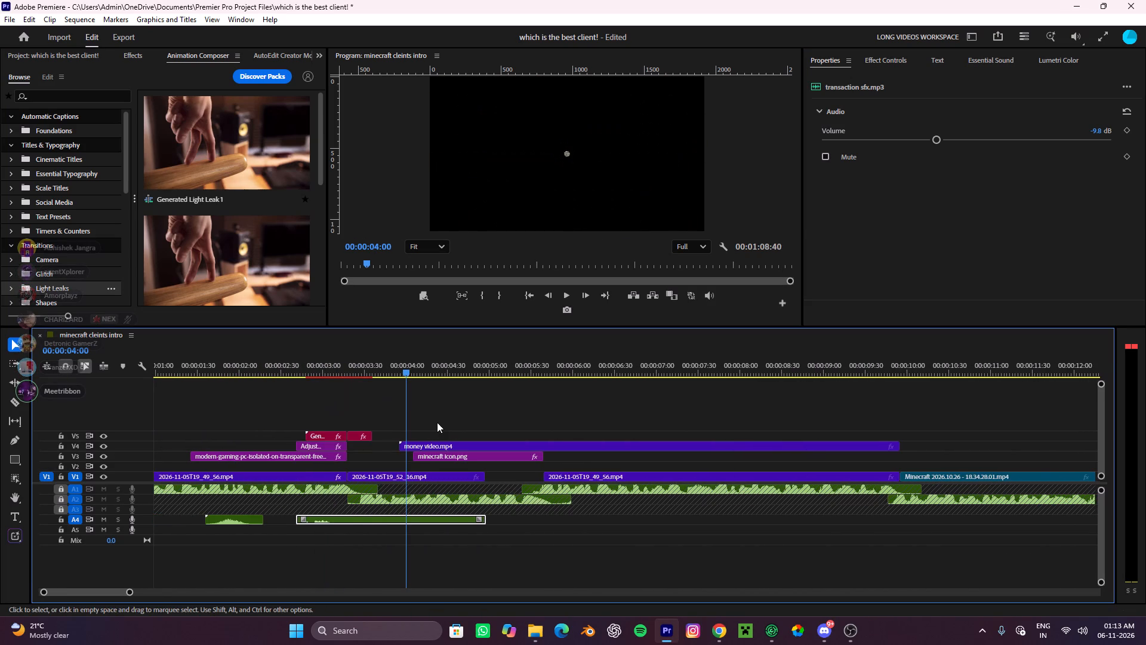
scroll(438, 423, up, 4)
click(395, 432)
drag(395, 433, 395, 426)
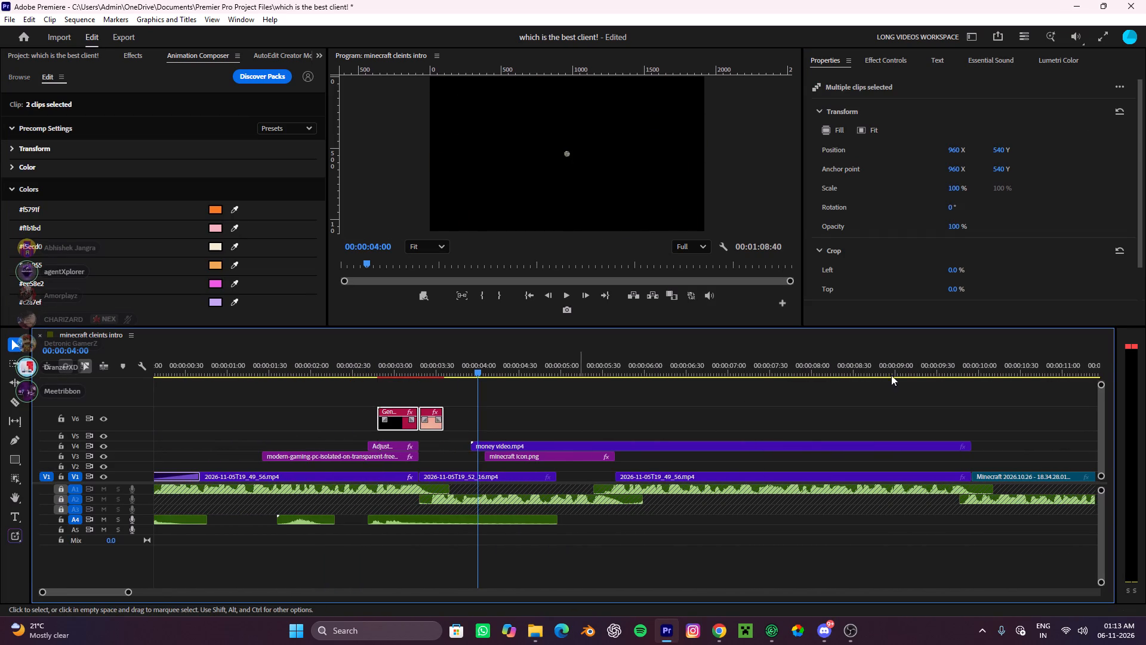
drag(1102, 382, 1104, 355)
Move the money video clip to V5, starting with the adjustment layer, and preview the transition.
click(610, 456)
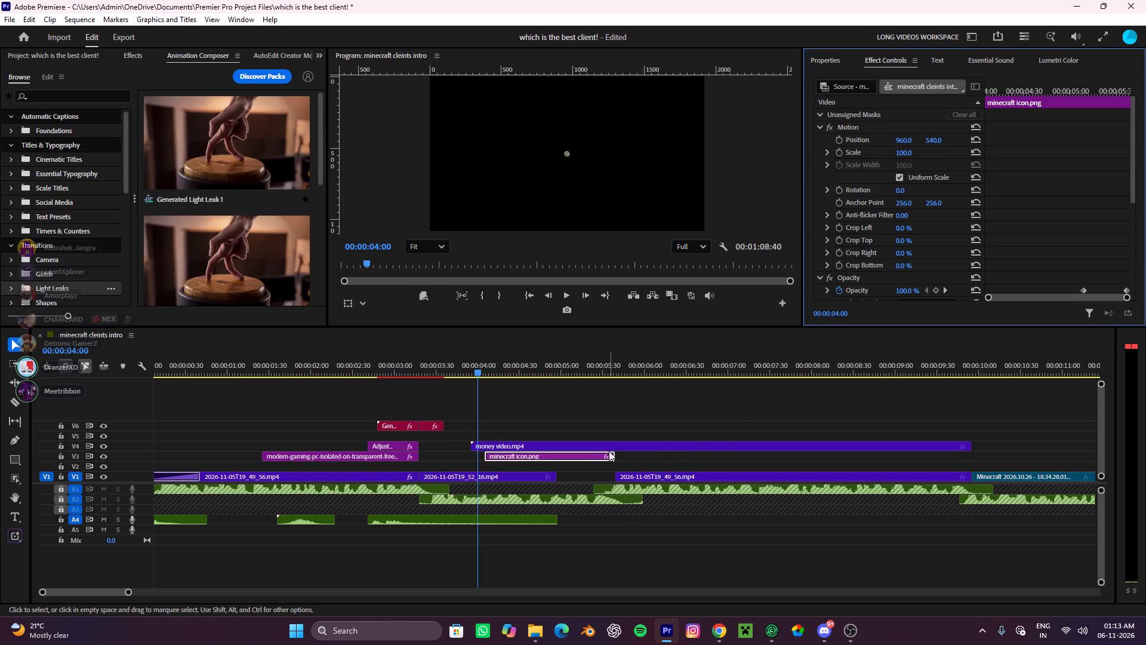
click(609, 451)
drag(603, 447, 497, 434)
drag(483, 359, 356, 404)
click(476, 401)
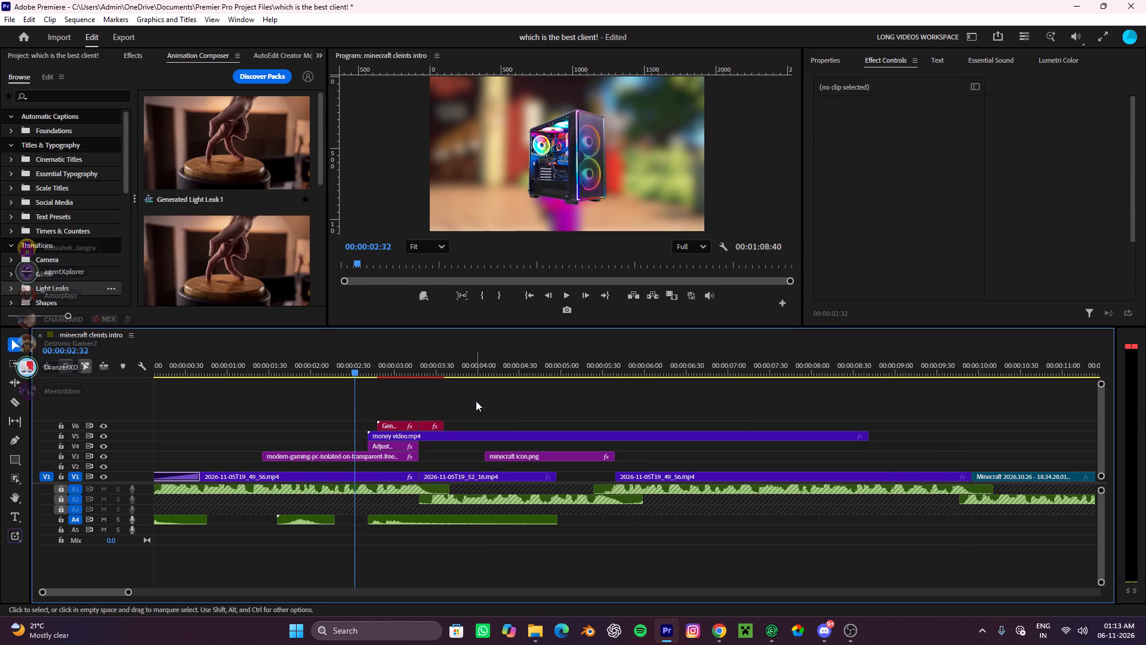
key(space)
key(space)
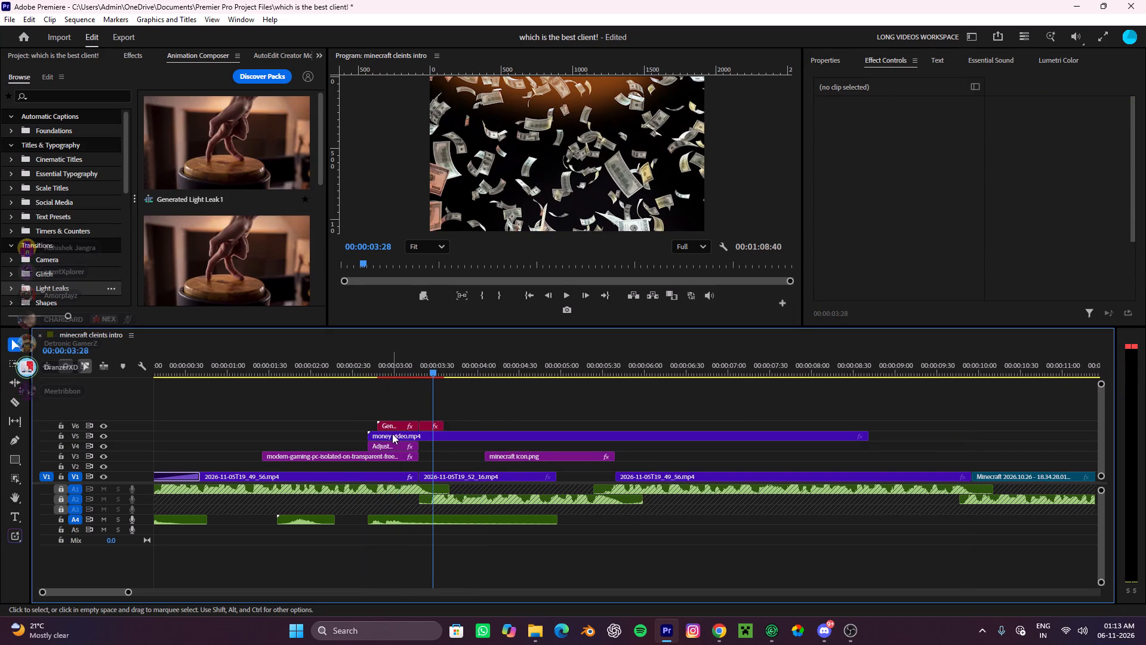
Cut off the opening part of the money video clip on V5 and align its new start with the adjustment layer.
click(392, 433)
drag(392, 433, 401, 432)
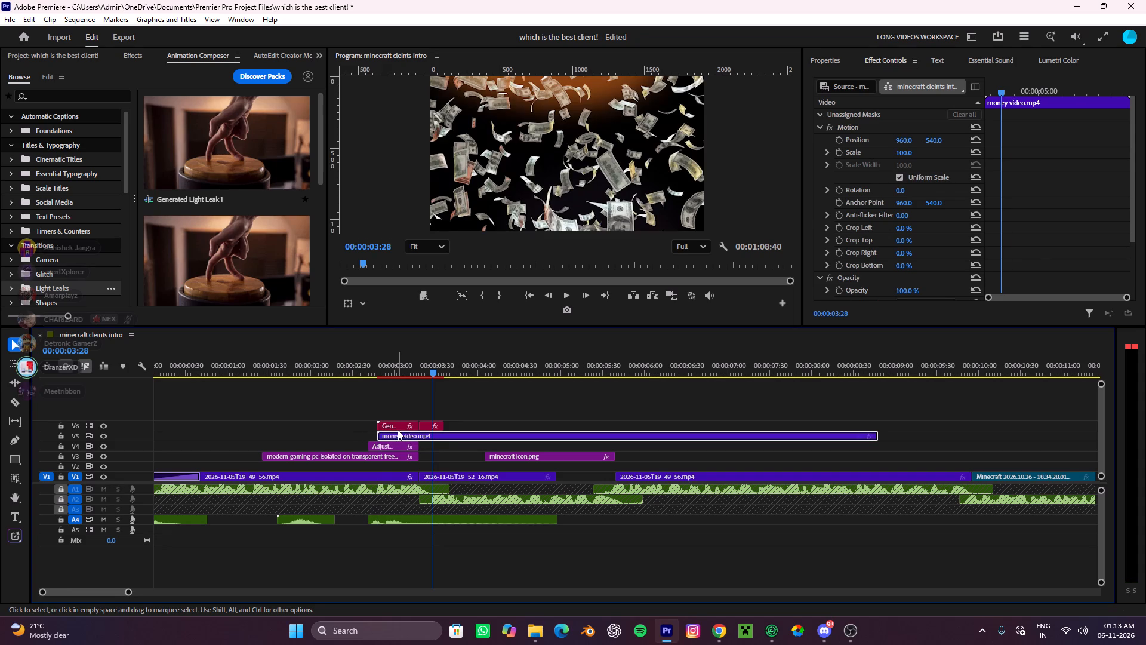
key(c)
click(399, 434)
key(v)
key(ctrl+x)
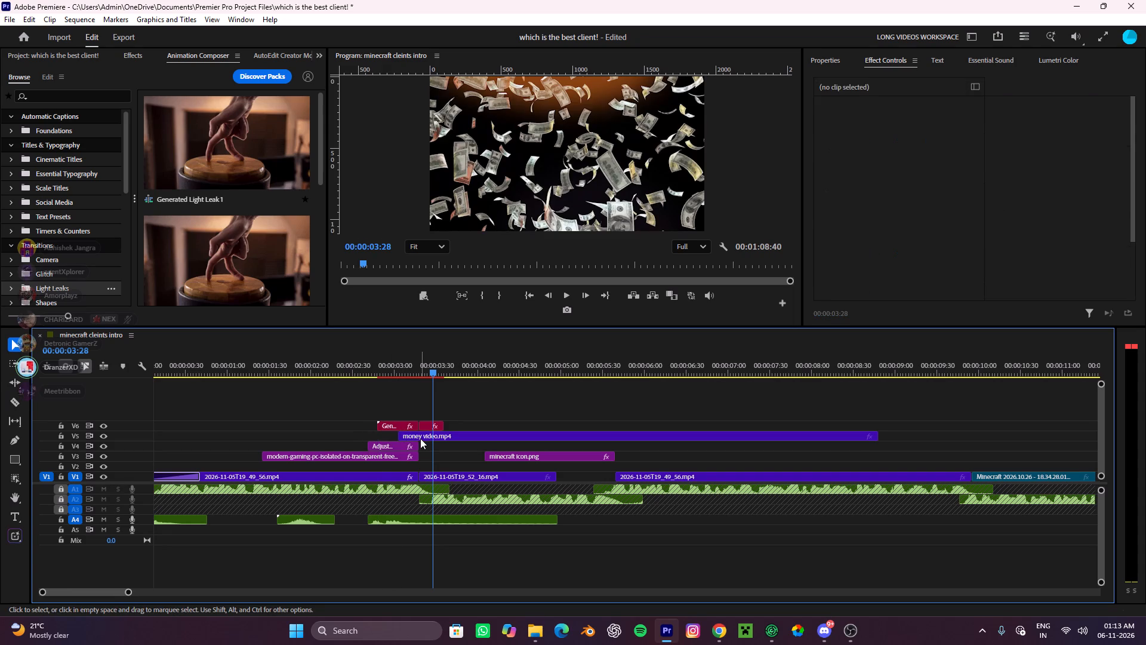
drag(421, 436, 392, 438)
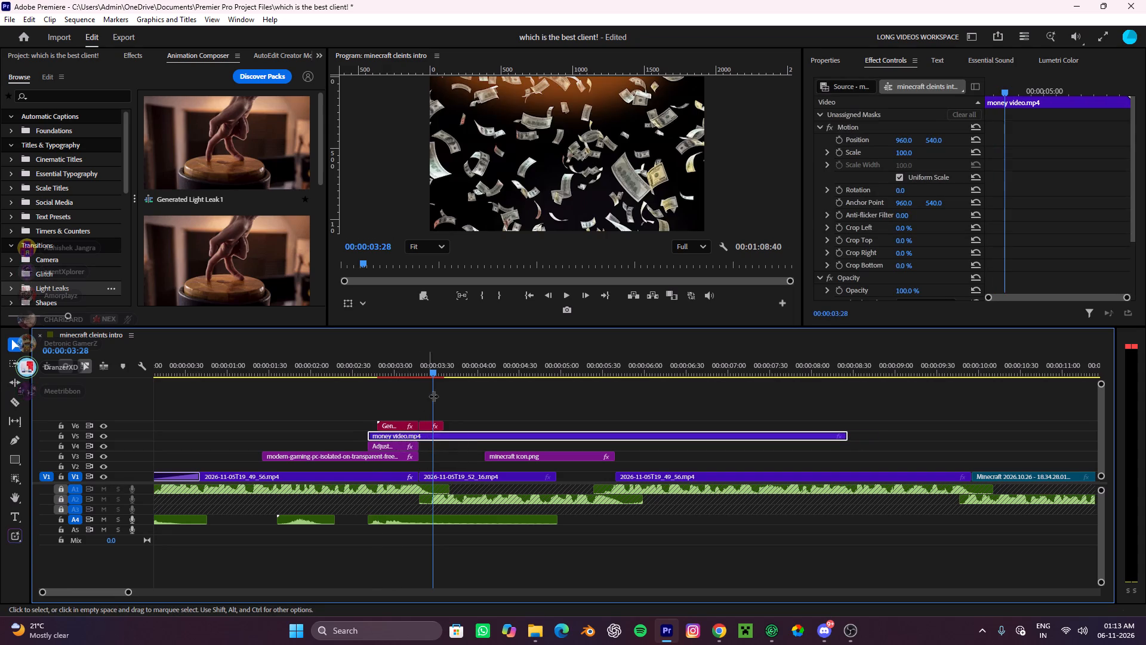
Play the transition, cut the money video clip at the adjustment layer's end and remove the remainder.
drag(440, 359, 349, 404)
click(418, 403)
key(space)
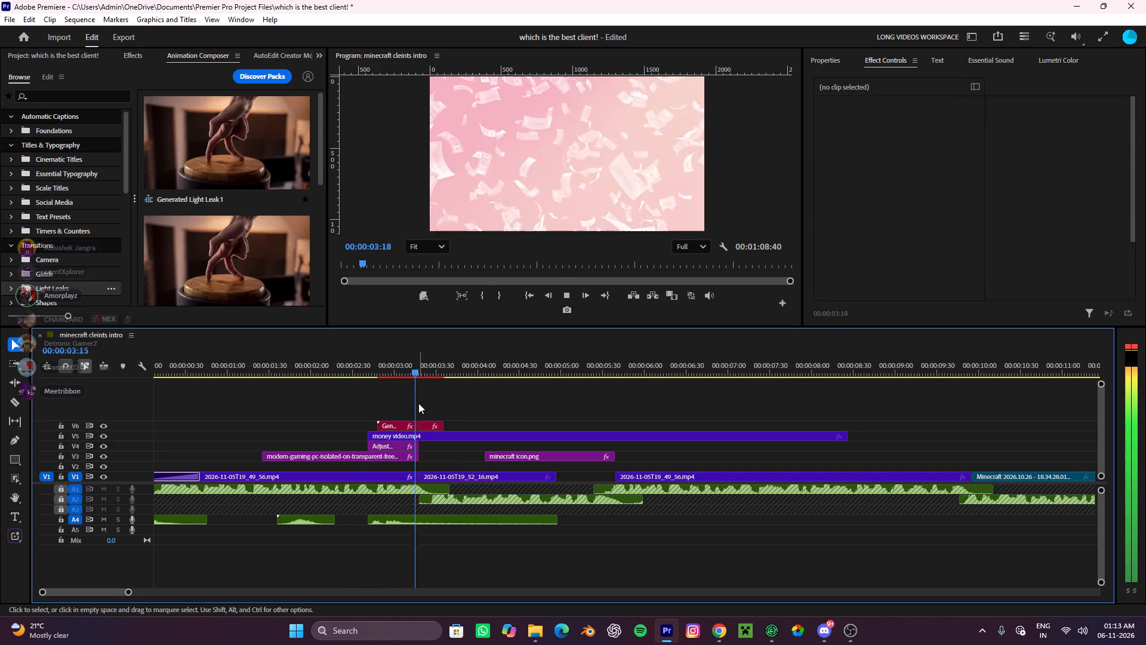
key(space)
key(c)
click(421, 437)
key(v)
click(434, 435)
key(ctrl+x)
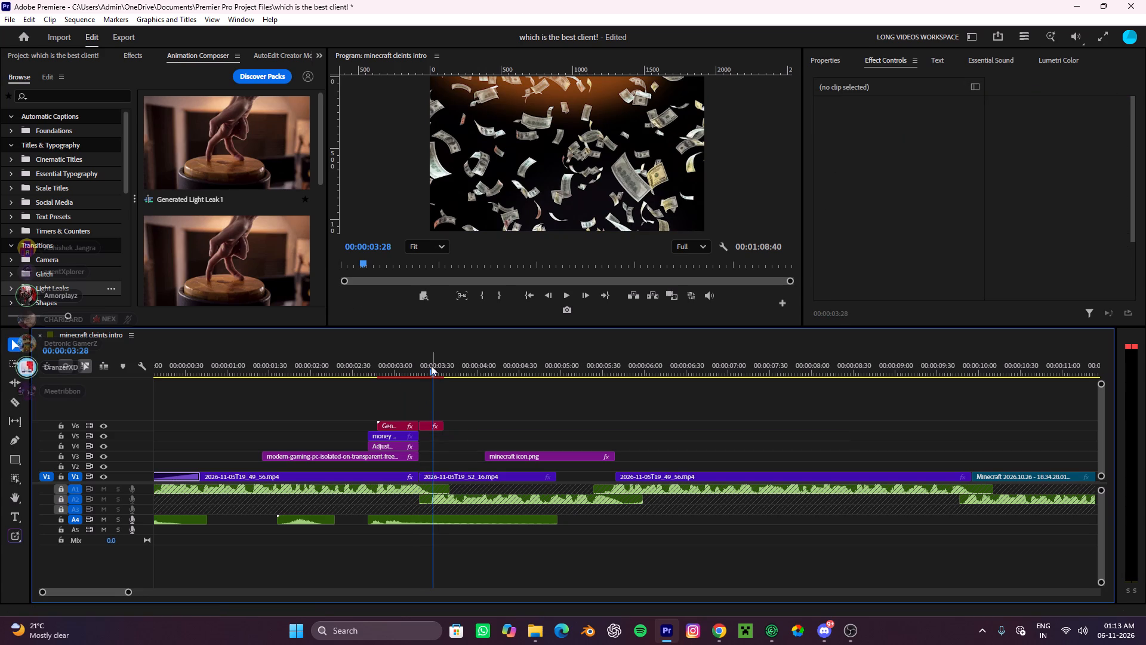
Set the money video clip's blend mode to Screen.
drag(428, 365, 387, 391)
click(388, 433)
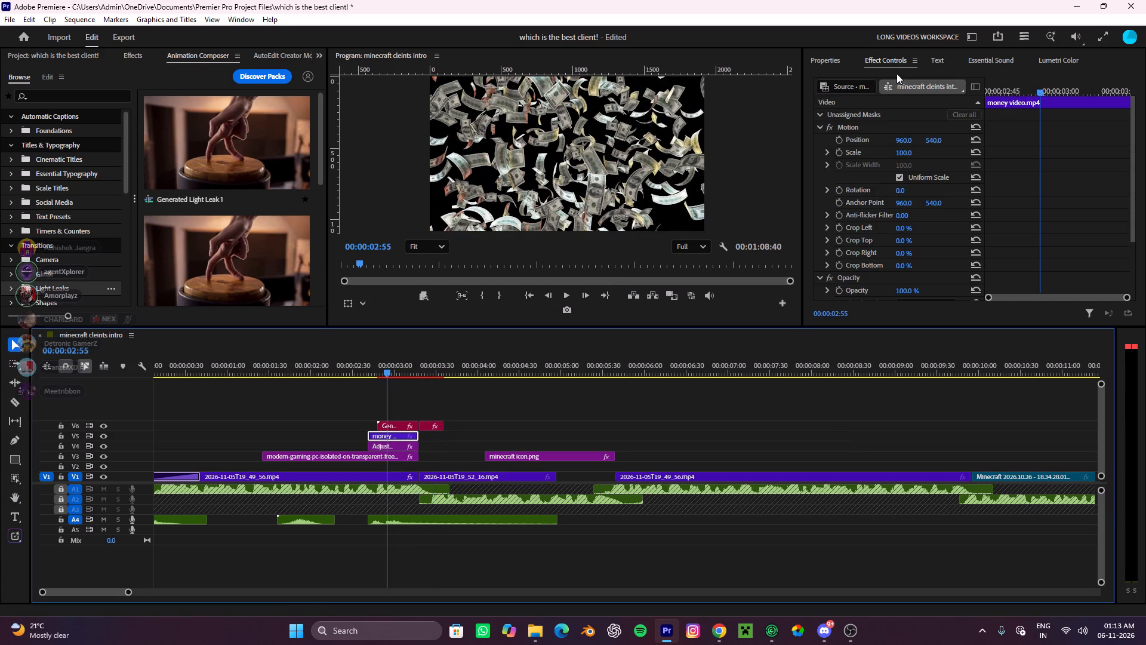
scroll(842, 232, down, 9)
click(928, 234)
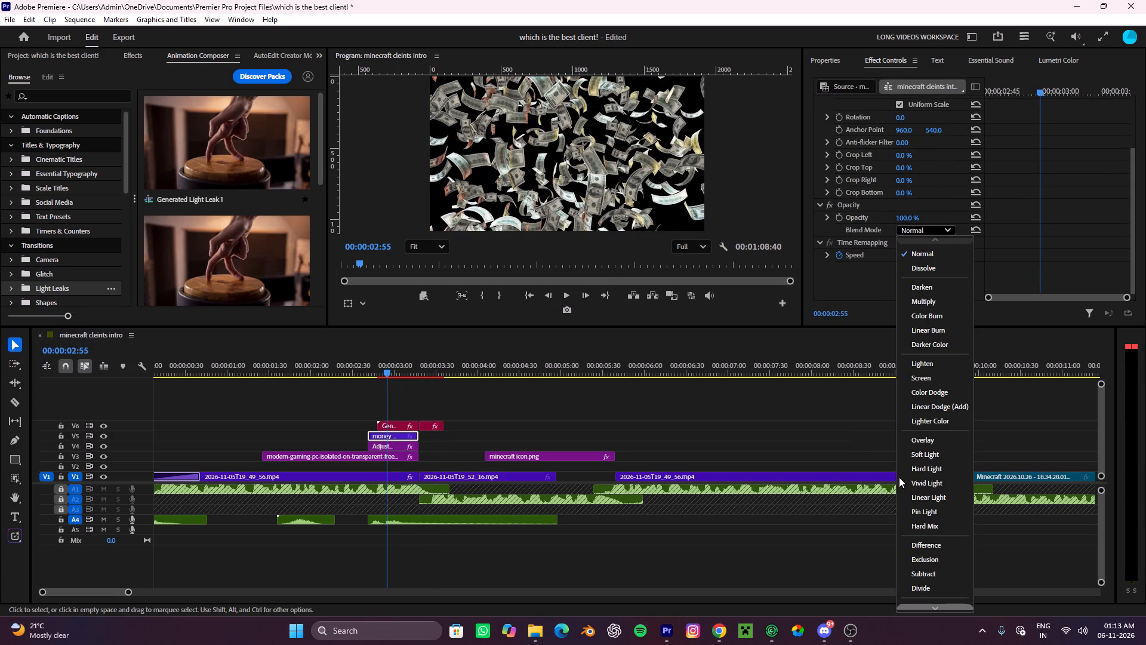
scroll(934, 460, down, 4)
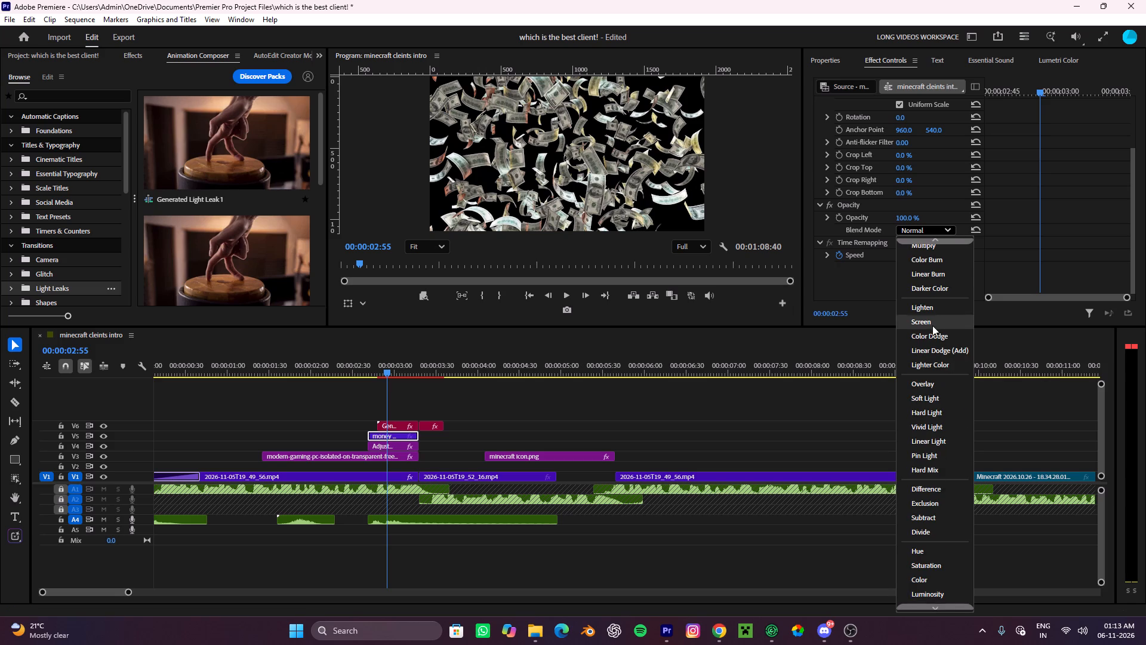
click(932, 322)
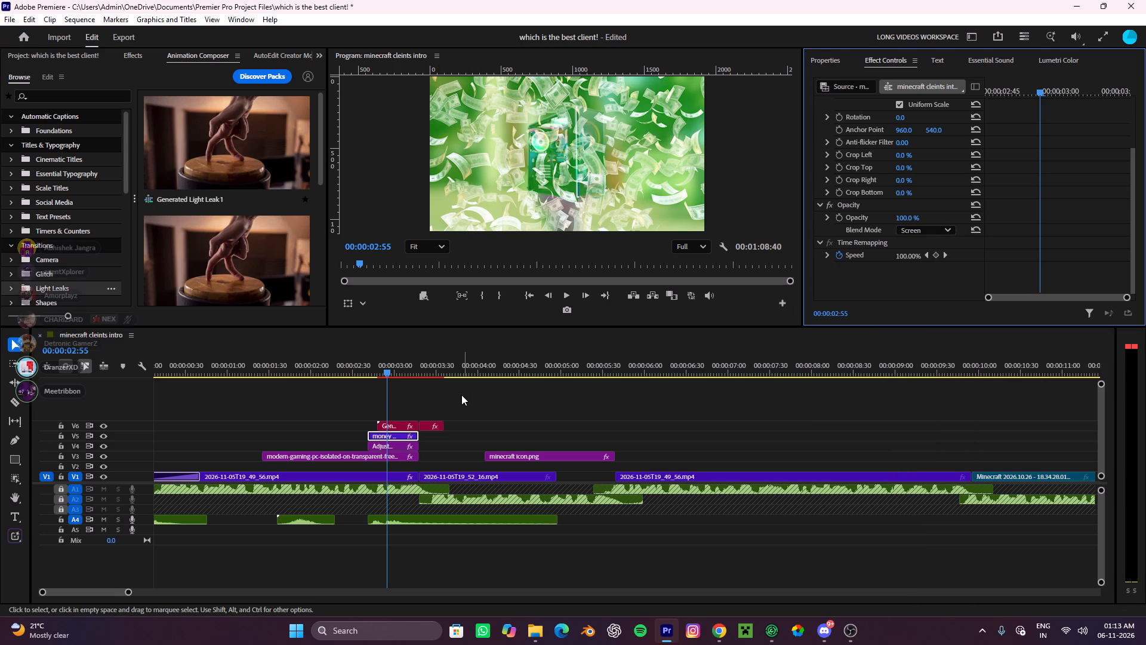
Restack the transition with money video on V4, the adjustment layer on V5 and the light leak clips on V6.
click(461, 400)
drag(447, 407, 415, 419)
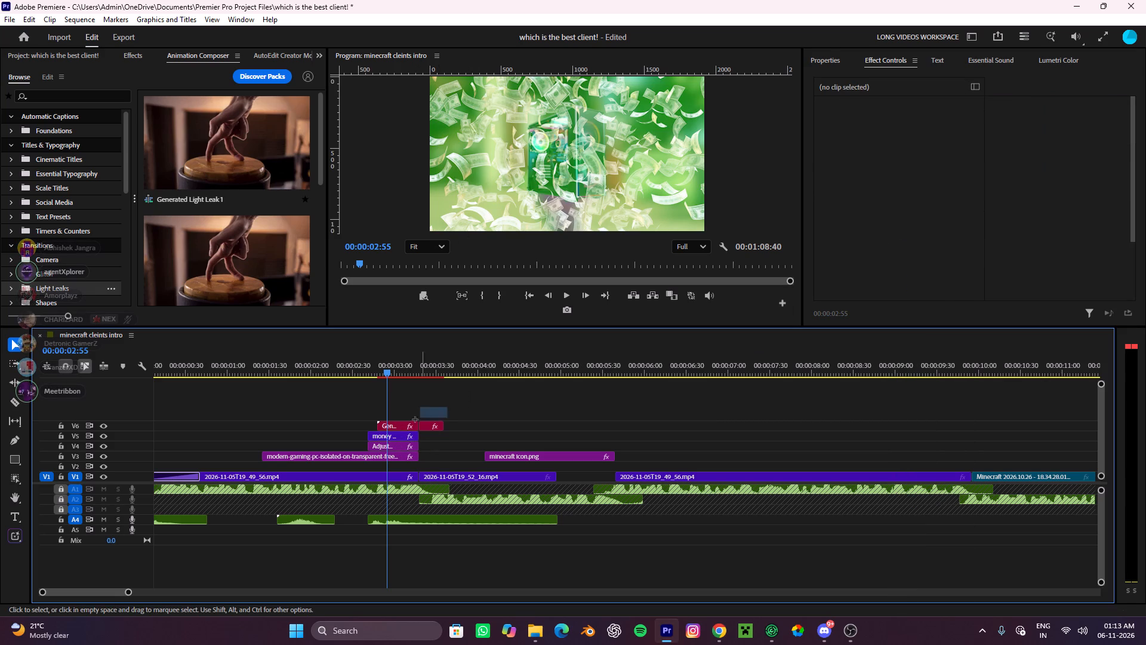
drag(415, 419, 387, 438)
drag(400, 426, 401, 419)
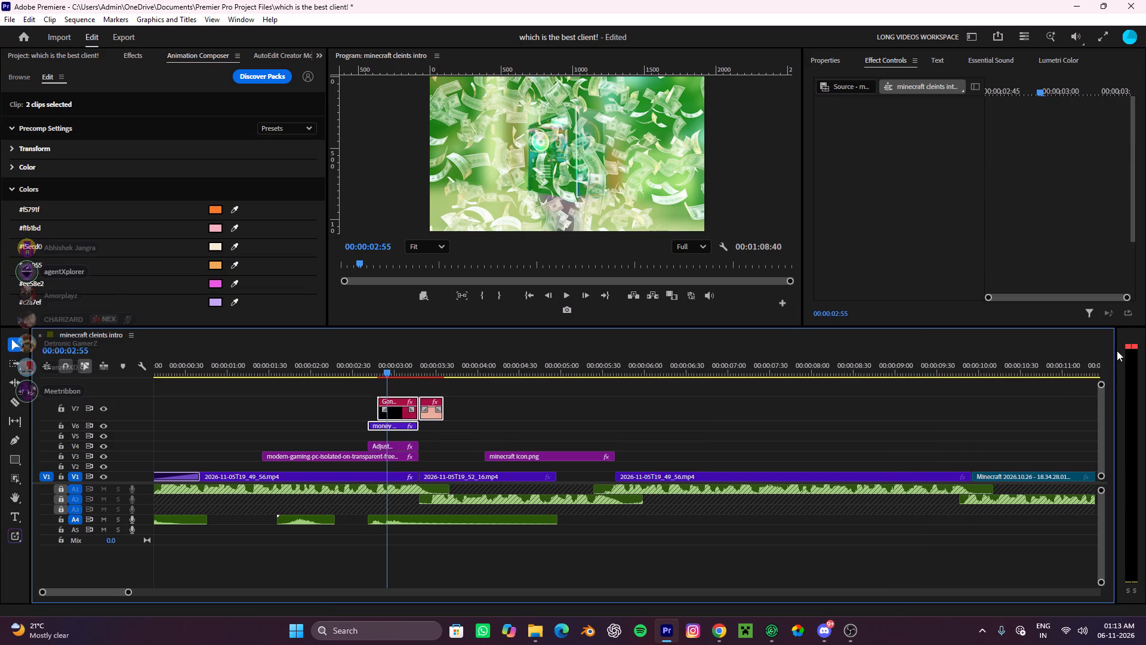
drag(1099, 385, 1099, 363)
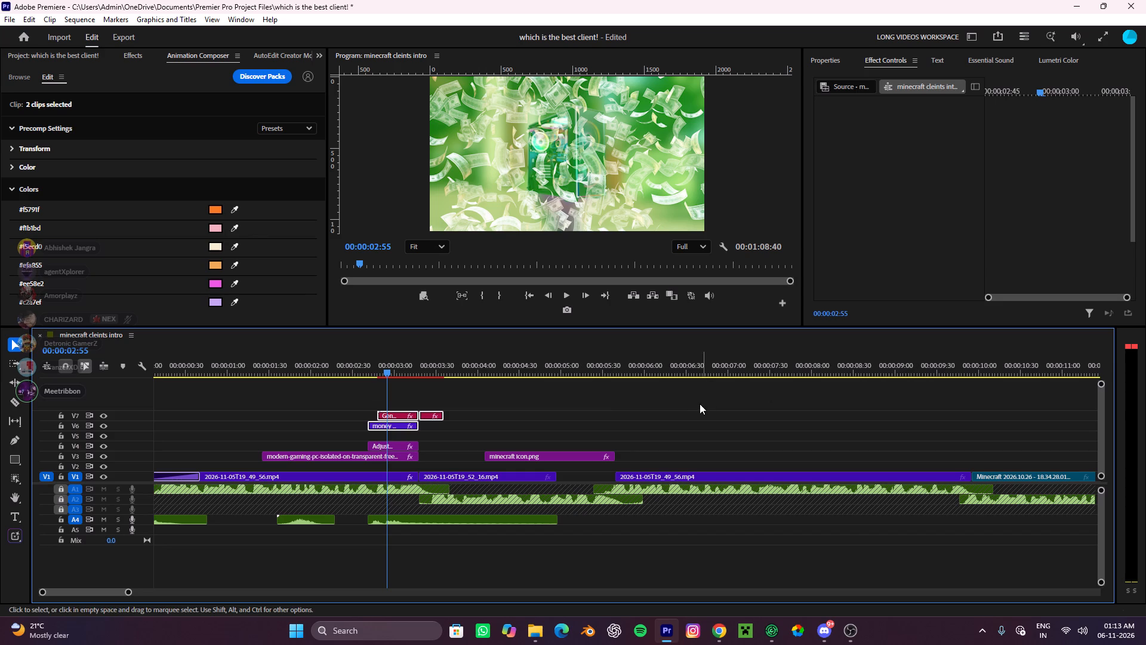
click(611, 404)
drag(392, 446, 392, 440)
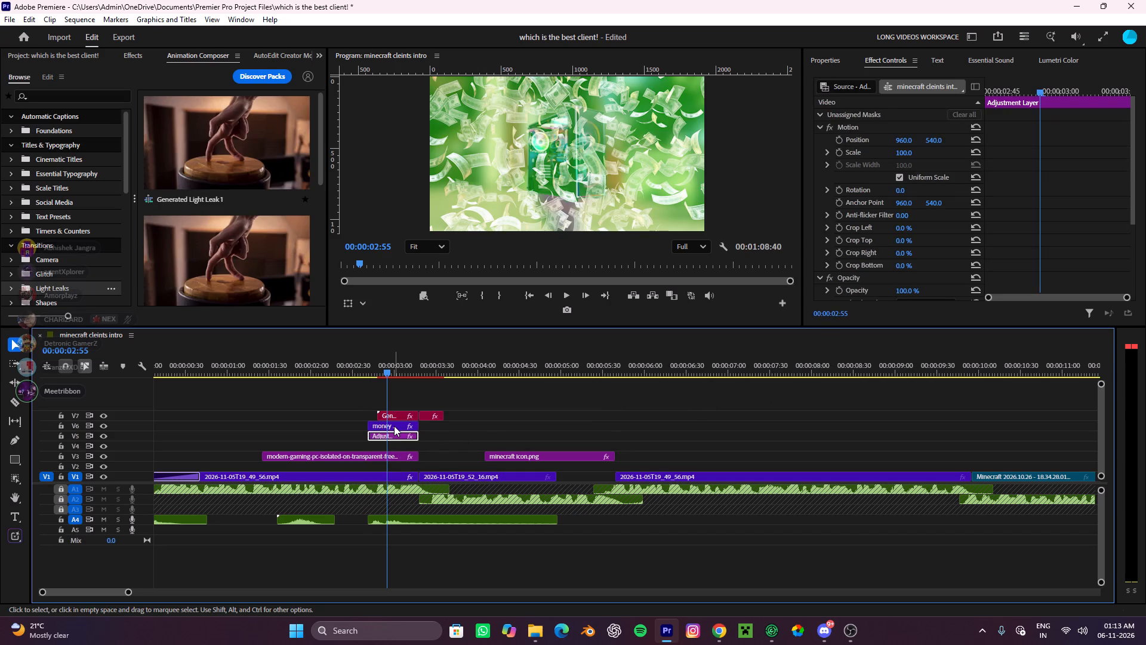
click(394, 426)
drag(394, 426, 394, 446)
click(474, 420)
drag(491, 399, 471, 409)
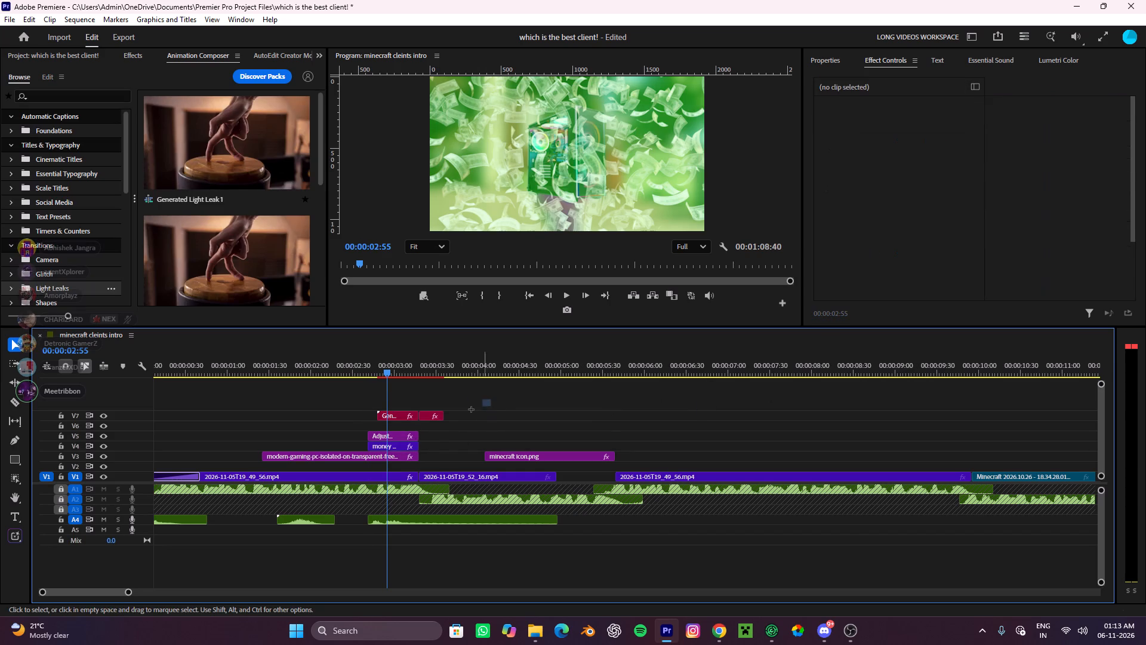
drag(471, 409, 407, 422)
drag(401, 417, 399, 426)
click(473, 401)
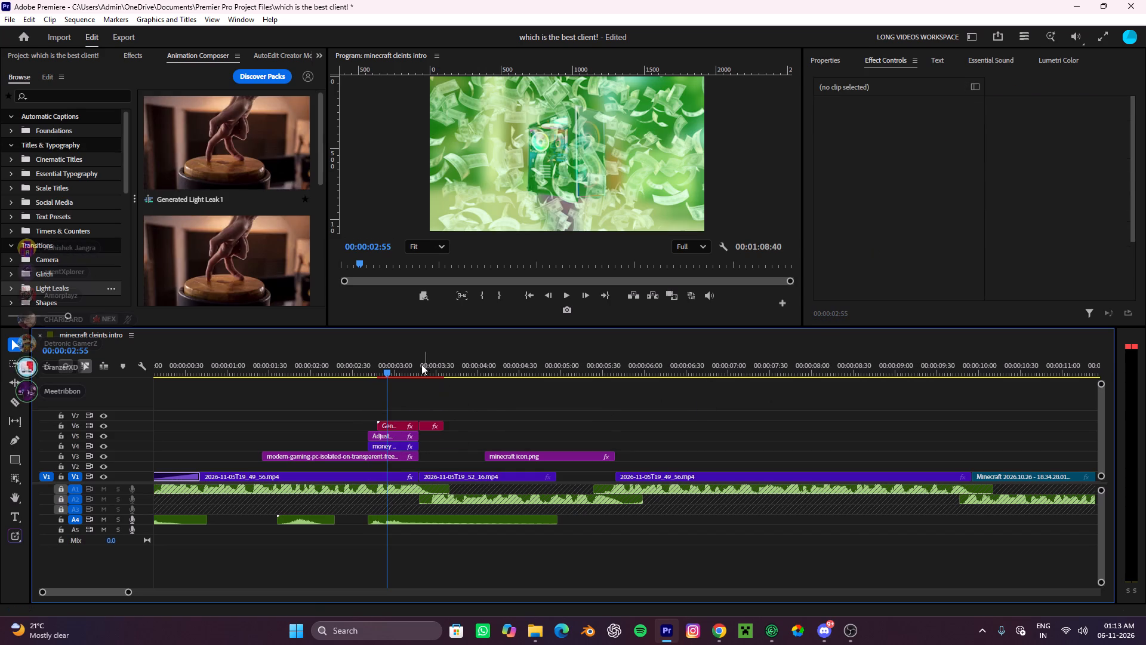
Play the transition and extend the end of the money video clip on V4 slightly past the adjustment layer.
drag(409, 363, 249, 407)
click(343, 395)
key(space)
alt+scroll(327, 400, down, 4)
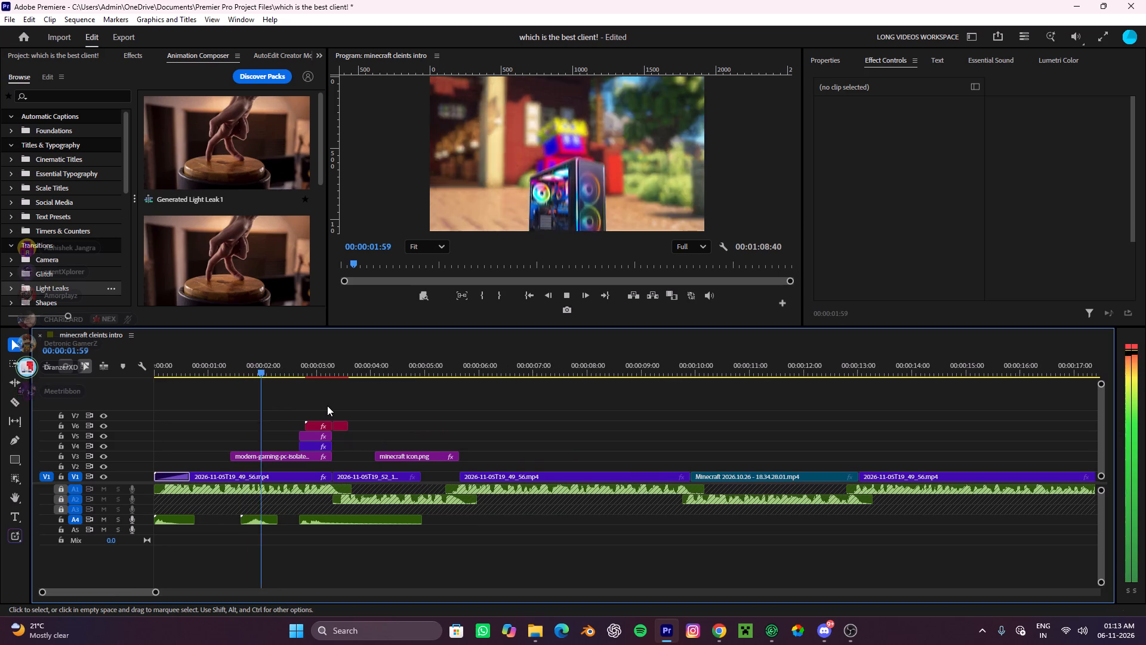
key(space)
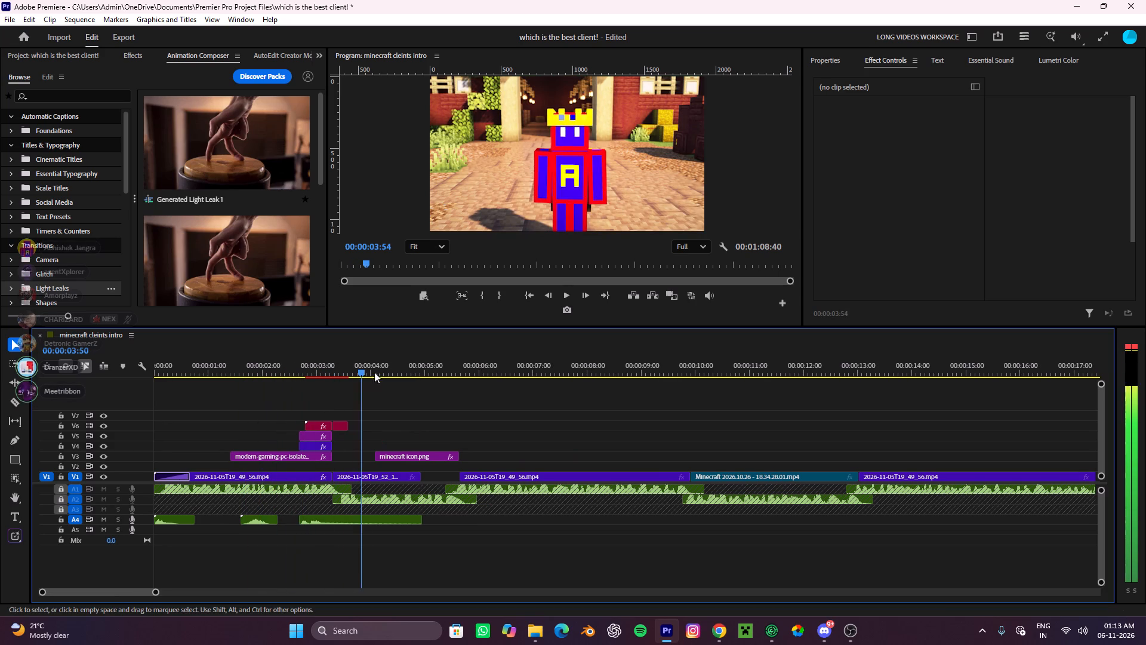
alt+scroll(335, 427, up, 9)
drag(325, 438, 331, 438)
key(ctrl+z)
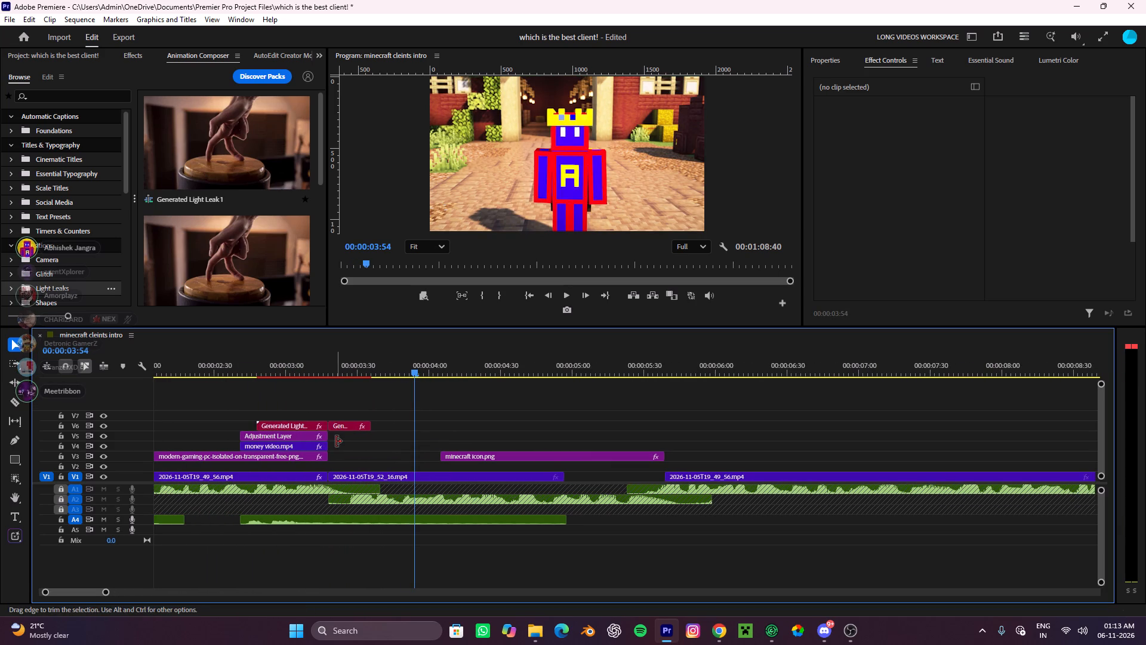
drag(334, 443, 358, 449)
alt+scroll(361, 443, down, 9)
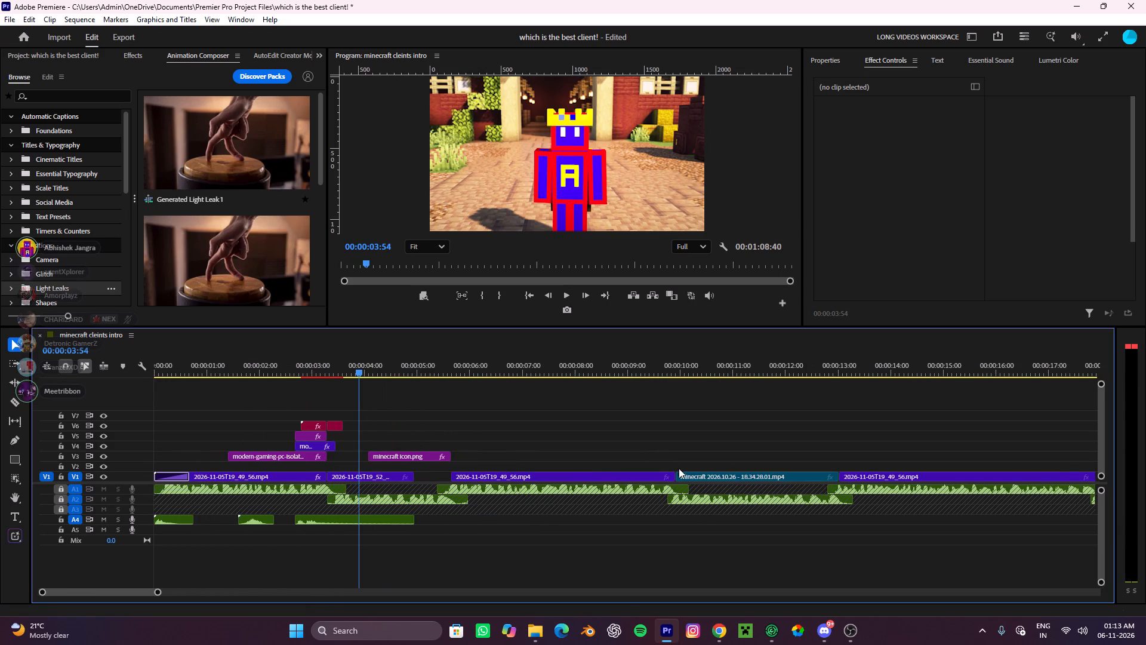
Launch Among Us from the Installed Games From Net folder on Local Disk (C:), then switch back to File Explorer.
click(535, 637)
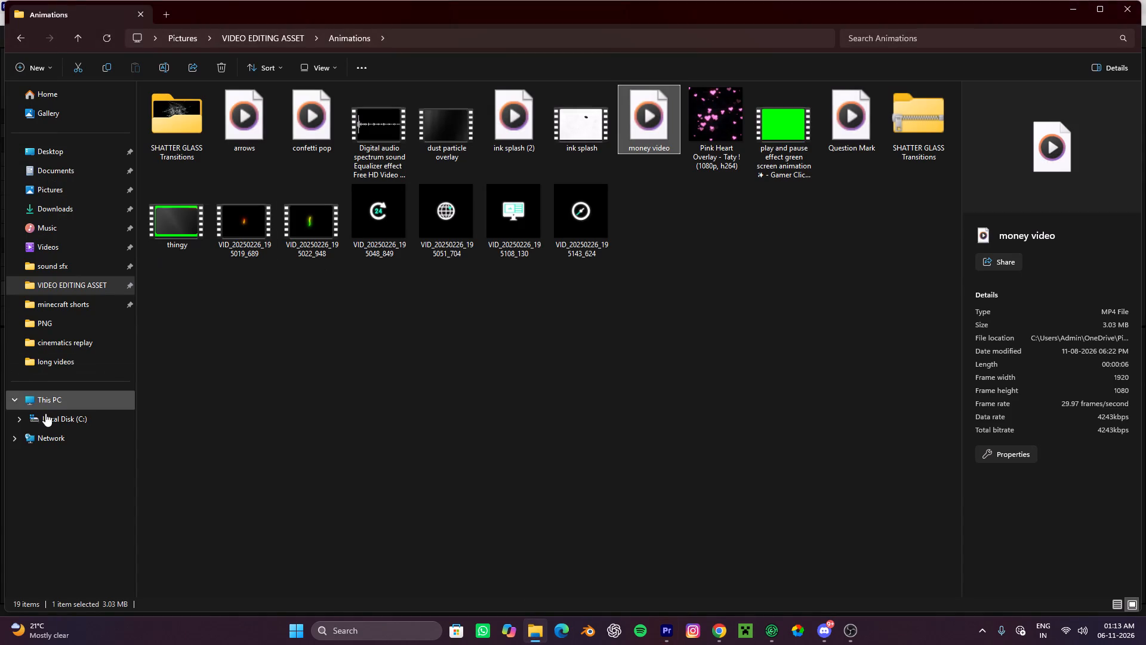
click(58, 401)
double_click(174, 119)
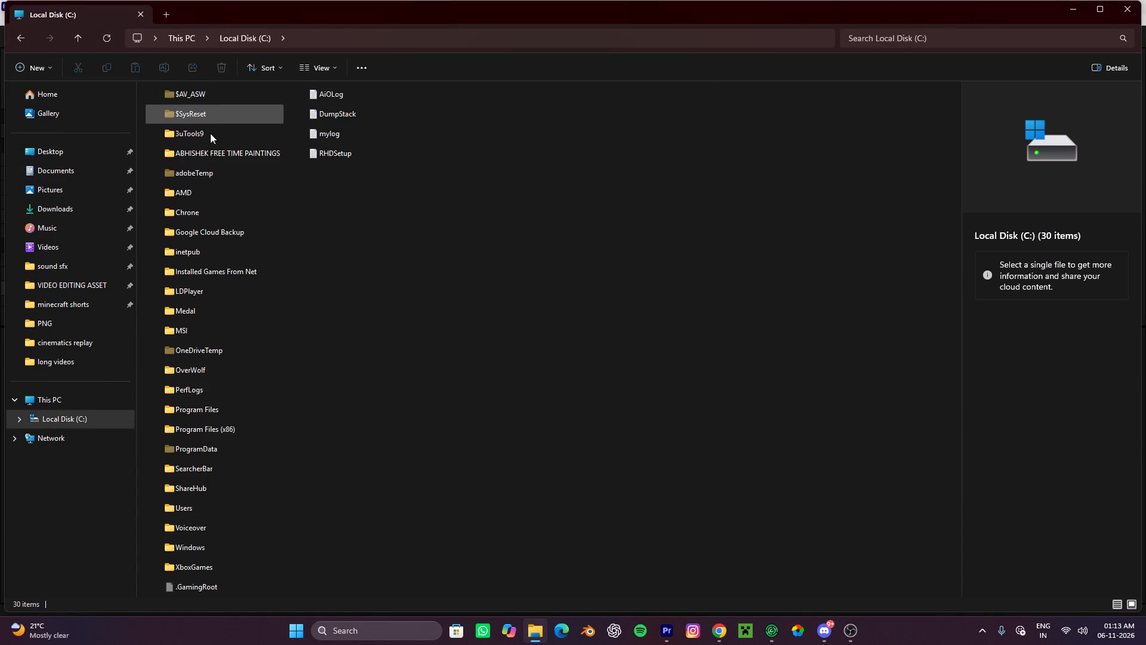
triple_click(226, 279)
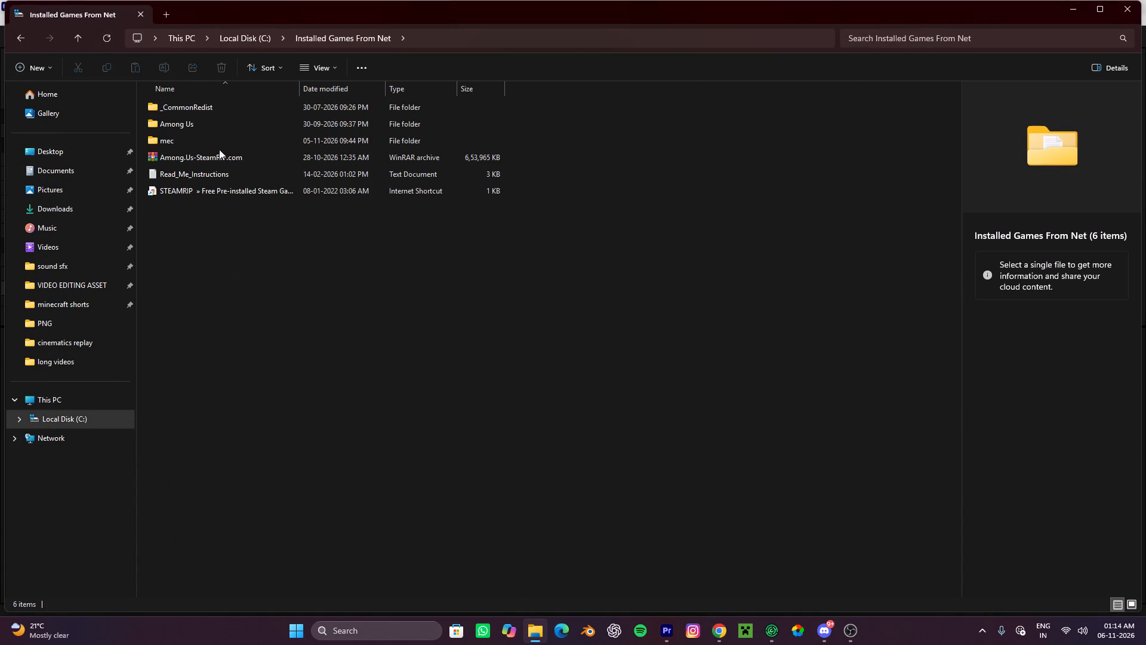
double_click(215, 124)
double_click(212, 127)
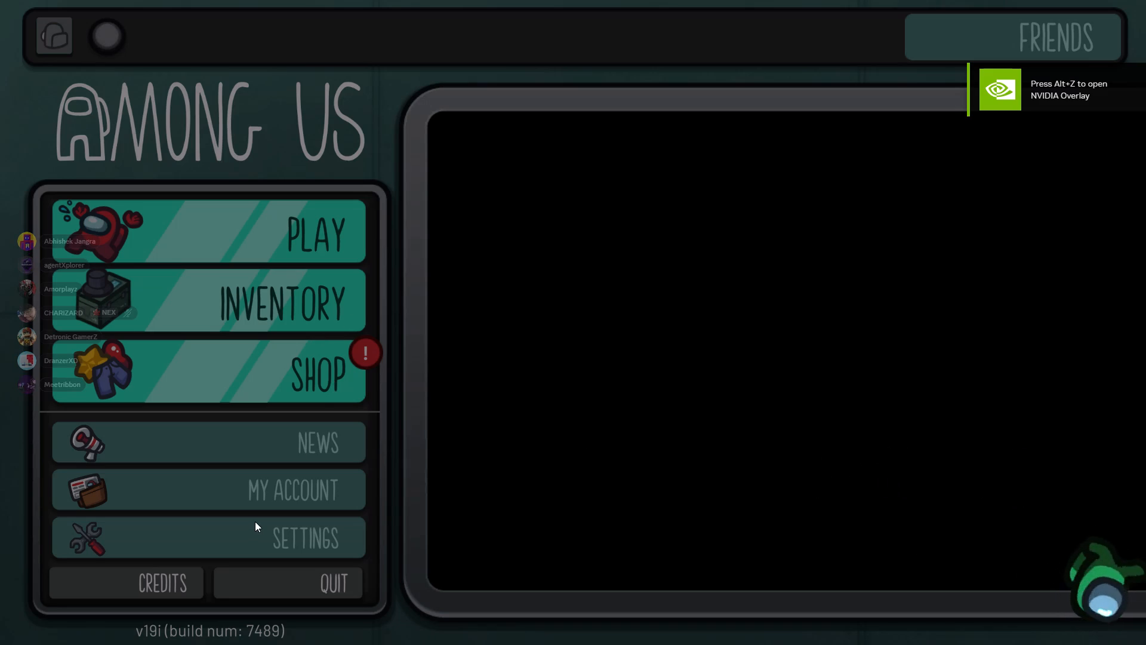
key(alt+Tab)
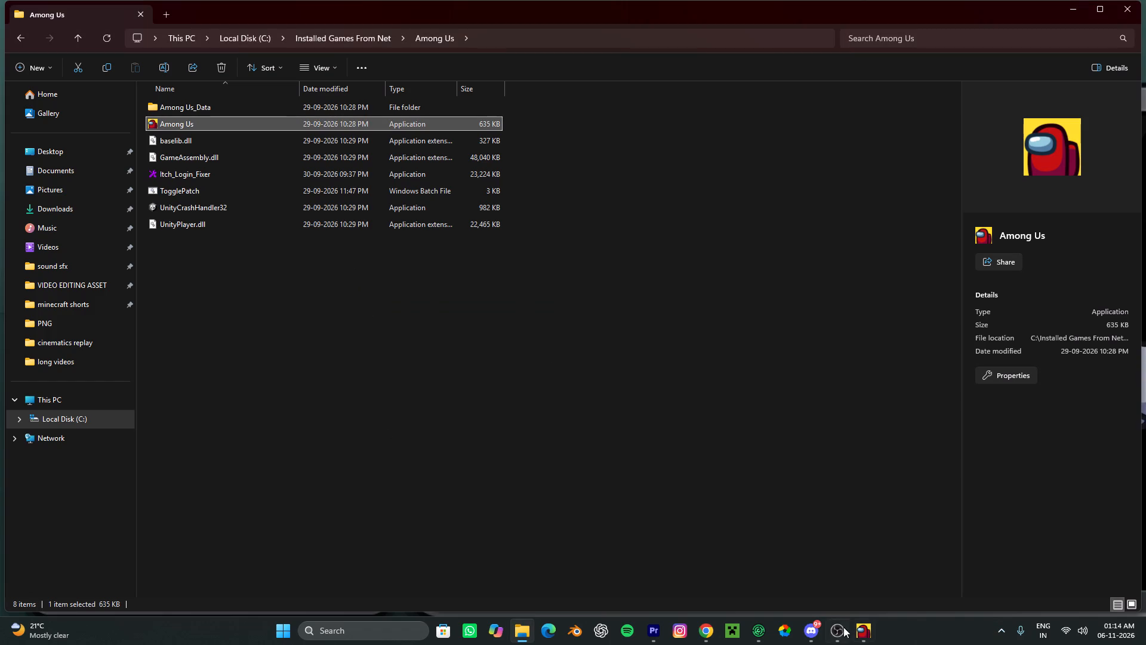